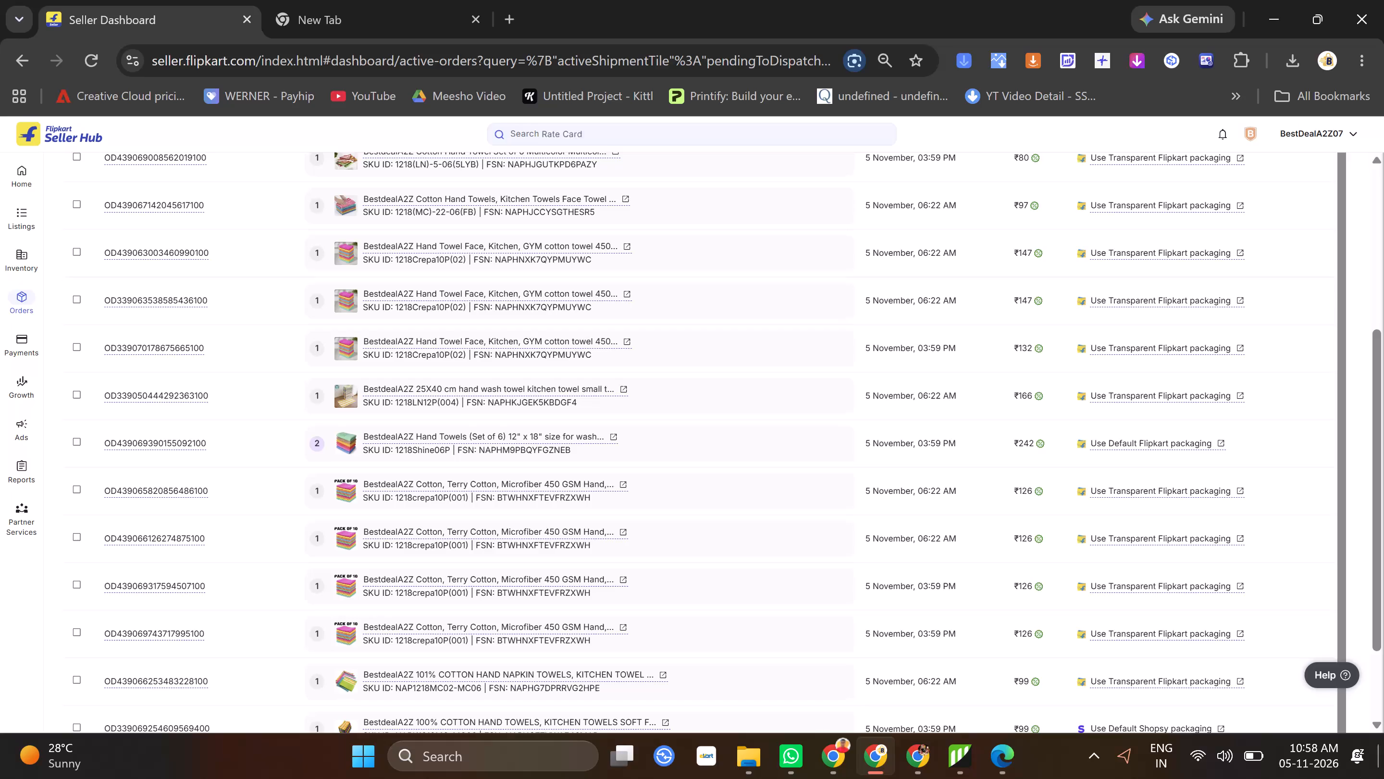
left_click_drag(1329, 778, 1383, 742)
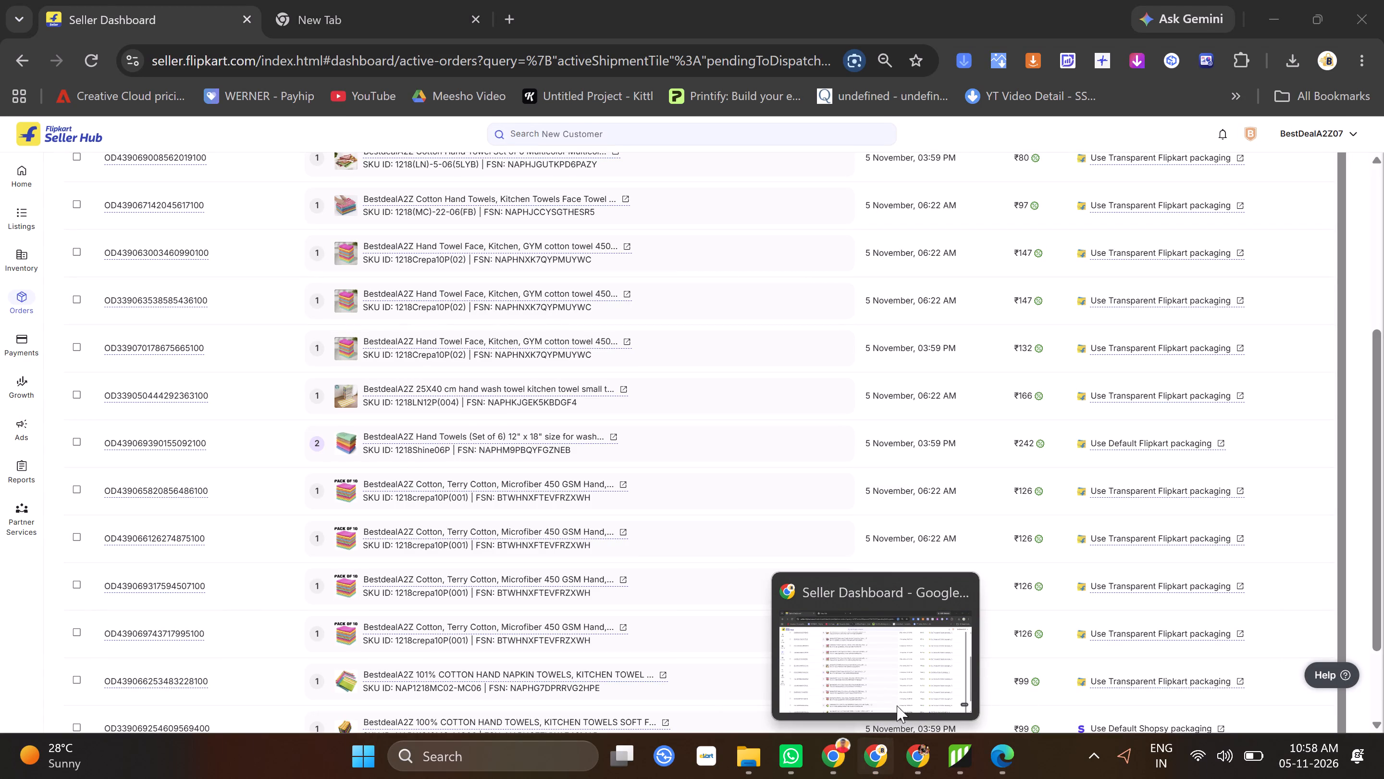
left_click(892, 762)
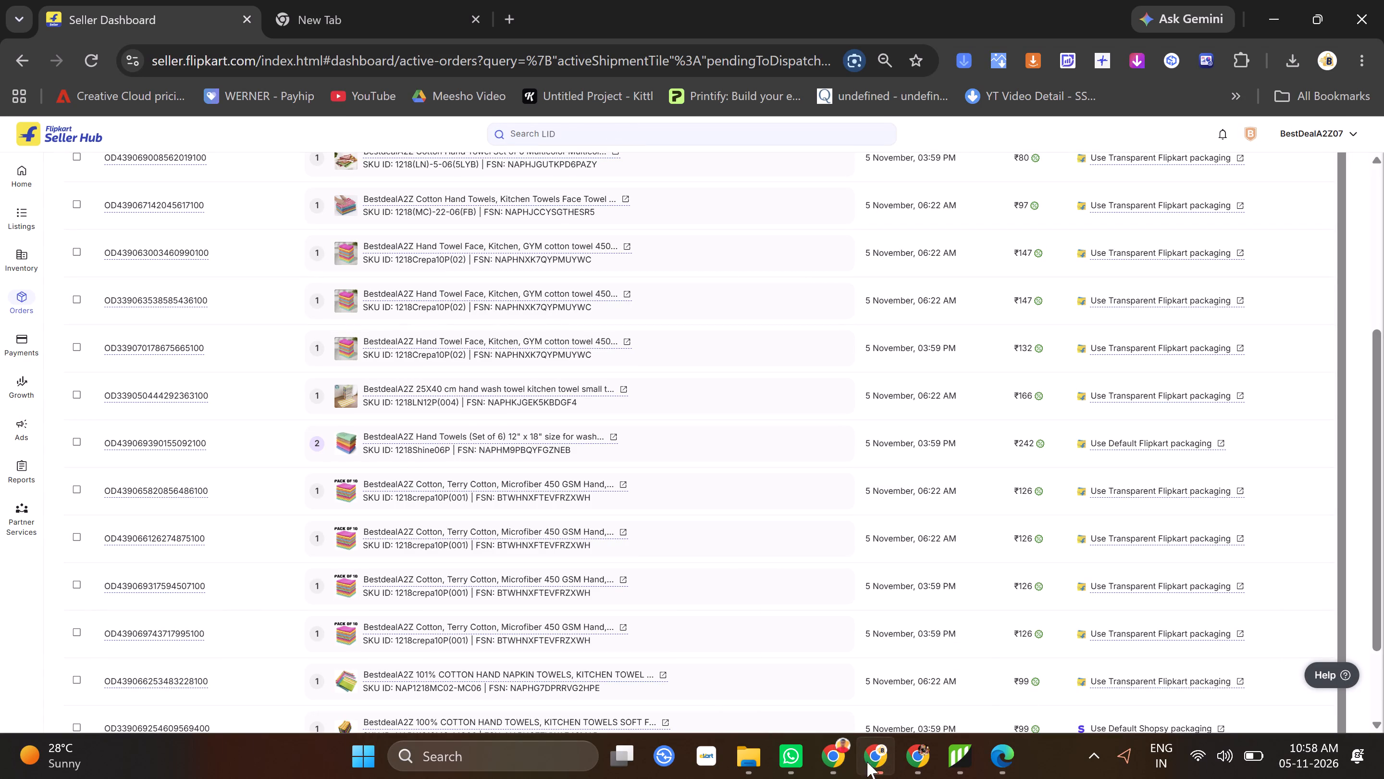
left_click(905, 762)
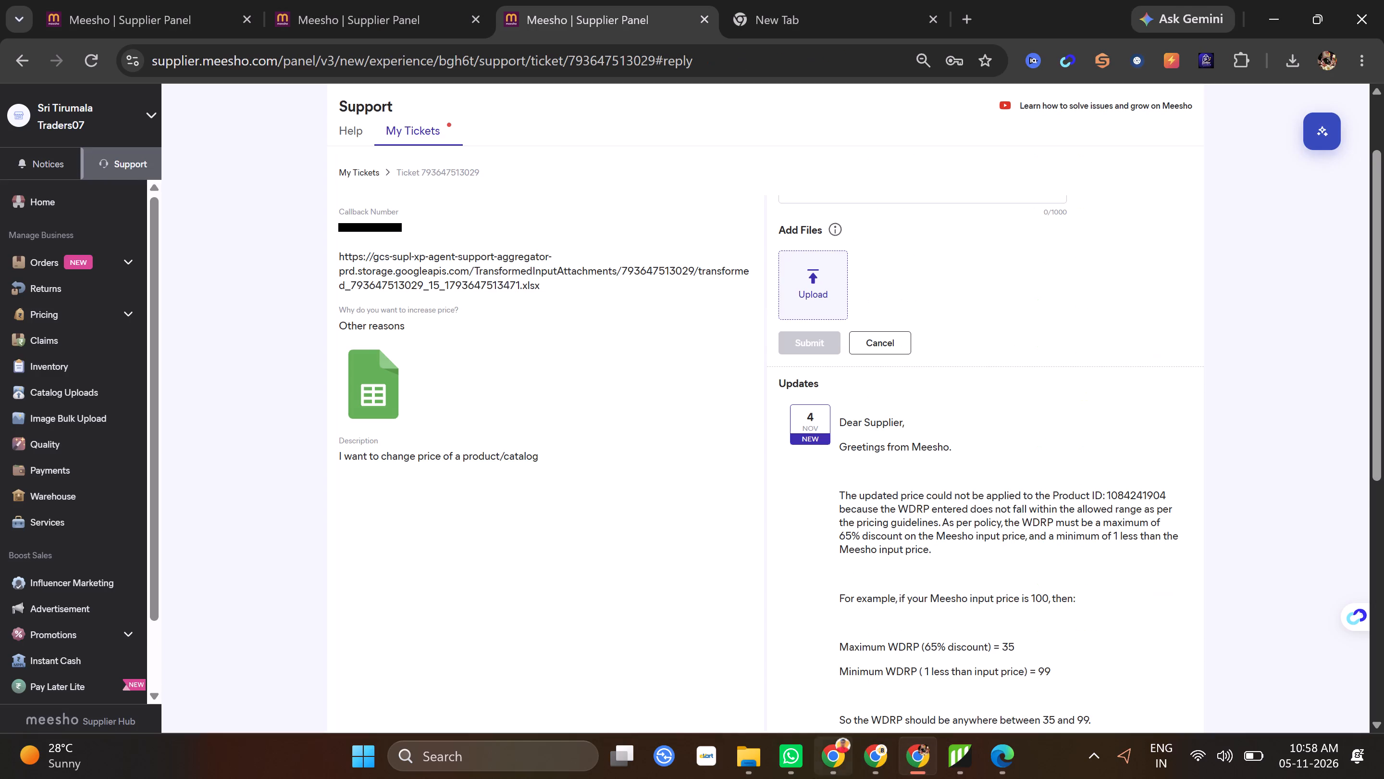
left_click(390, 0)
left_click(558, 0)
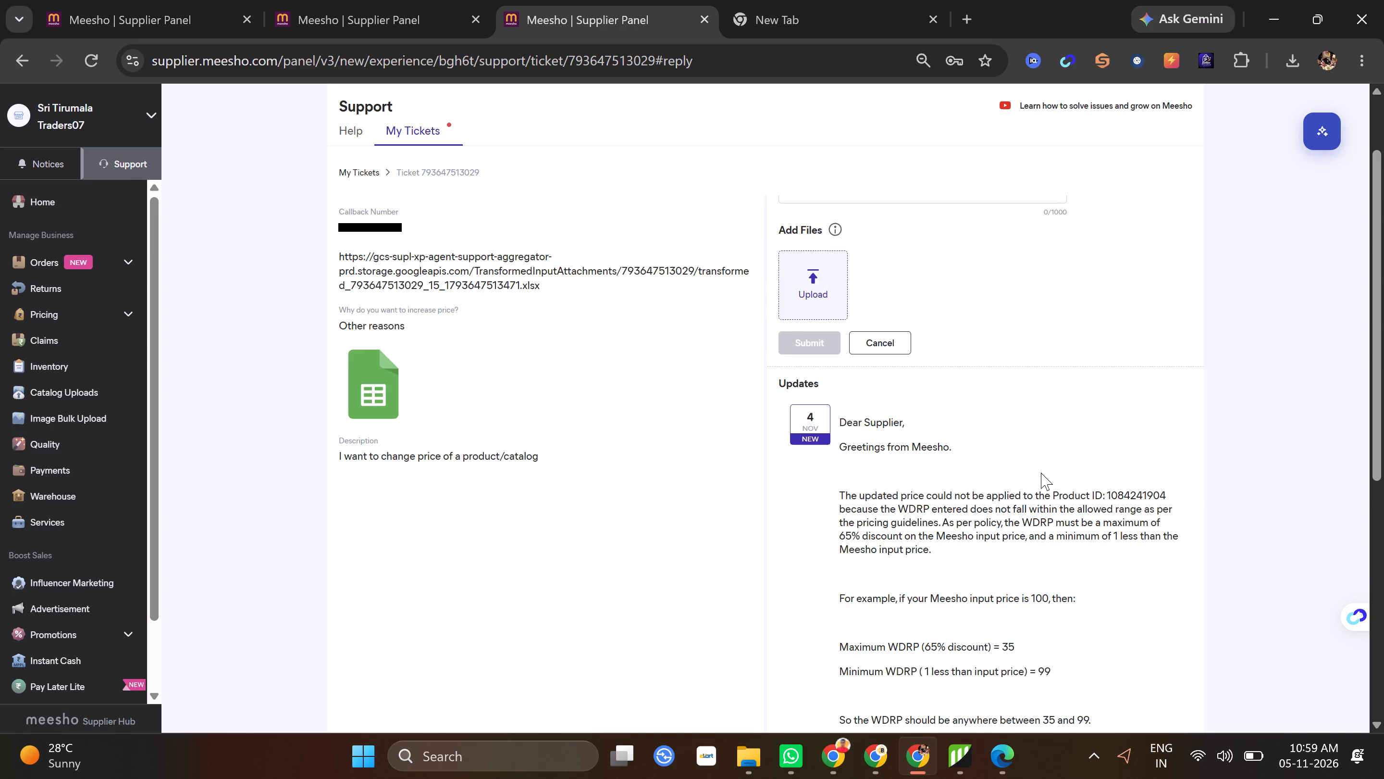
scroll(1043, 474, "down", 2)
scroll(961, 462, "up", 1)
scroll(903, 421, "up", 2)
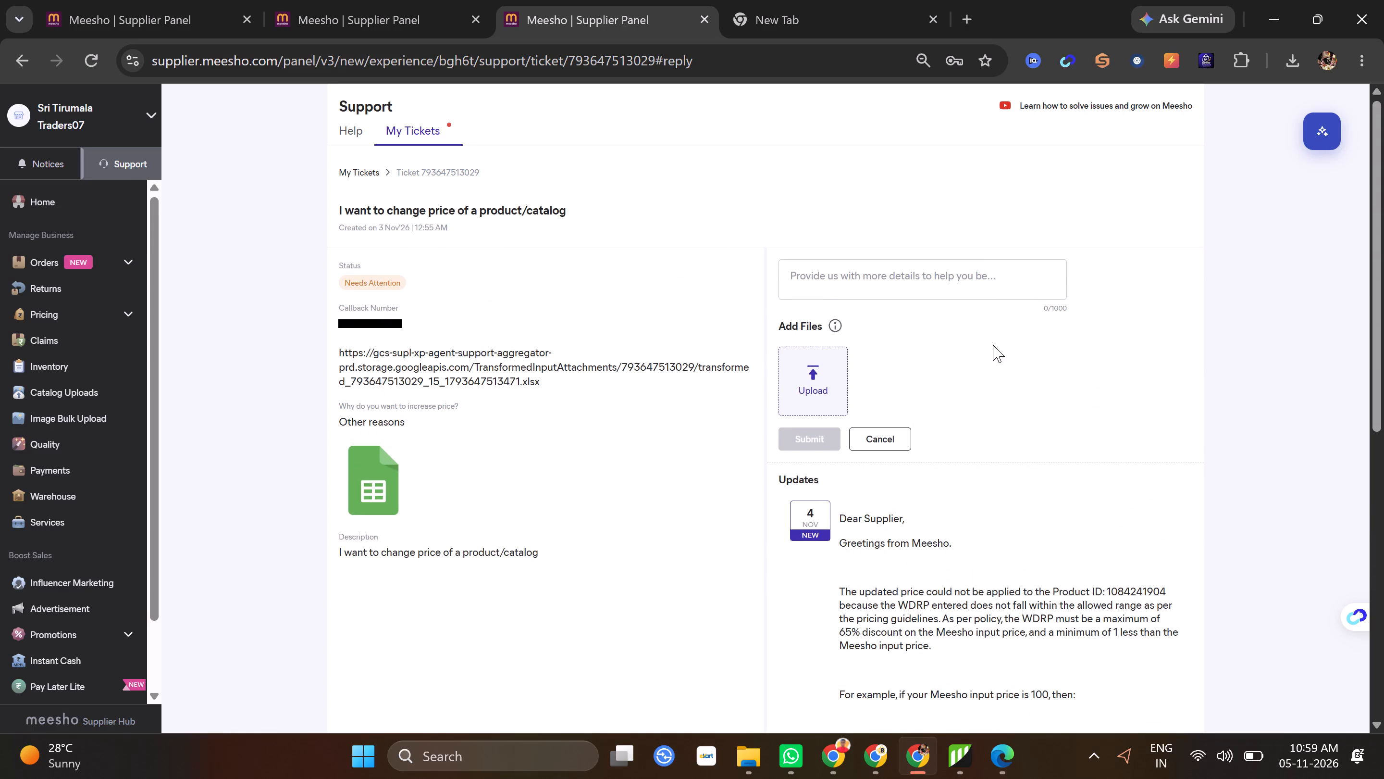
left_click(25, 60)
scroll(1224, 634, "down", 8)
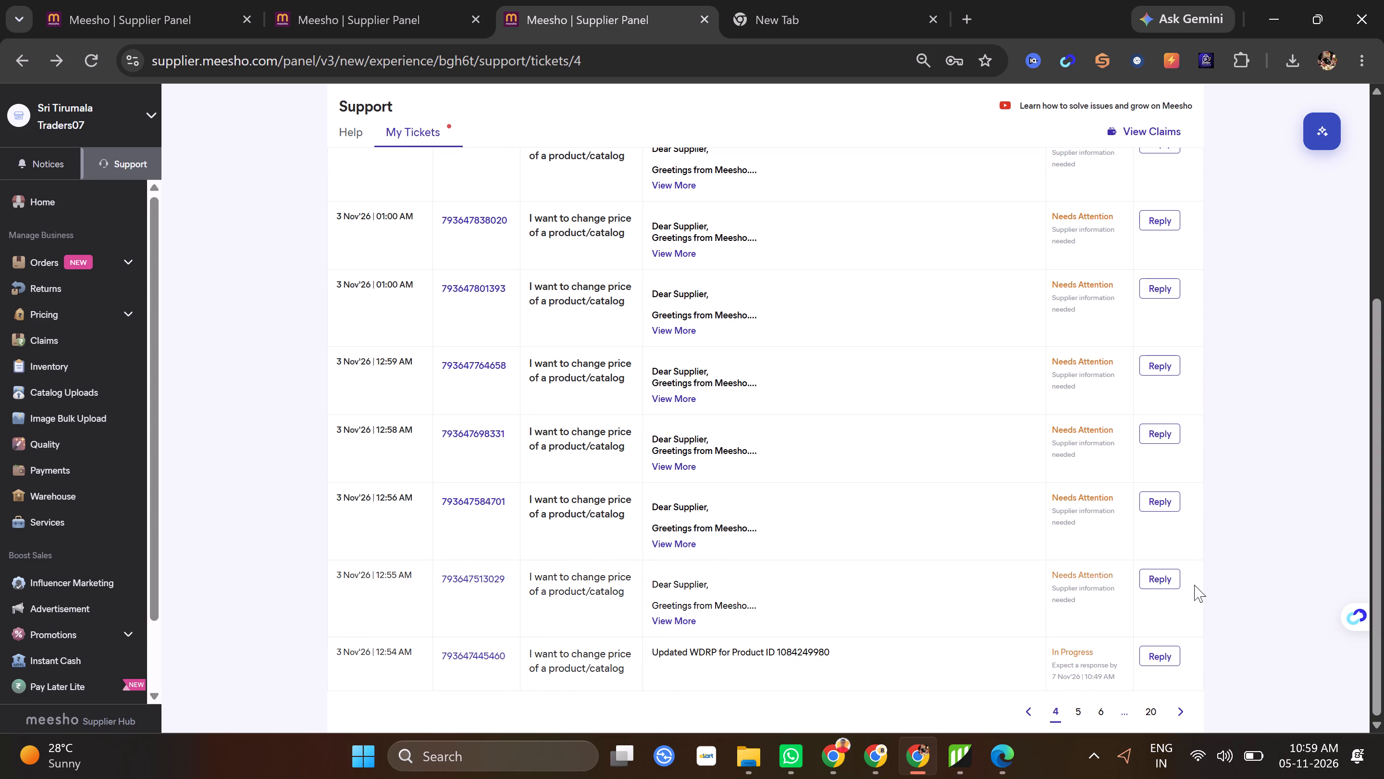
scroll(1175, 564, "down", 4)
left_click(1169, 576)
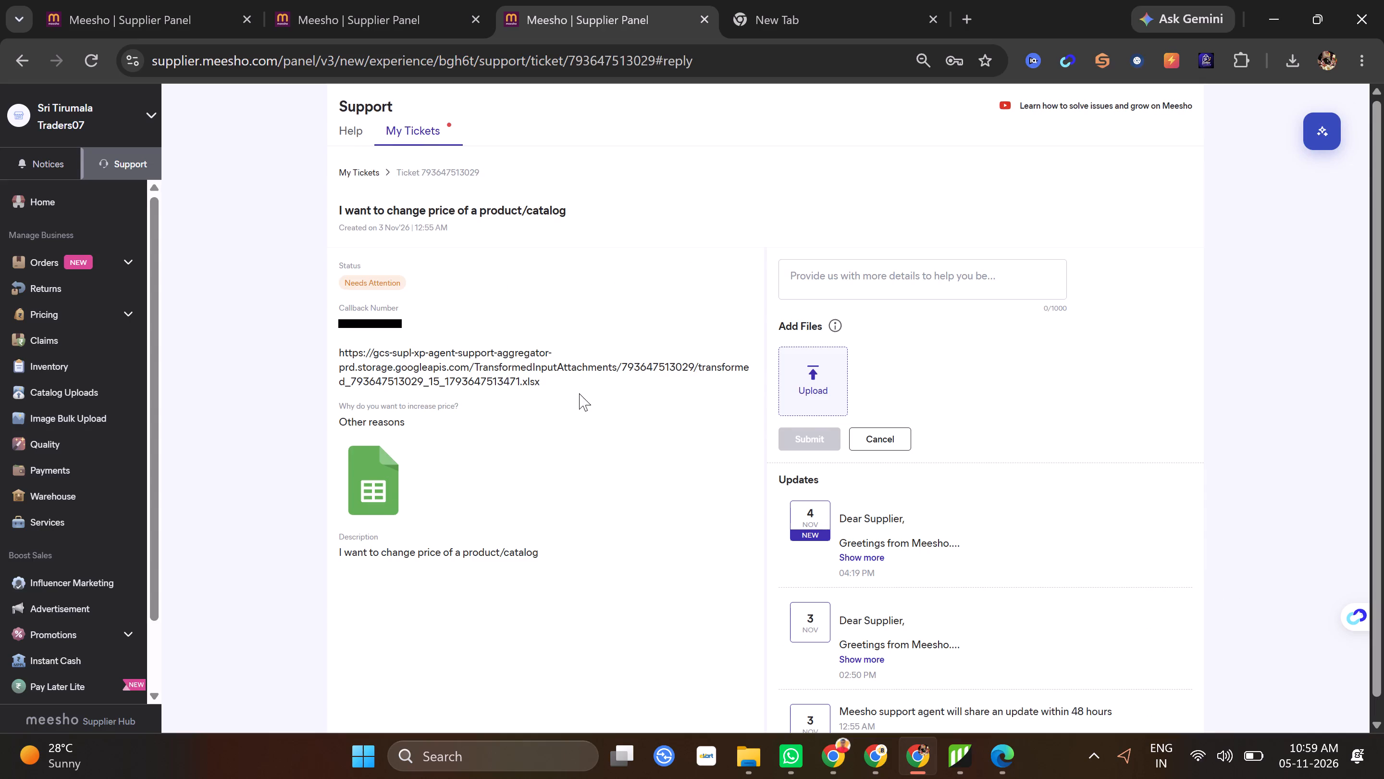
Copy the ticket's attachment link and open it in the New Tab page to download the xlsx file.
left_click_drag(563, 383, 320, 353)
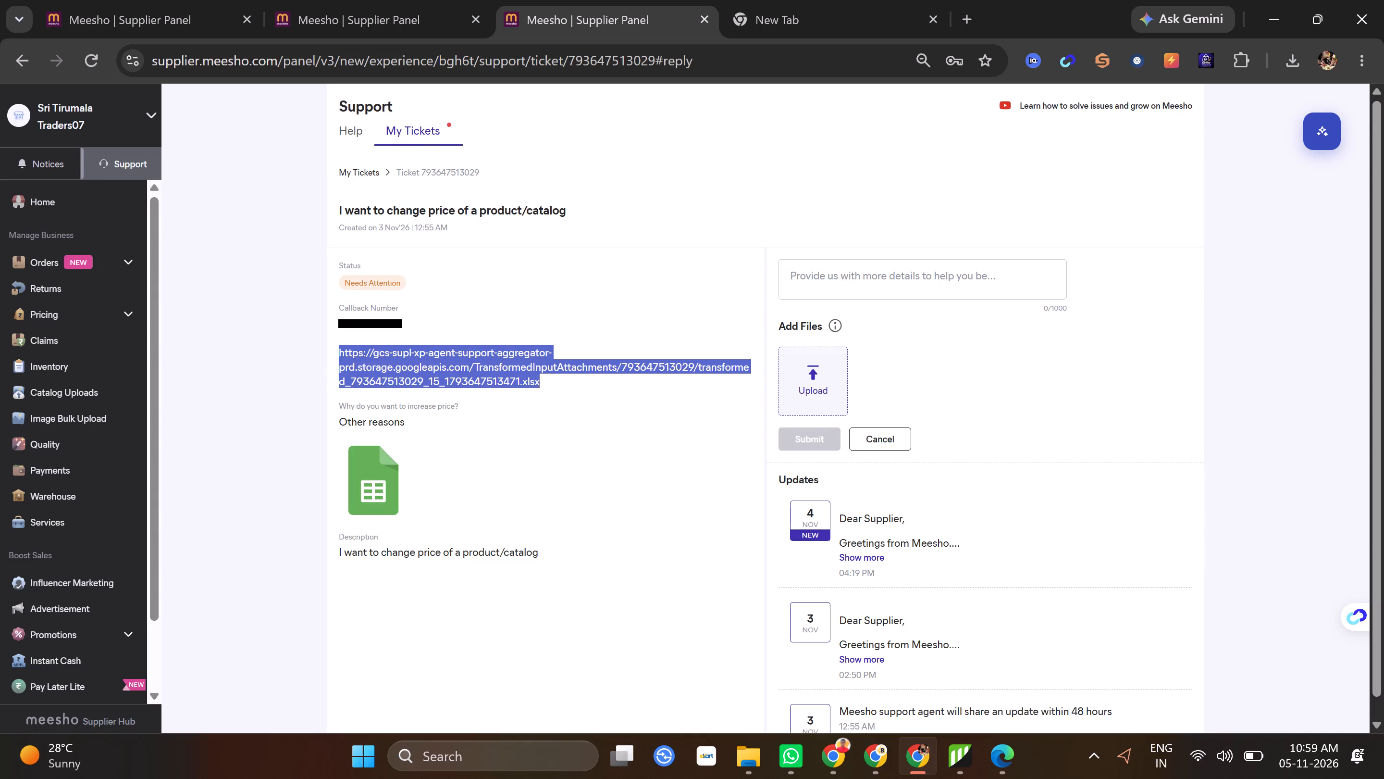
right_click(346, 350)
left_click(426, 374)
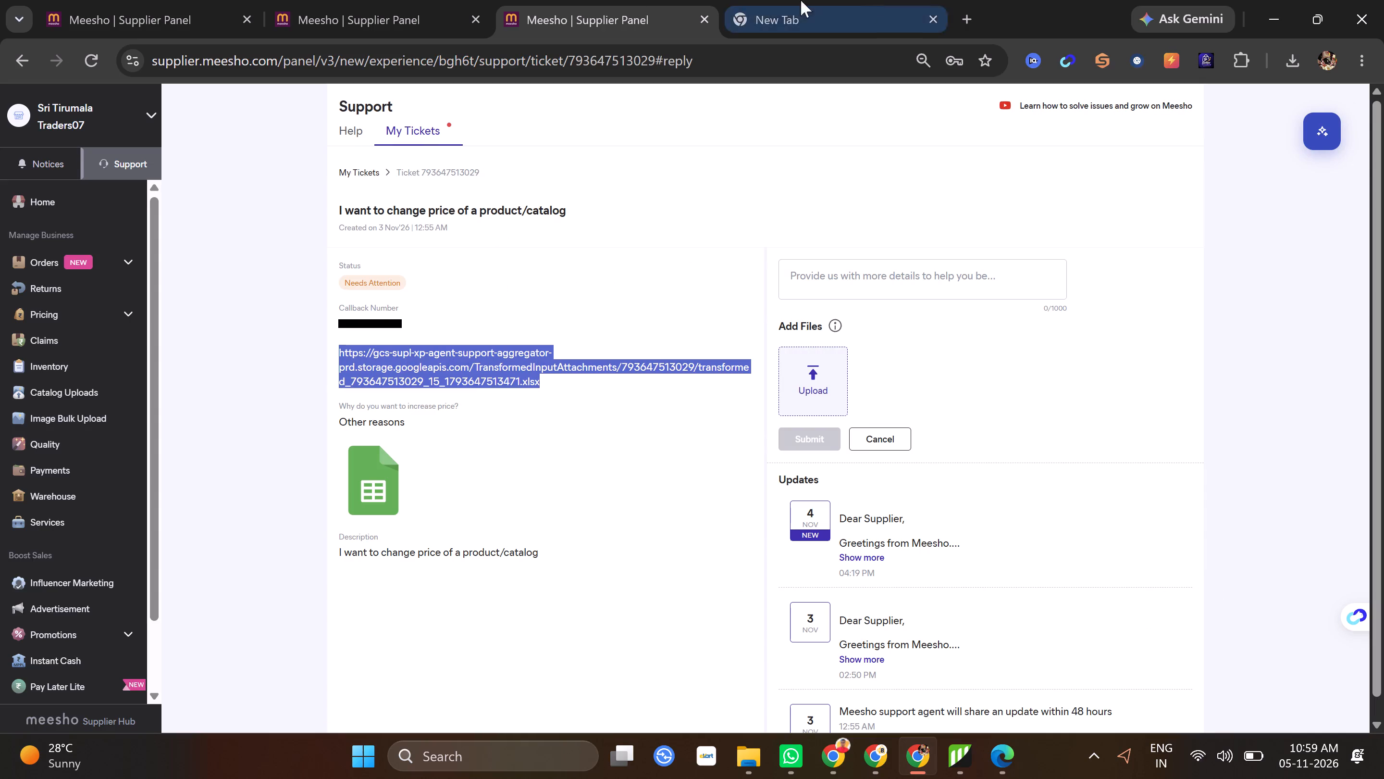
left_click(890, 0)
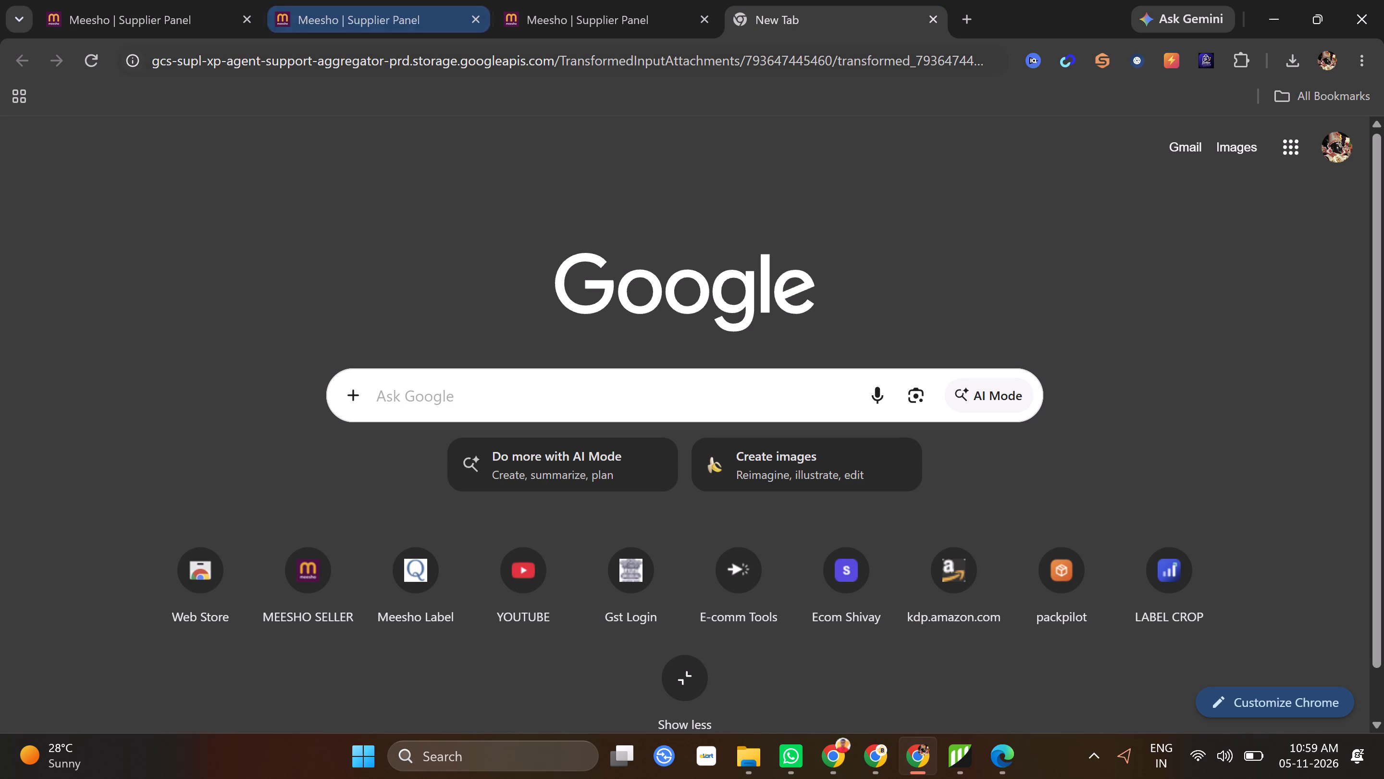
right_click(294, 63)
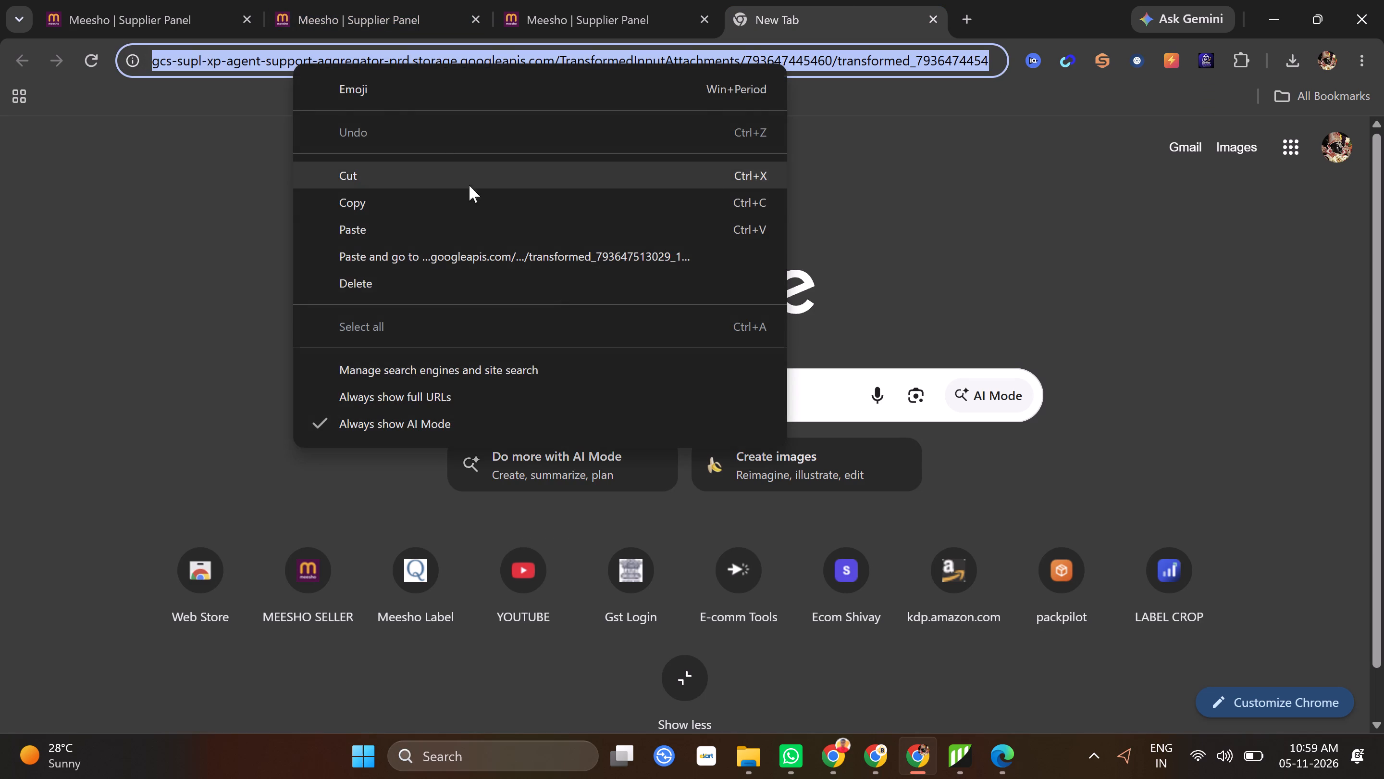
left_click(447, 225)
left_click(469, 104)
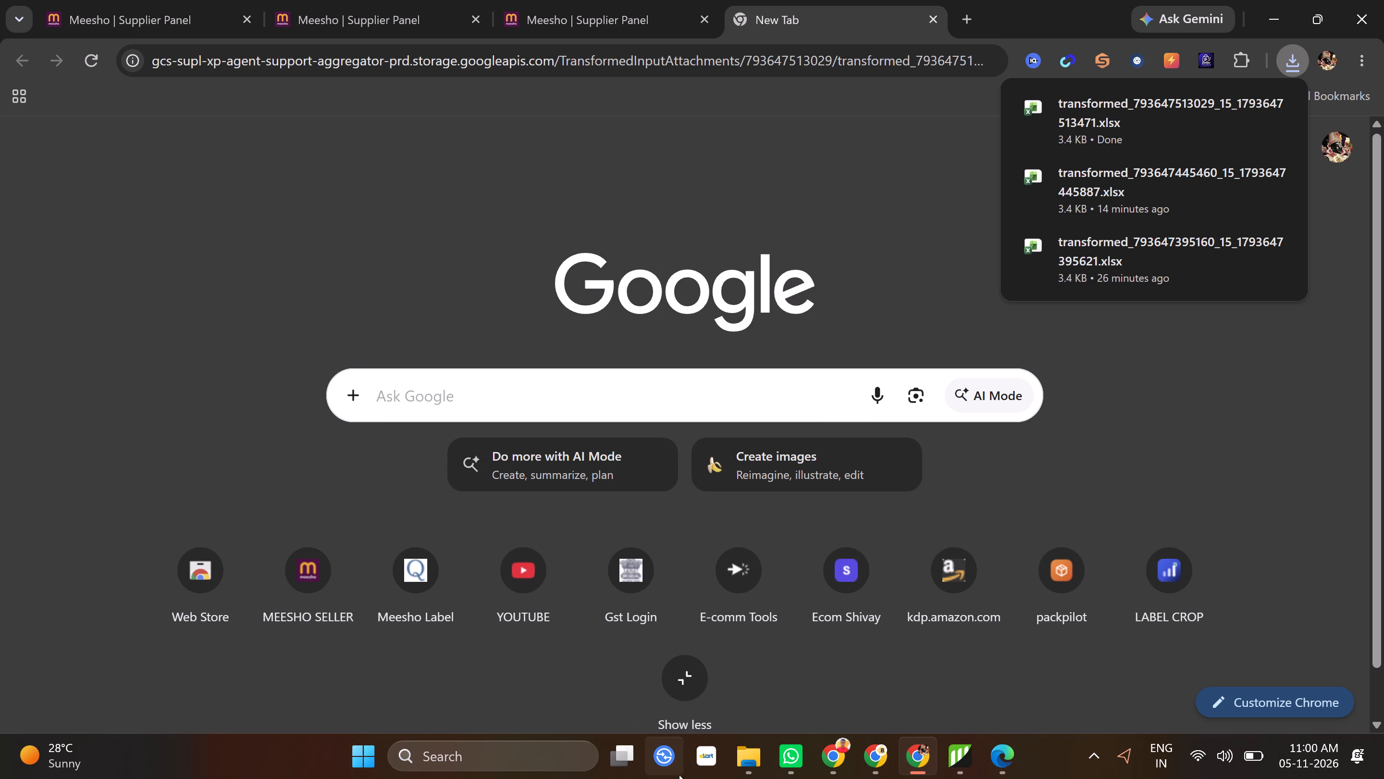
left_click(745, 772)
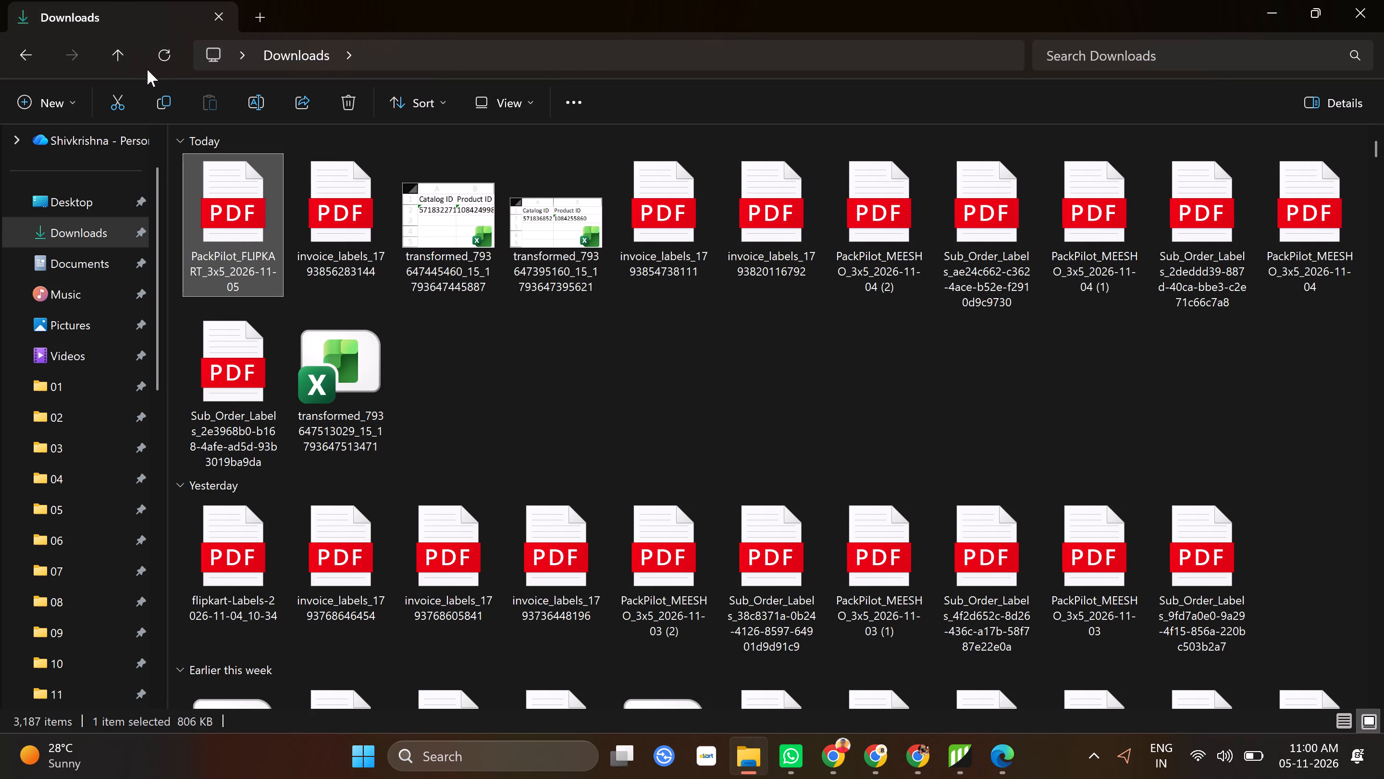
left_click(157, 61)
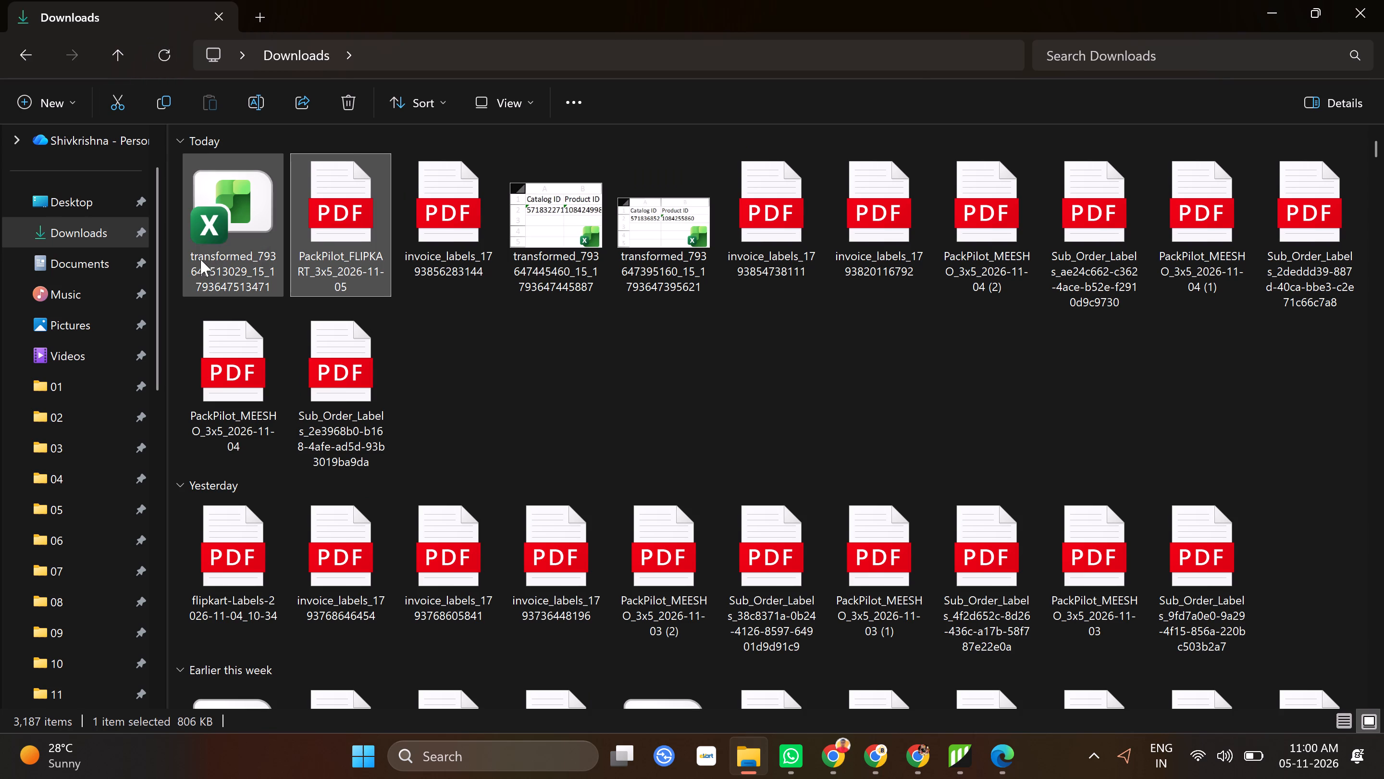
double_click(213, 214)
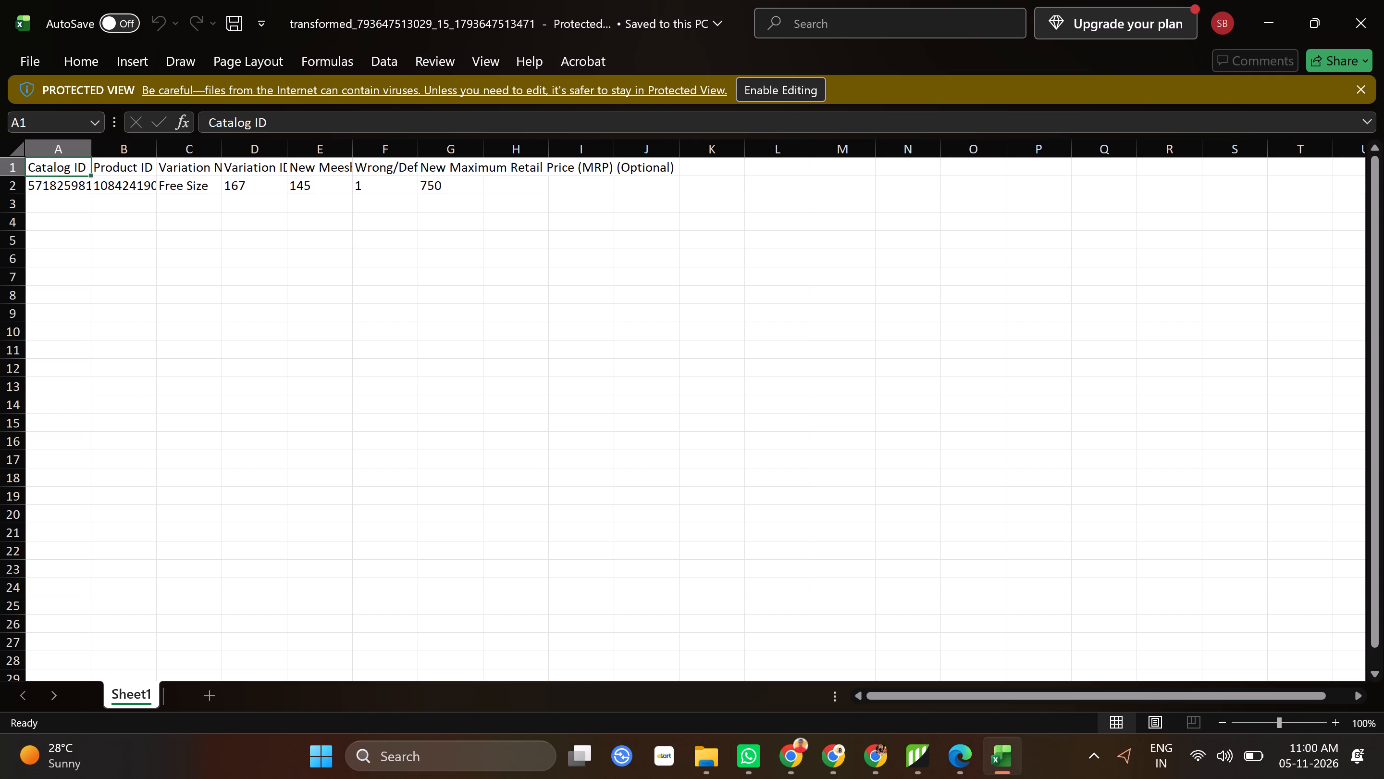
left_click(133, 179)
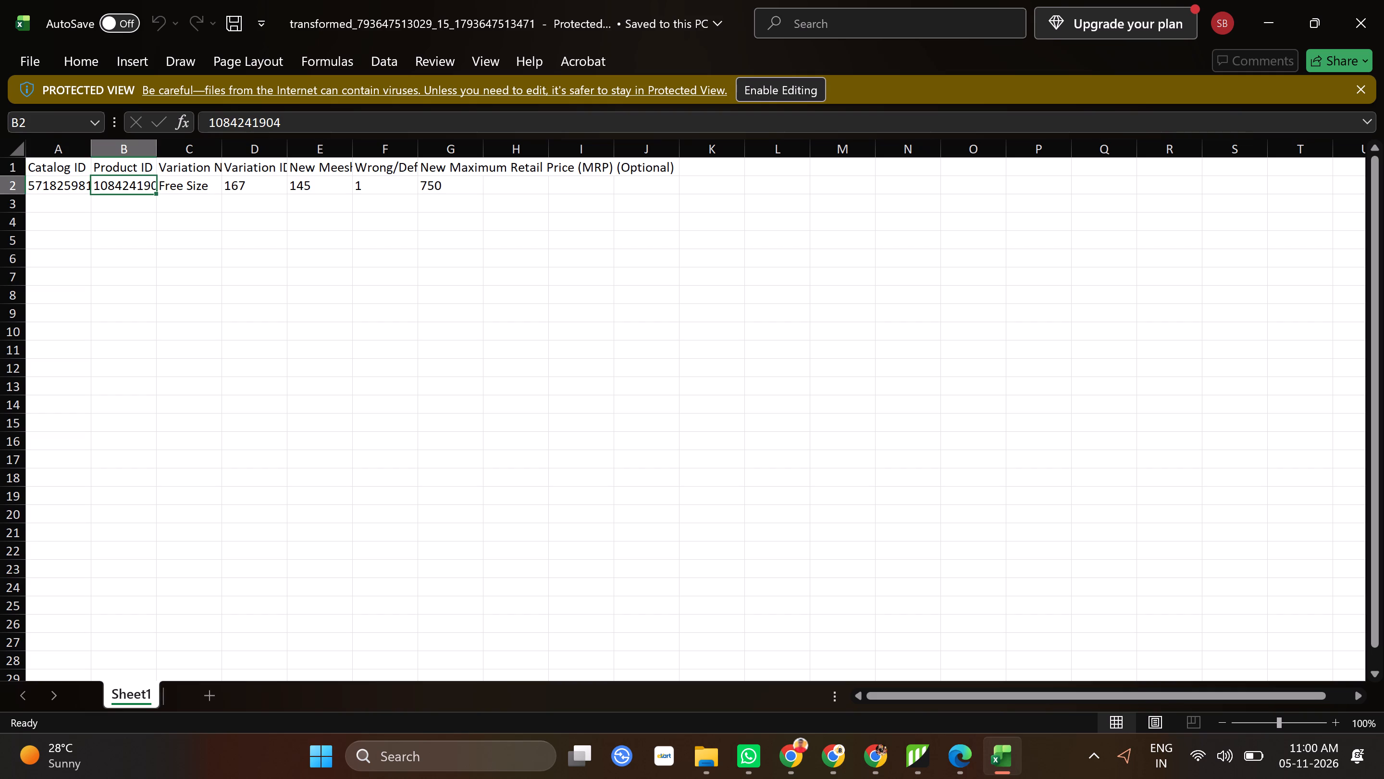
double_click(135, 190)
key("ctrl+c")
left_click(815, 90)
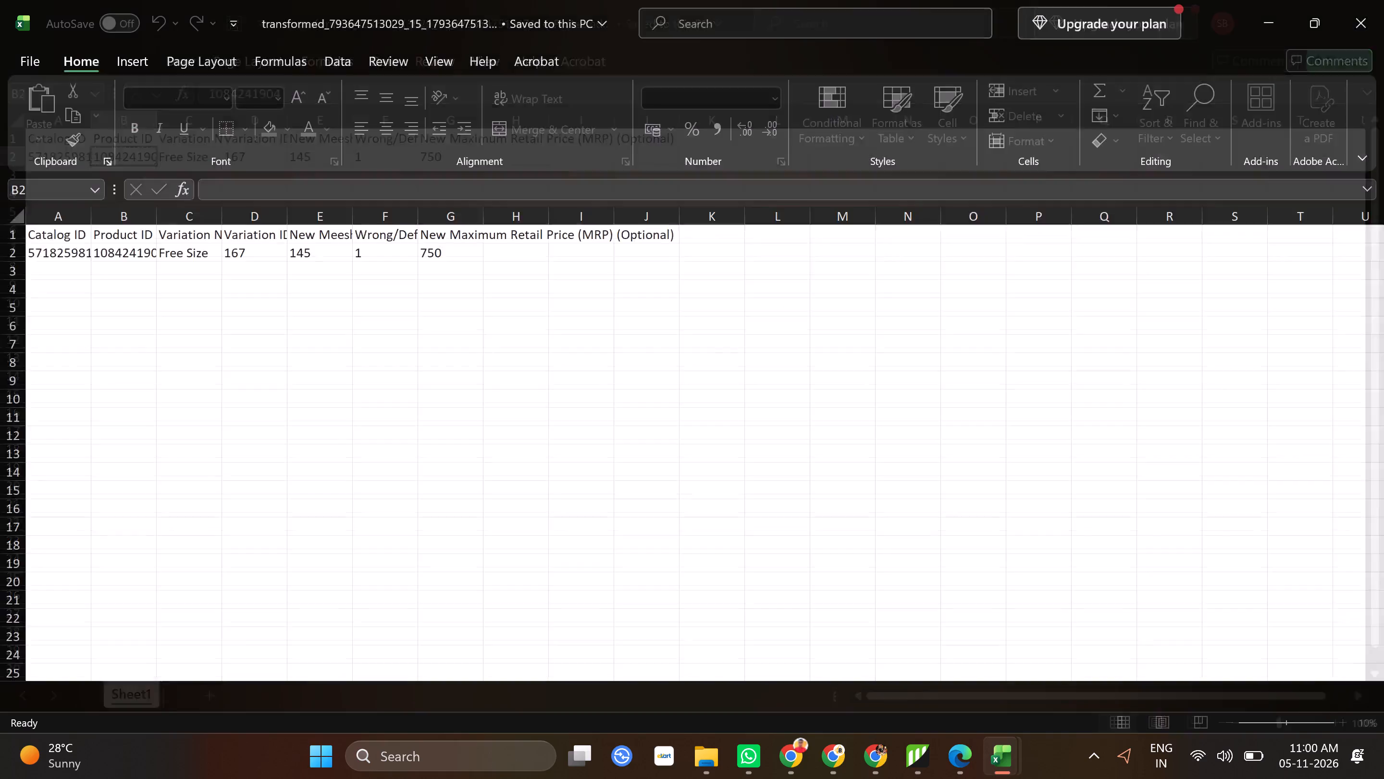
left_click(869, 764)
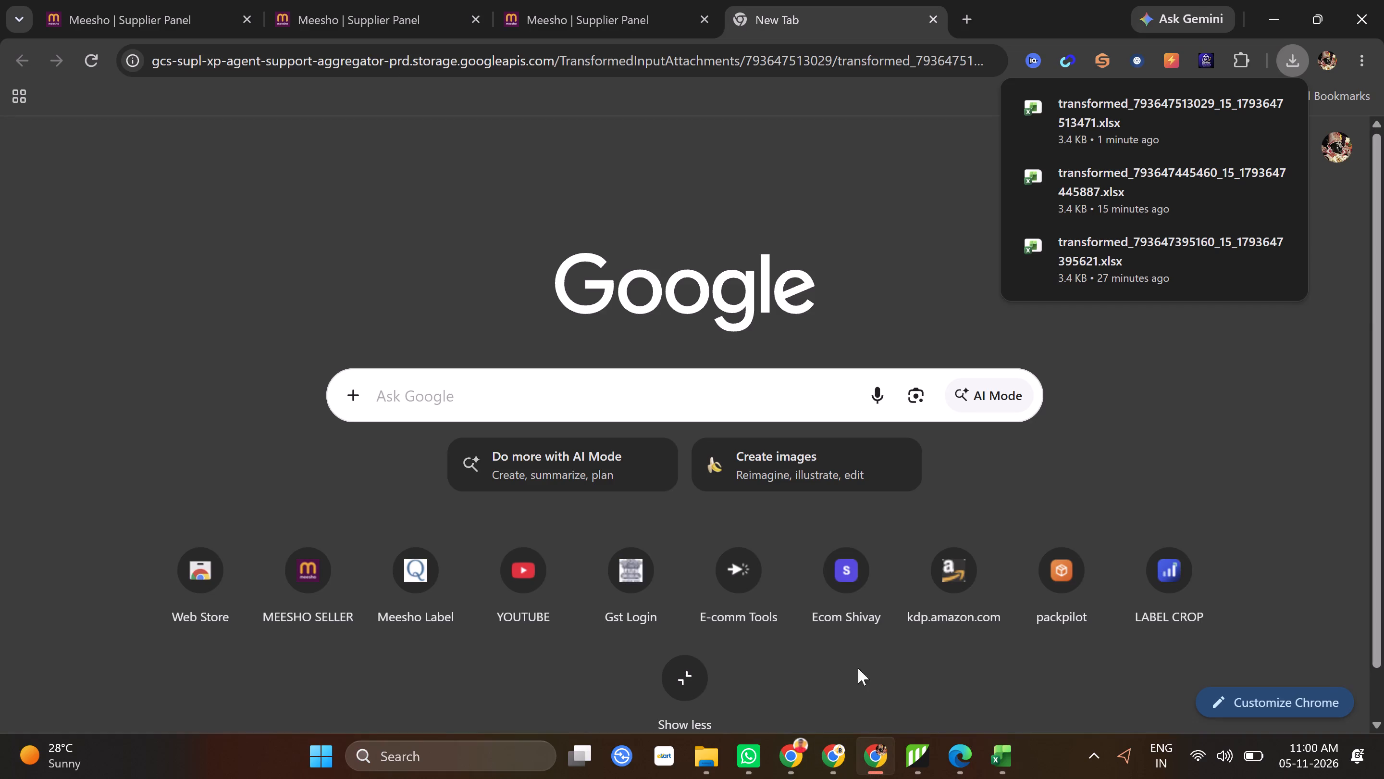
left_click(615, 0)
left_click(355, 0)
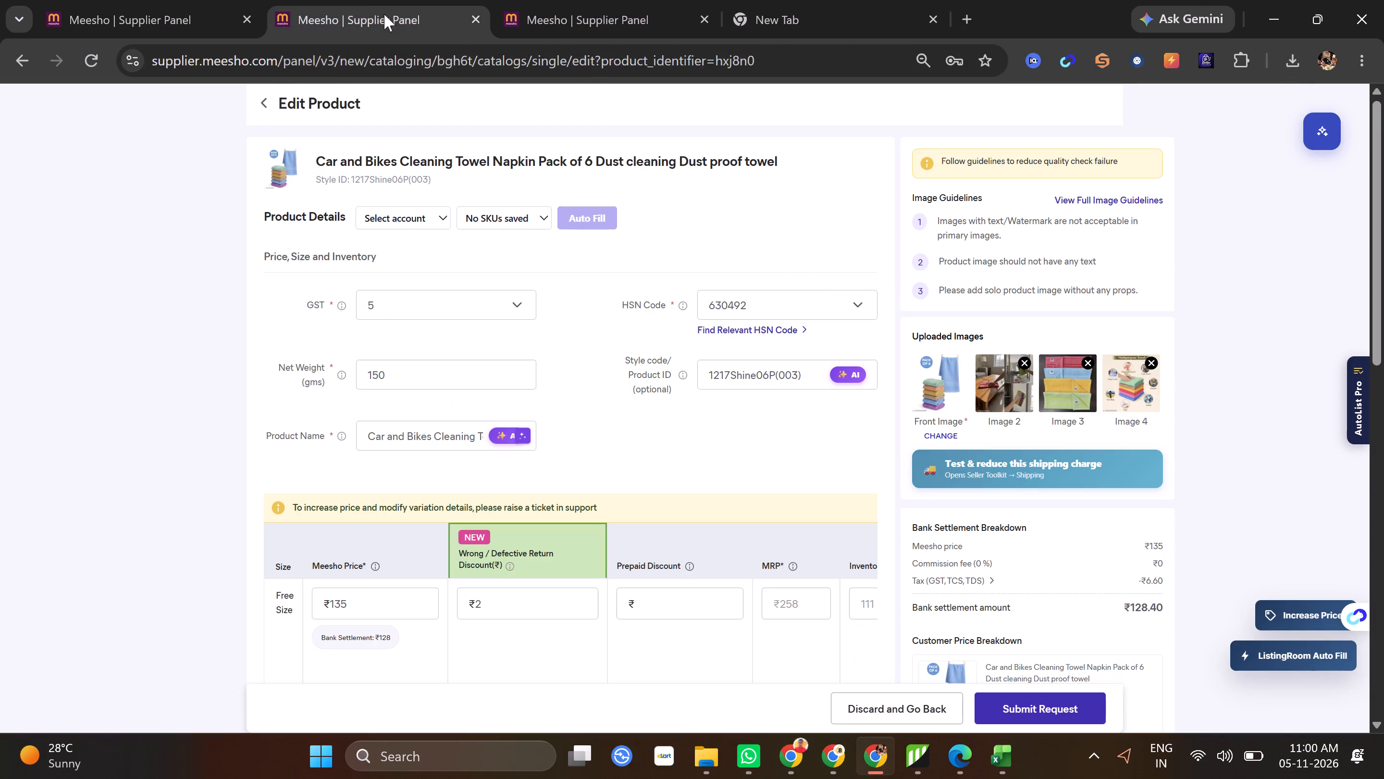
left_click(108, 0)
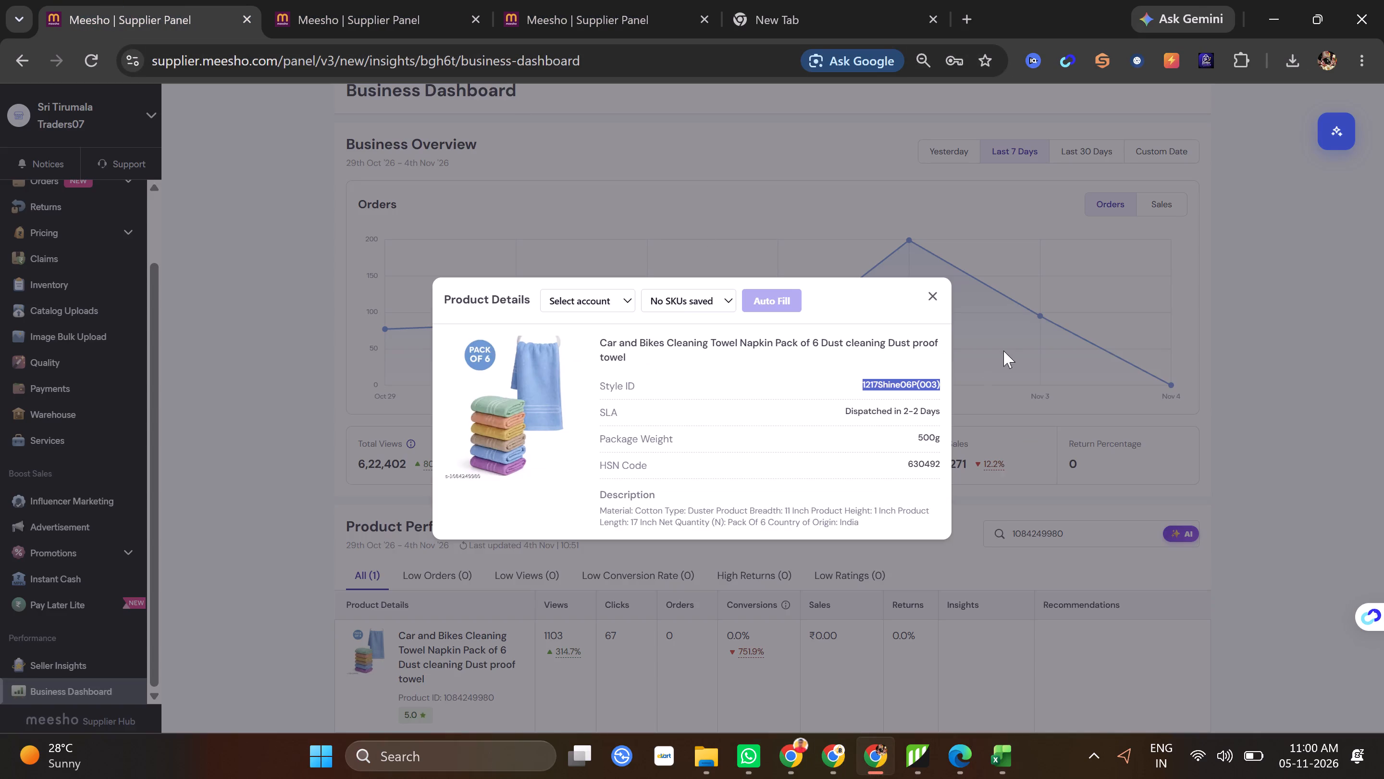
left_click(929, 290)
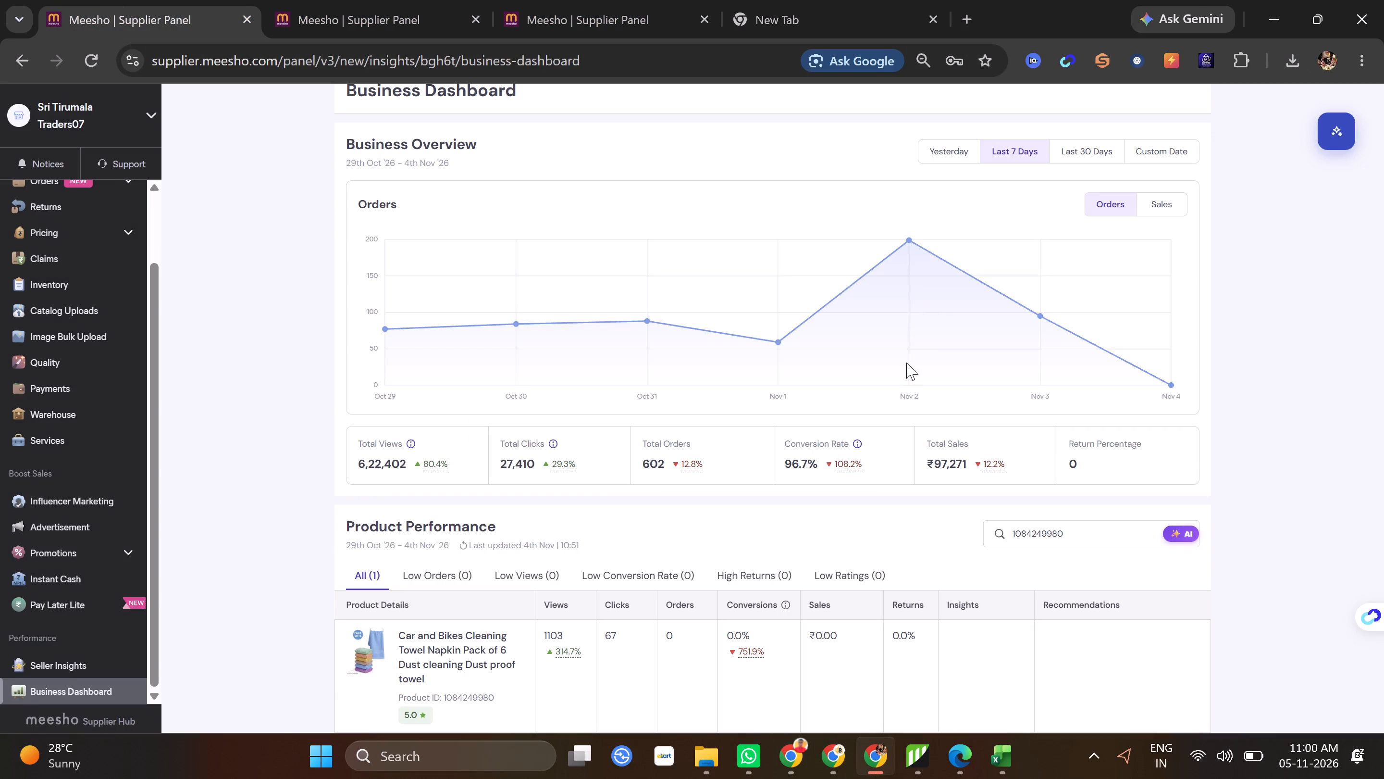
left_click_drag(1075, 540, 916, 571)
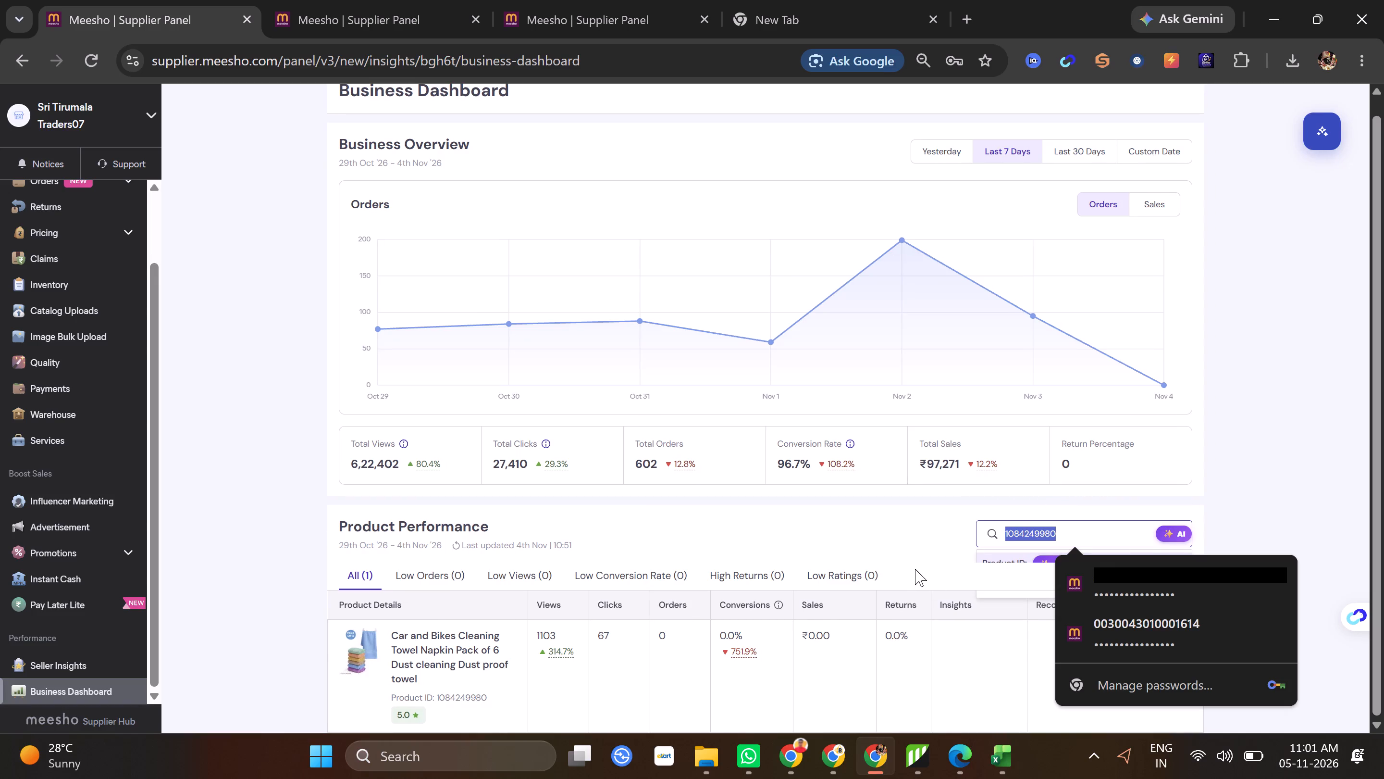
key("ctrl+v")
left_click(1118, 553)
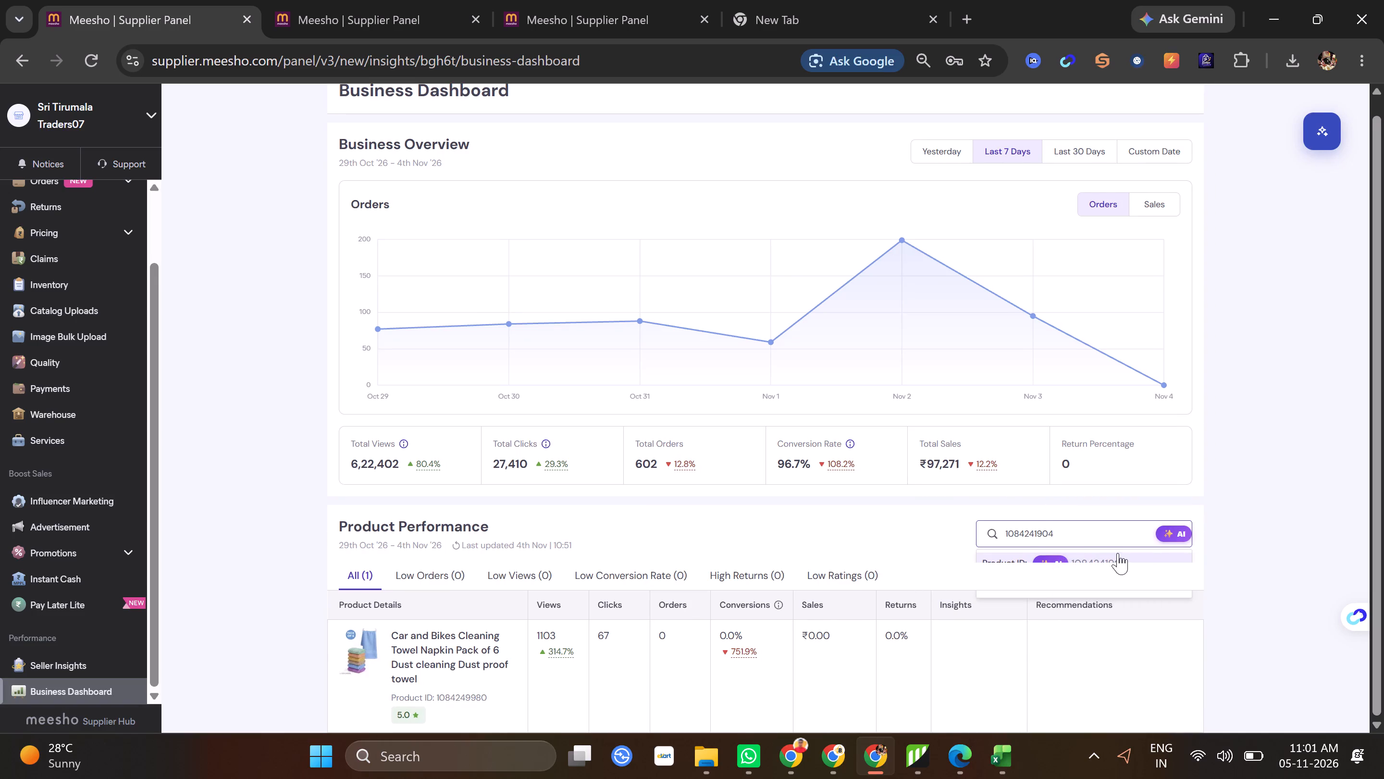
scroll(665, 499, "down", 2)
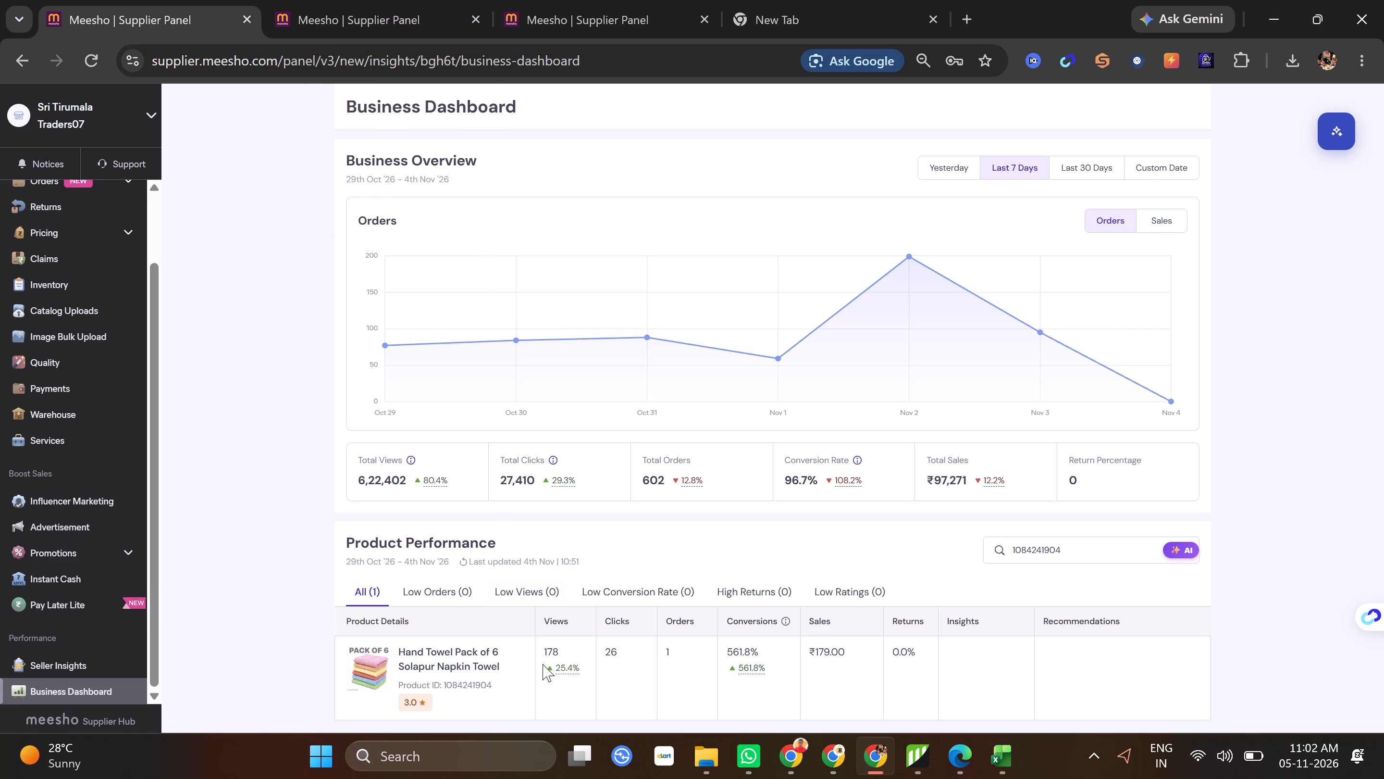
Open the supplier panel's Inventory page.
scroll(95, 339, "up", 1)
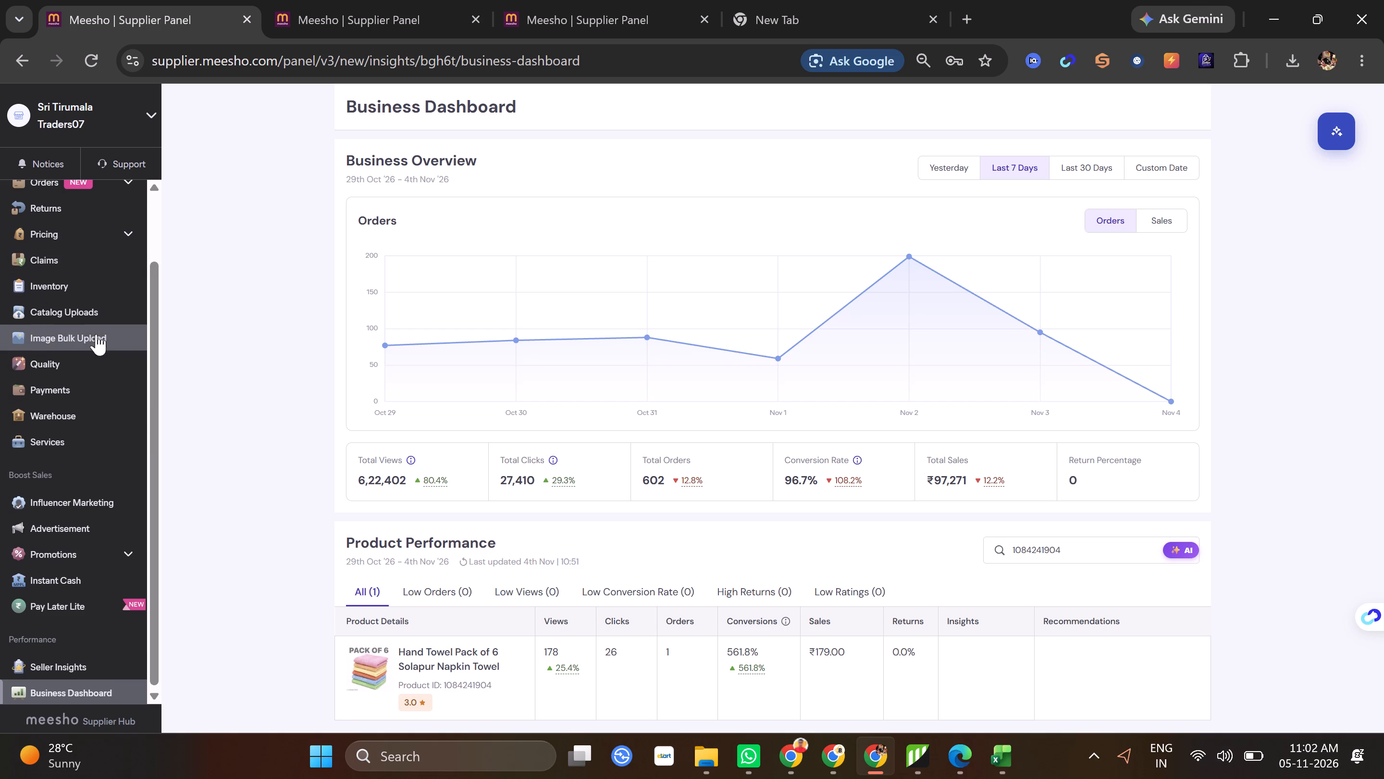
scroll(96, 334, "up", 1)
left_click(58, 267)
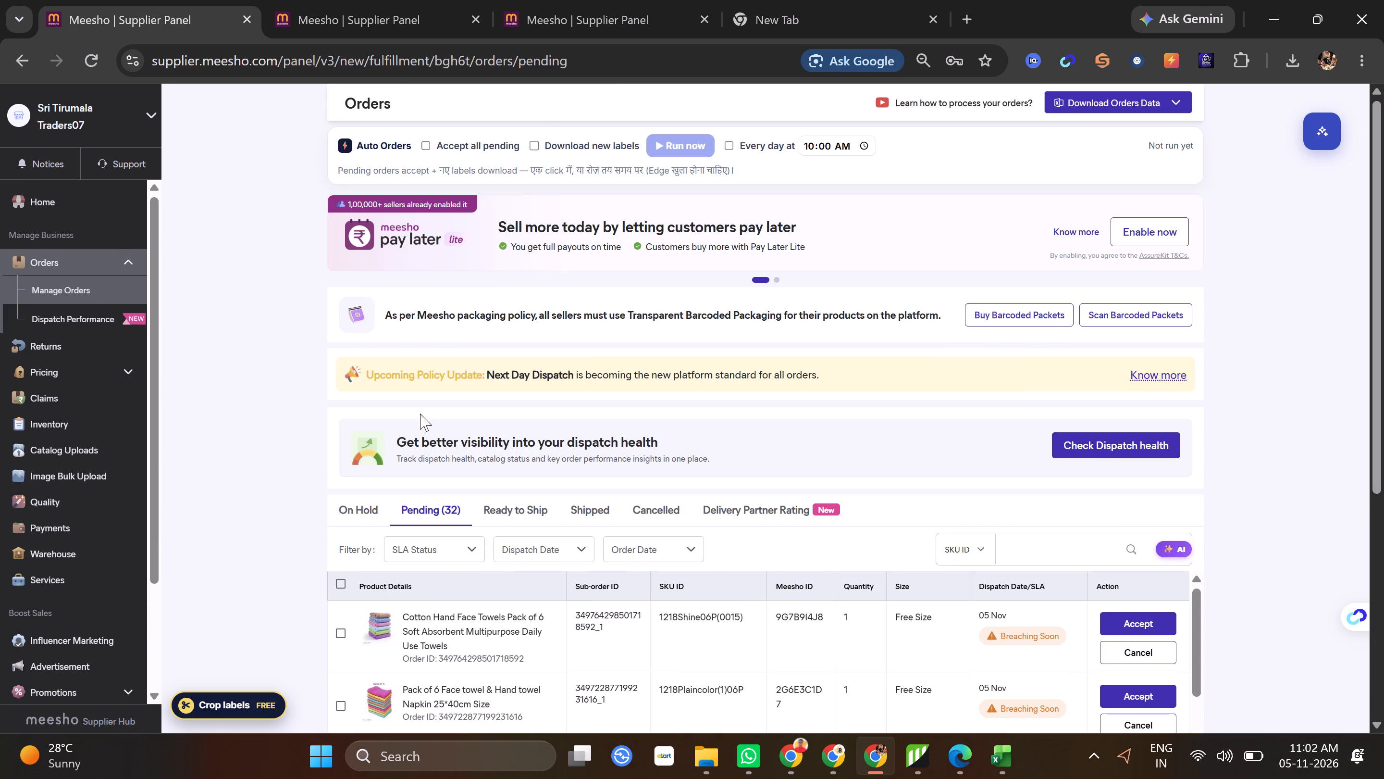
scroll(140, 531, "down", 1)
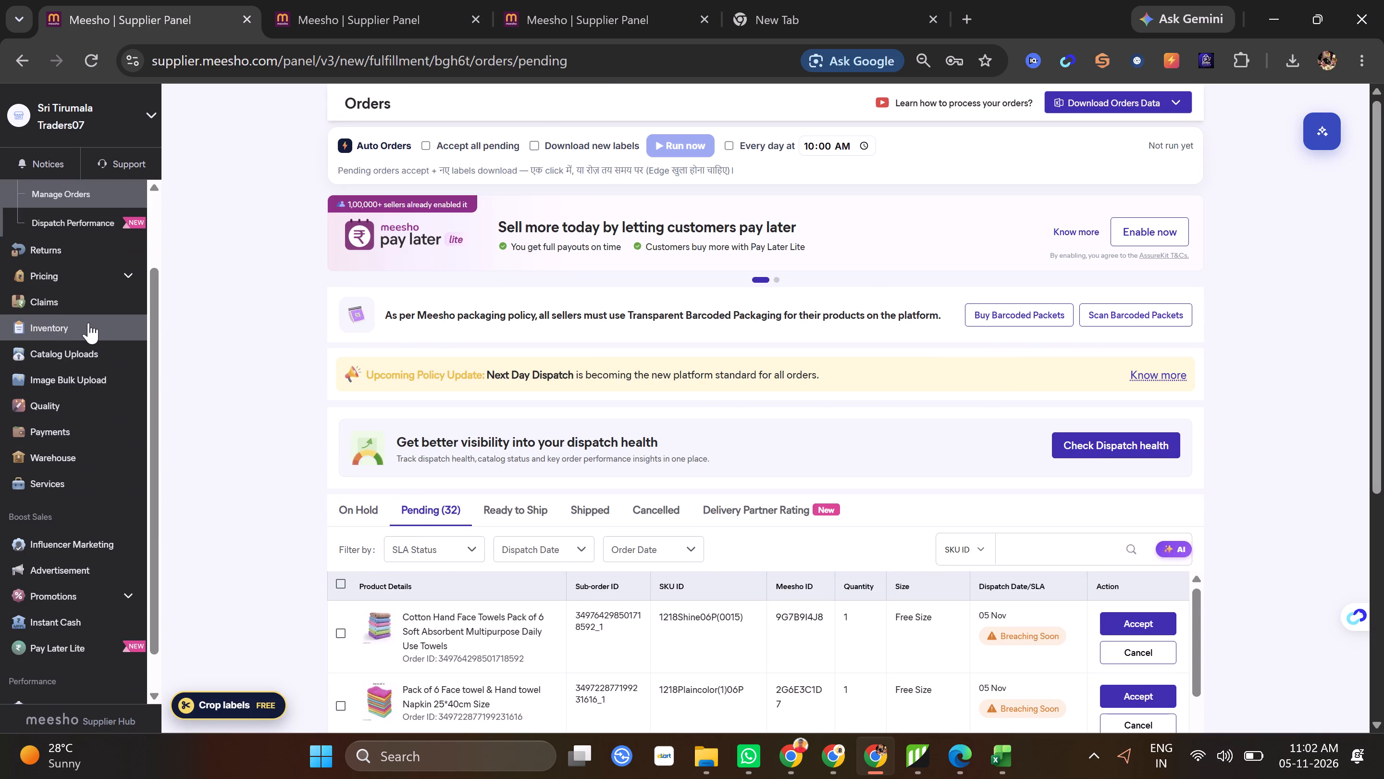
left_click(88, 321)
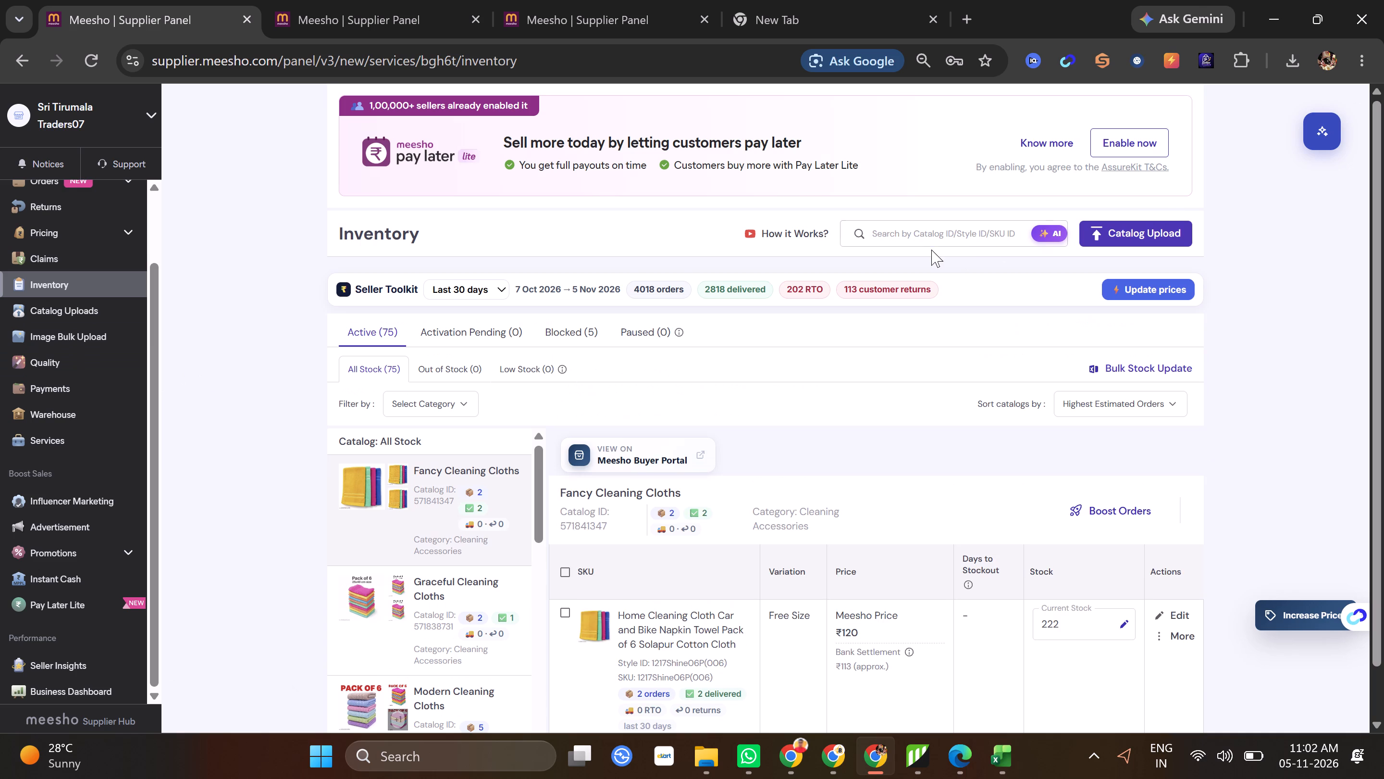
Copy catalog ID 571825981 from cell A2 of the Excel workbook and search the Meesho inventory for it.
left_click(1005, 754)
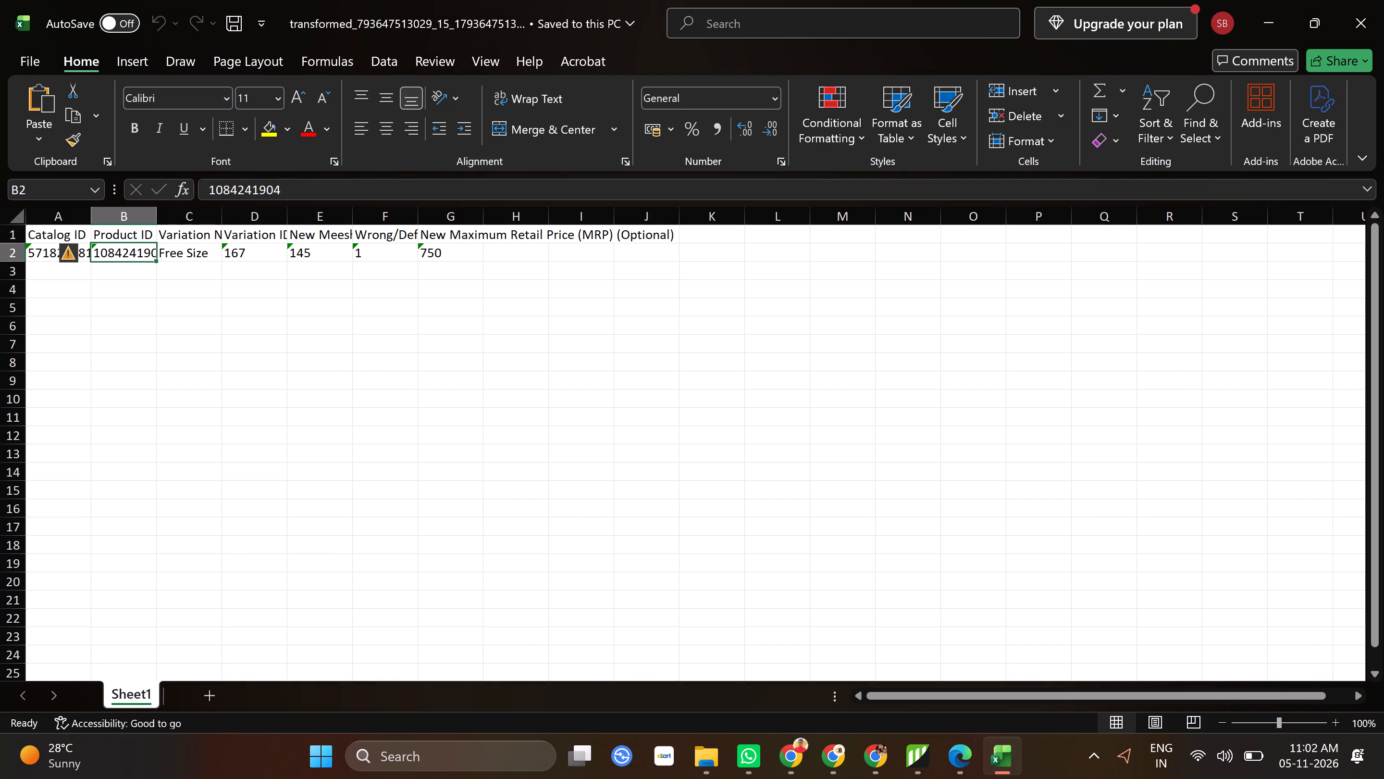
left_click(53, 255)
key("ctrl+c")
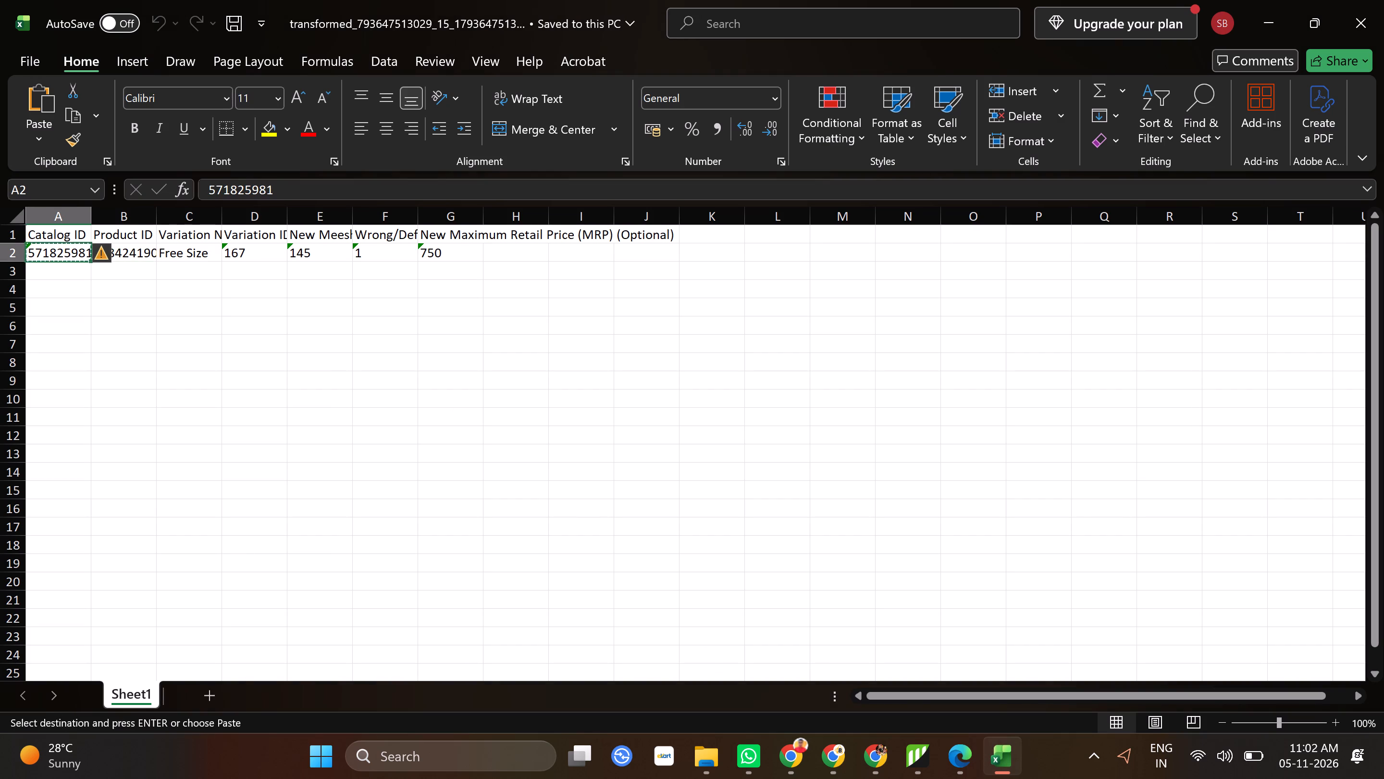
left_click(854, 763)
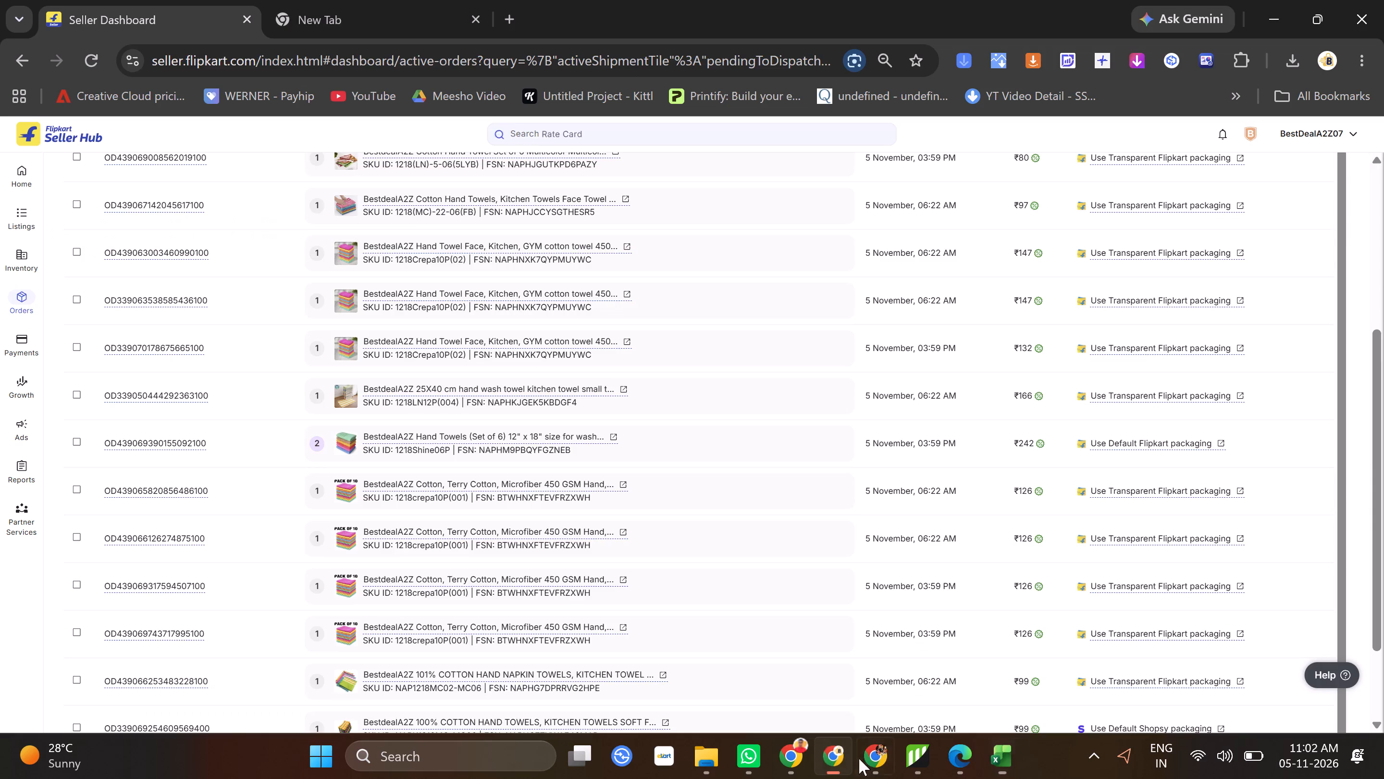
left_click(870, 778)
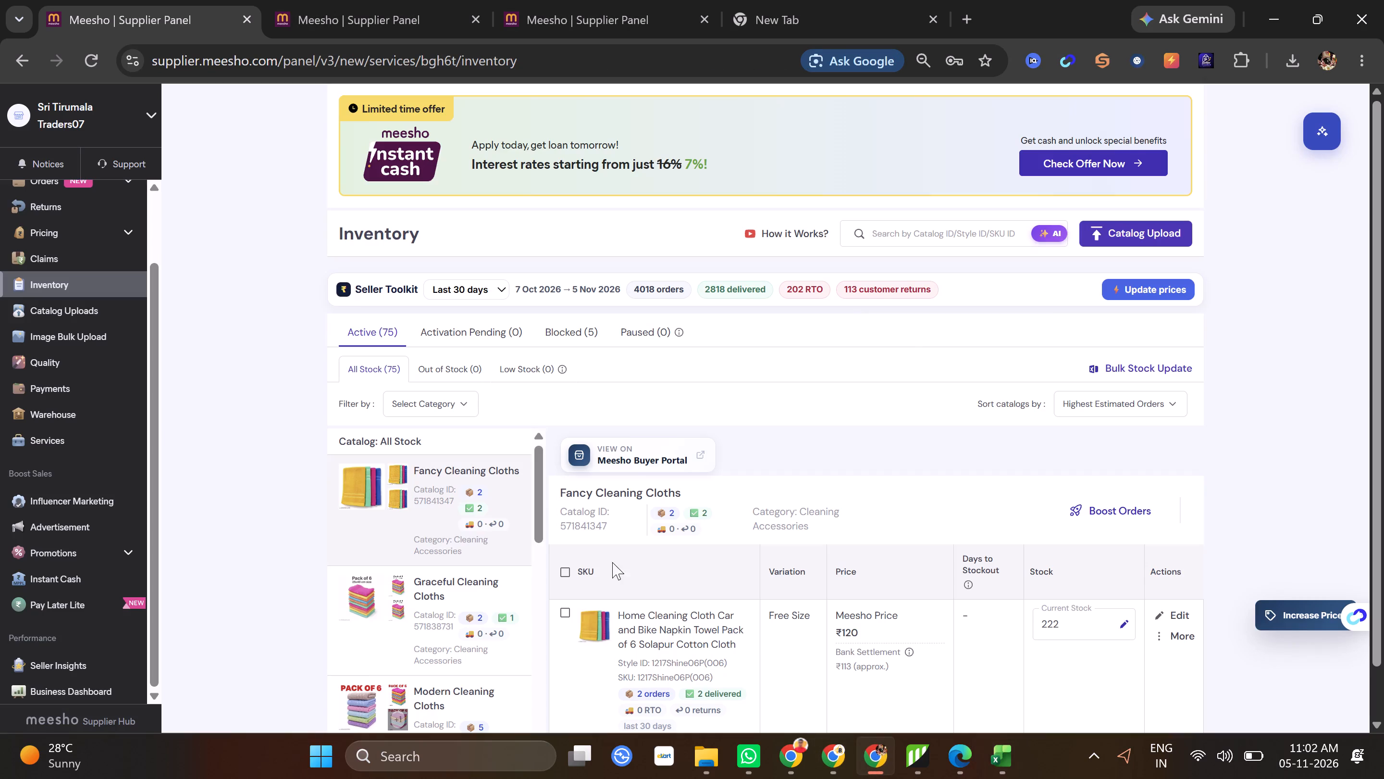
left_click(996, 242)
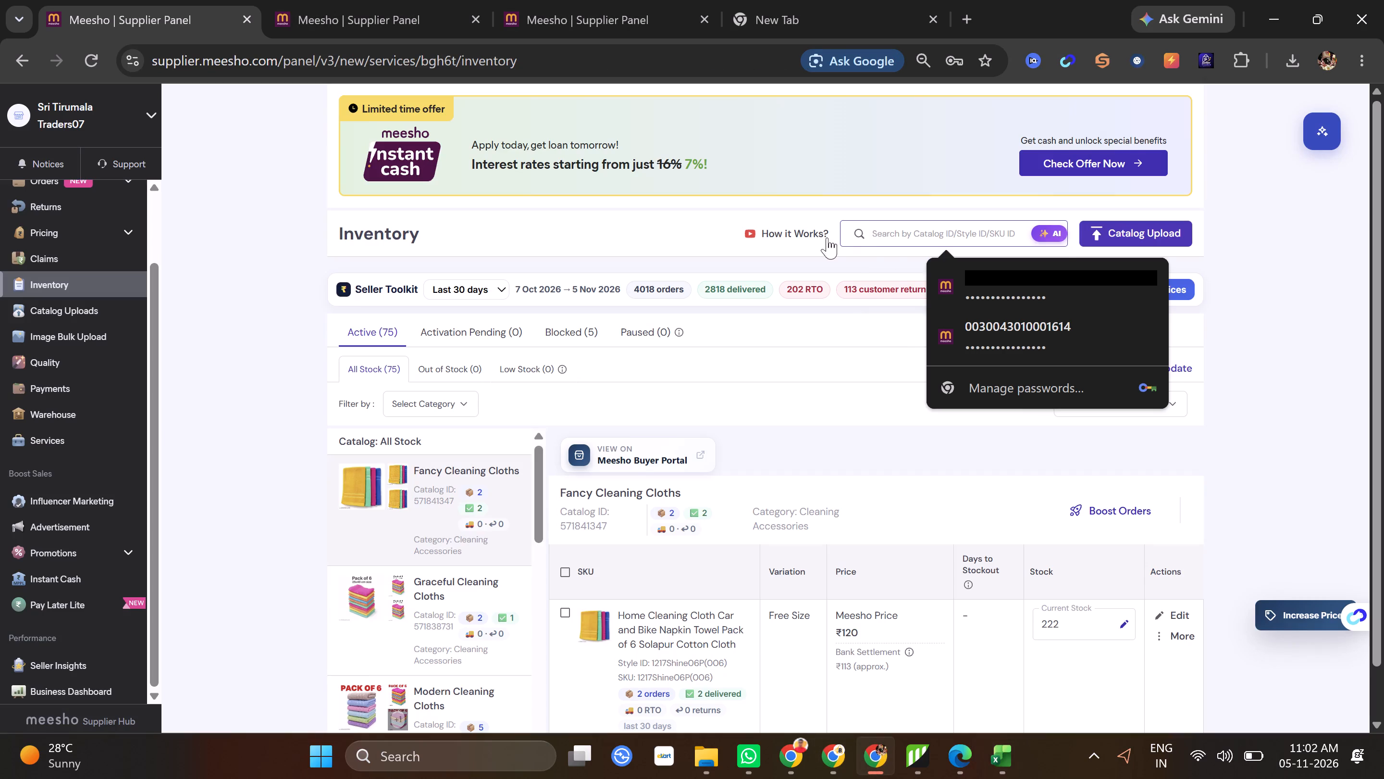
key("ctrl+v")
left_click(914, 266)
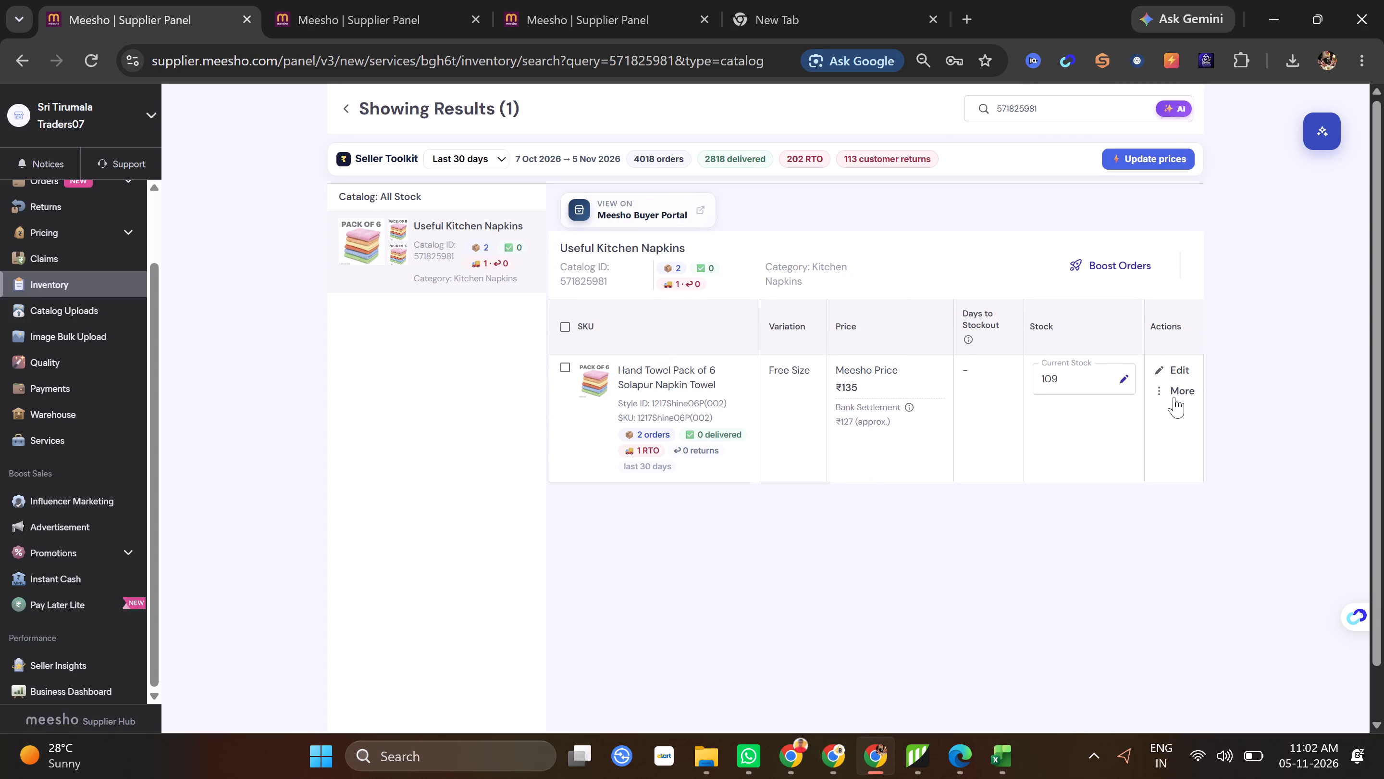
Open the Hand Towel Pack of 6 listing's edit page to check its price and return discount.
left_click(1174, 369)
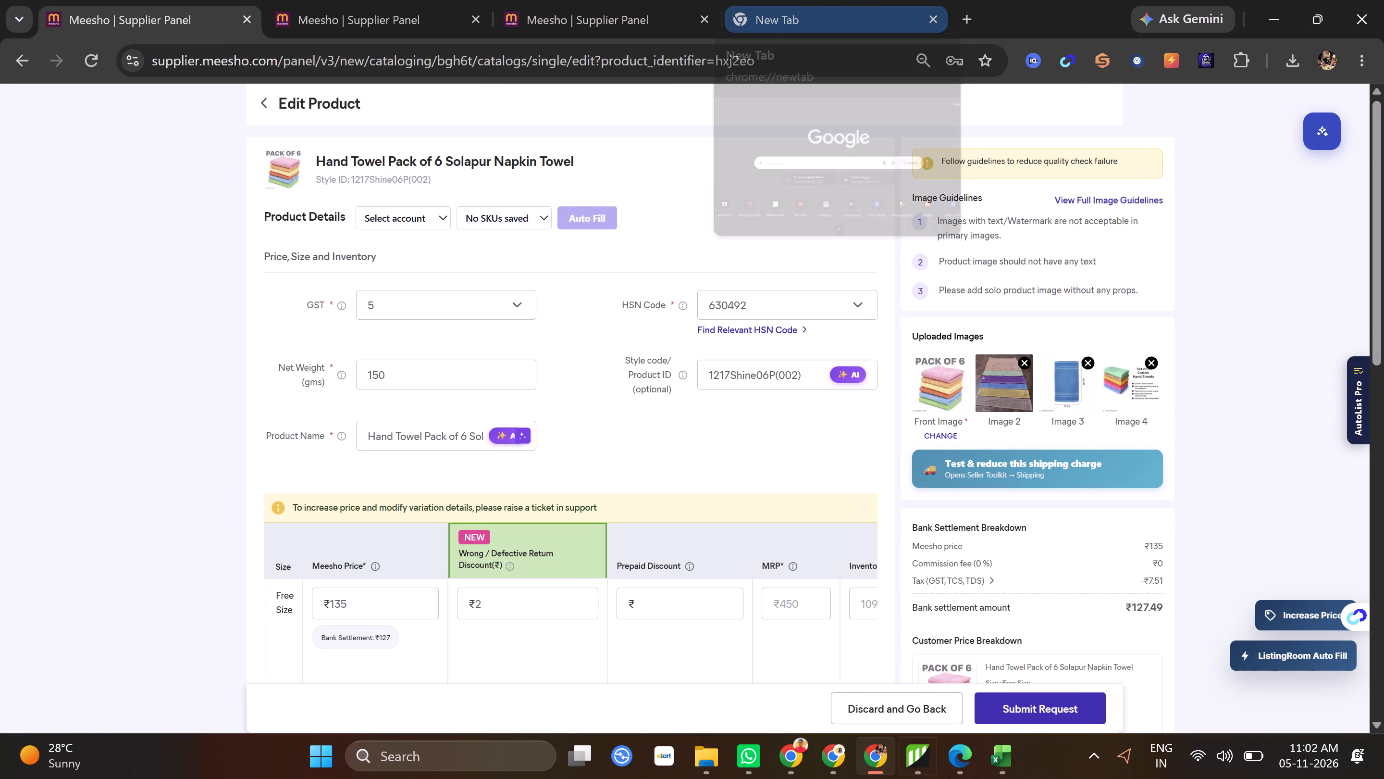
In the Excel workbook, set the Wrong/Defective value in cell F2 to 2, then save and close the workbook.
left_click(999, 745)
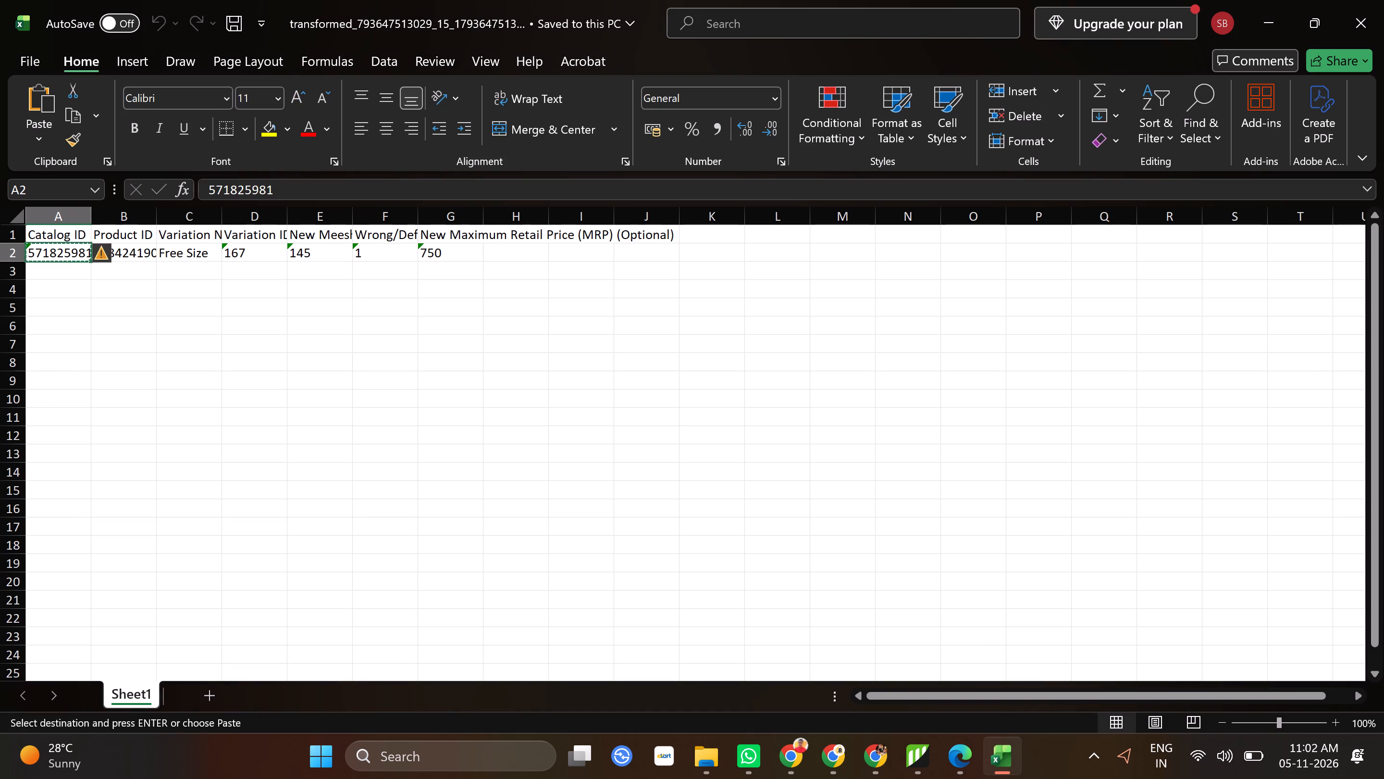
left_click(391, 262)
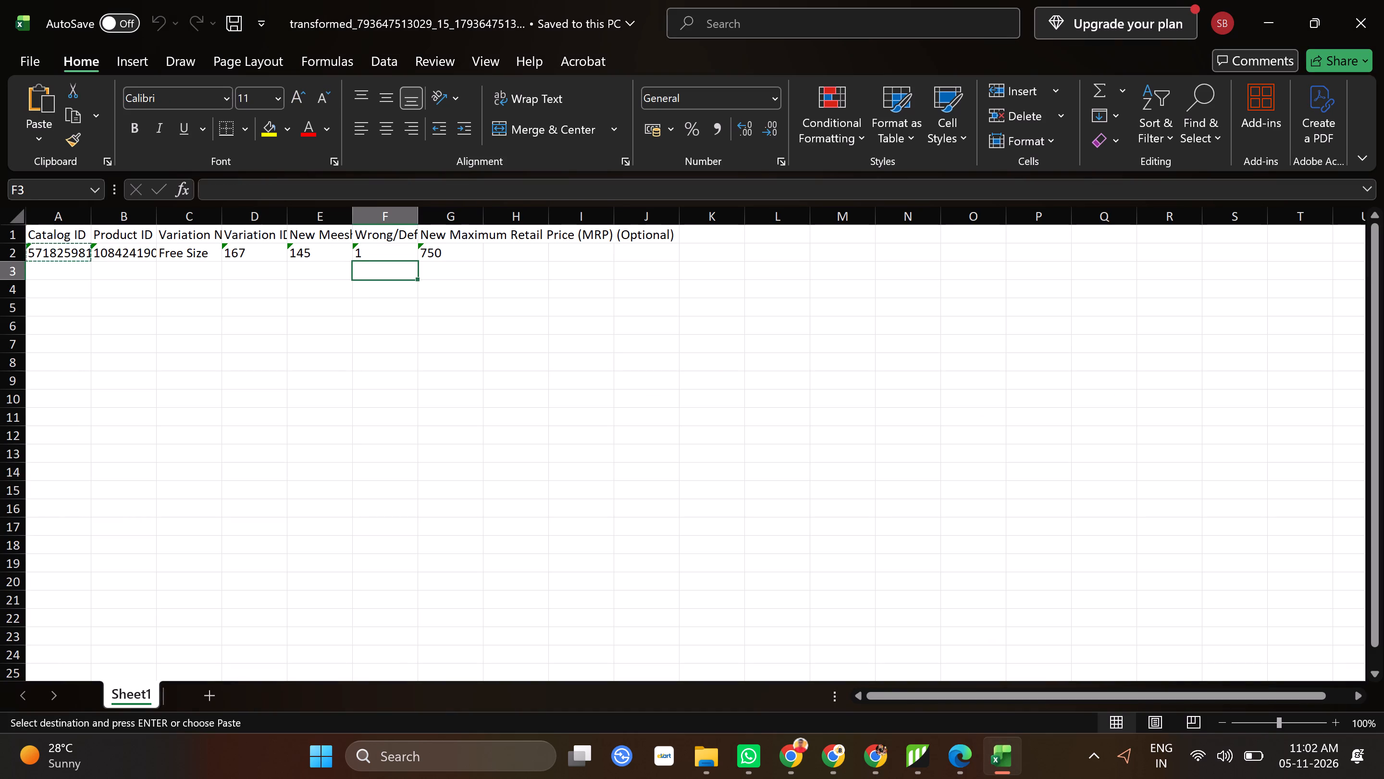
left_click(361, 248)
key("2")
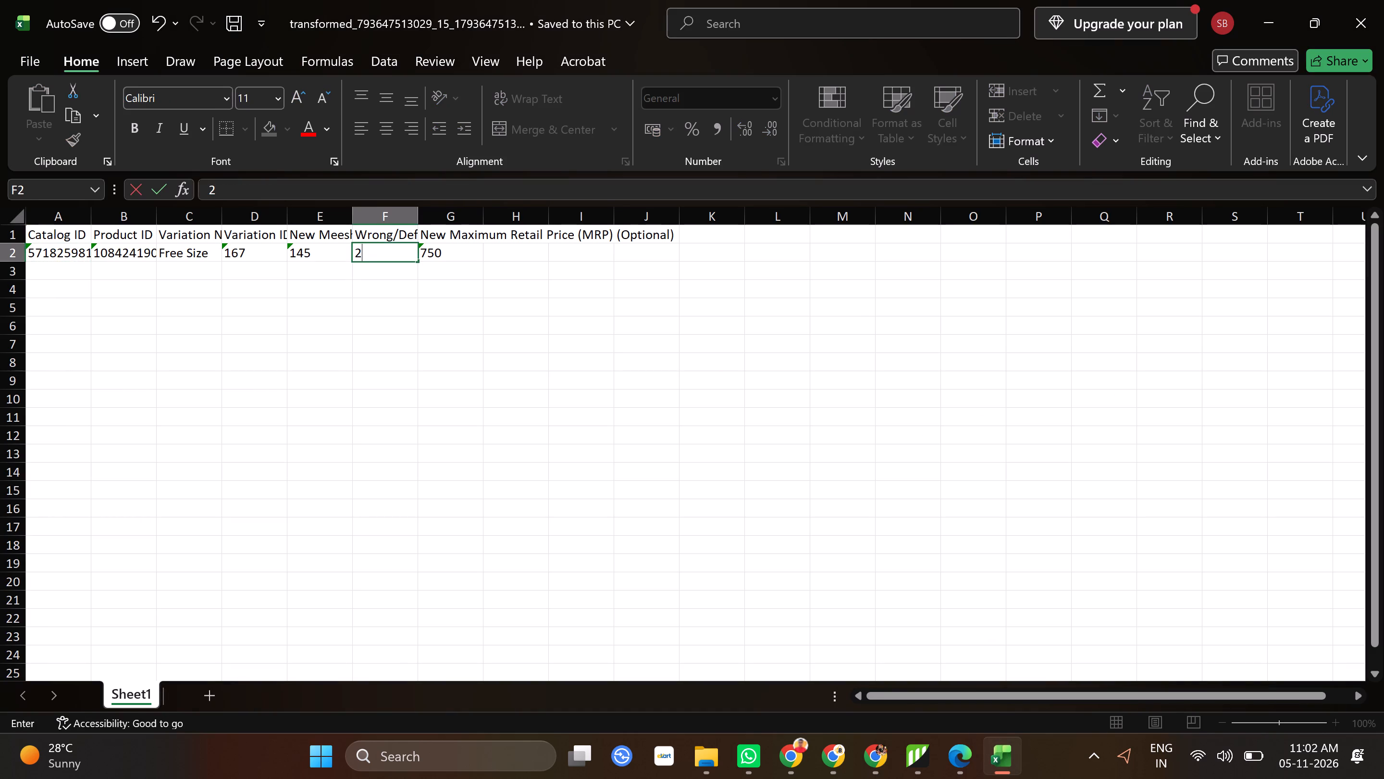
left_click(233, 28)
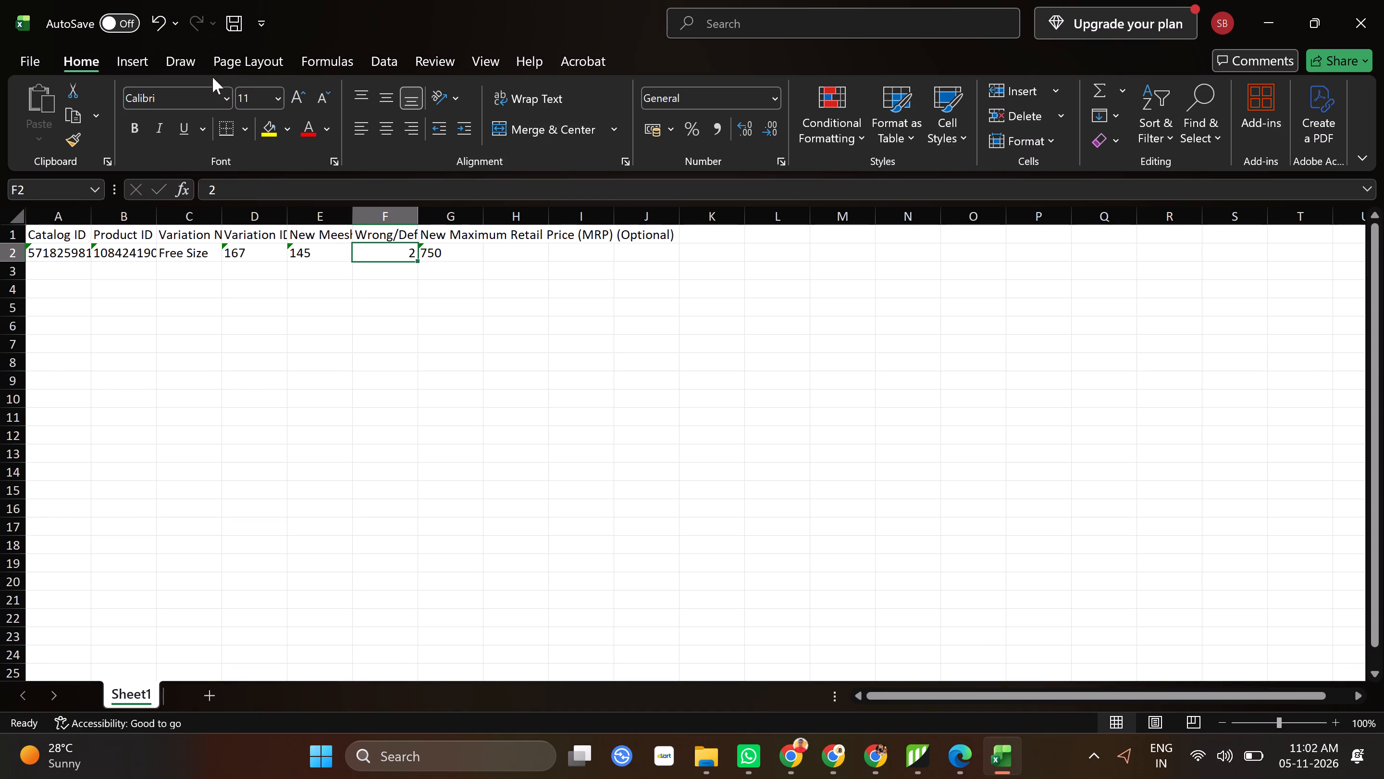
left_click(1349, 20)
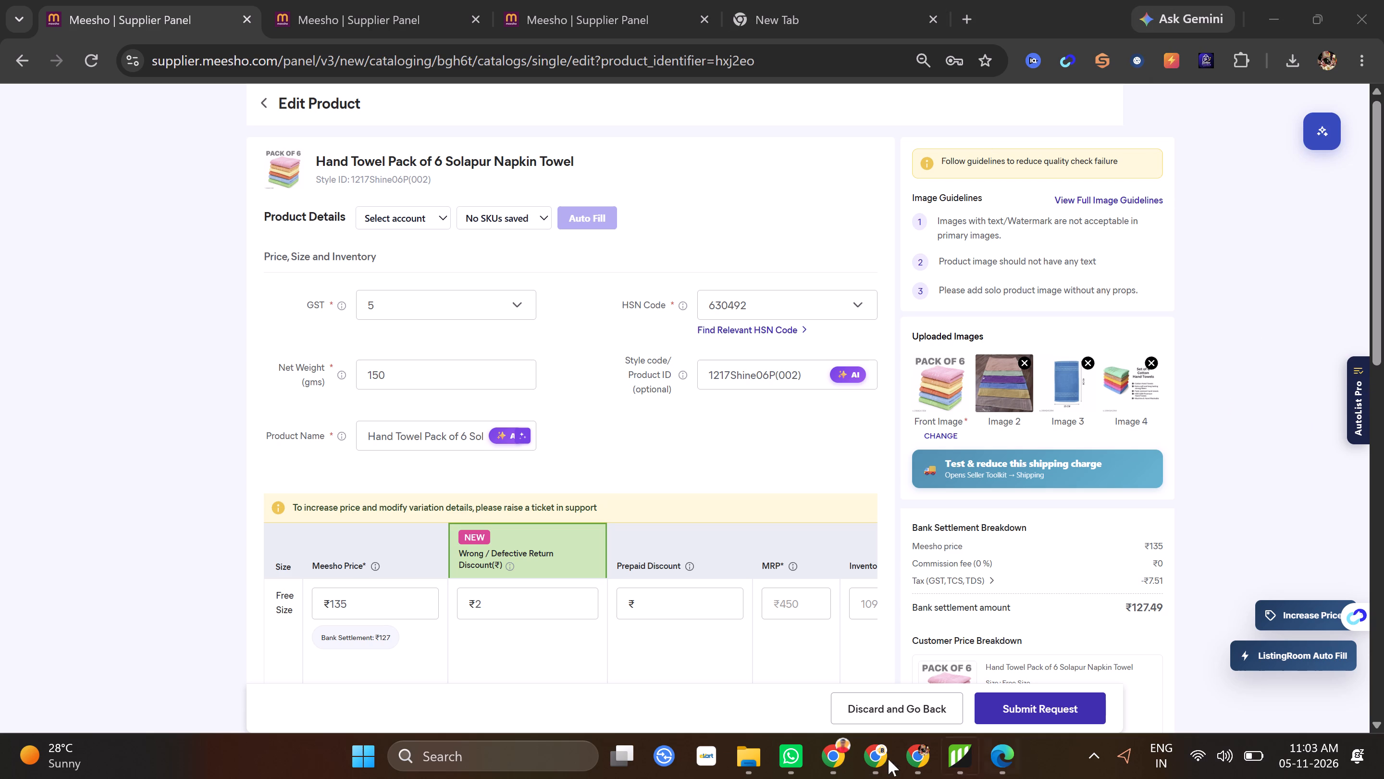
Review the pricing on the Meesho product edit page and return to the inventory search results.
left_click(901, 751)
scroll(890, 642, "down", 1)
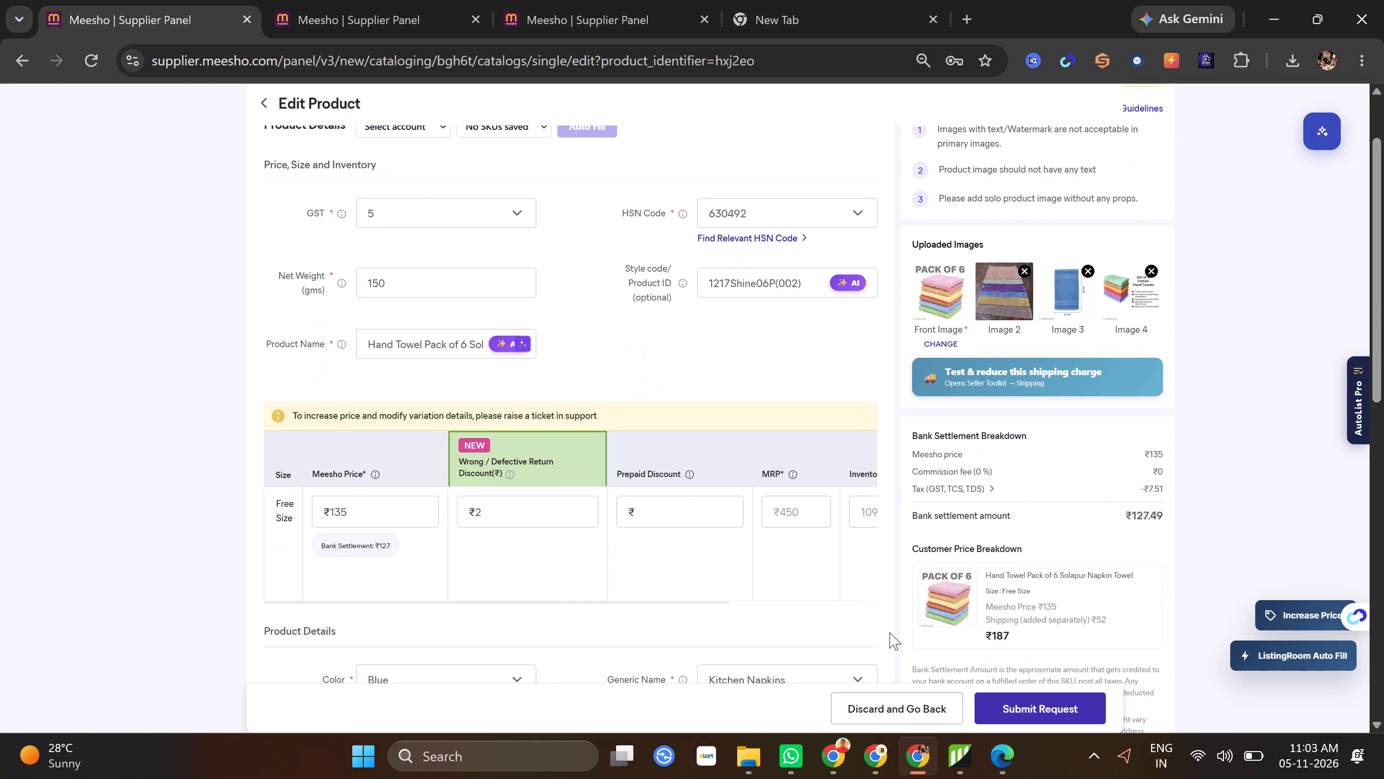
left_click(217, 0)
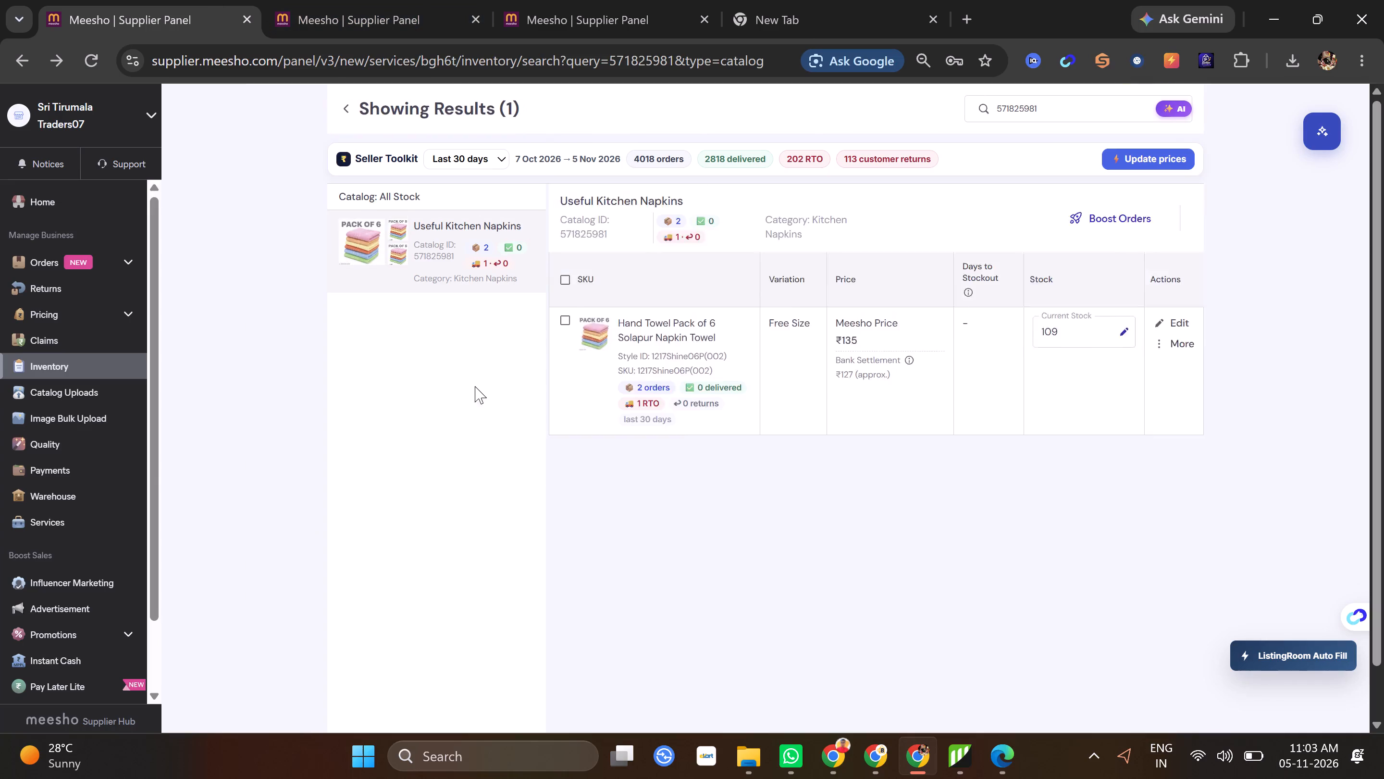
left_click(593, 0)
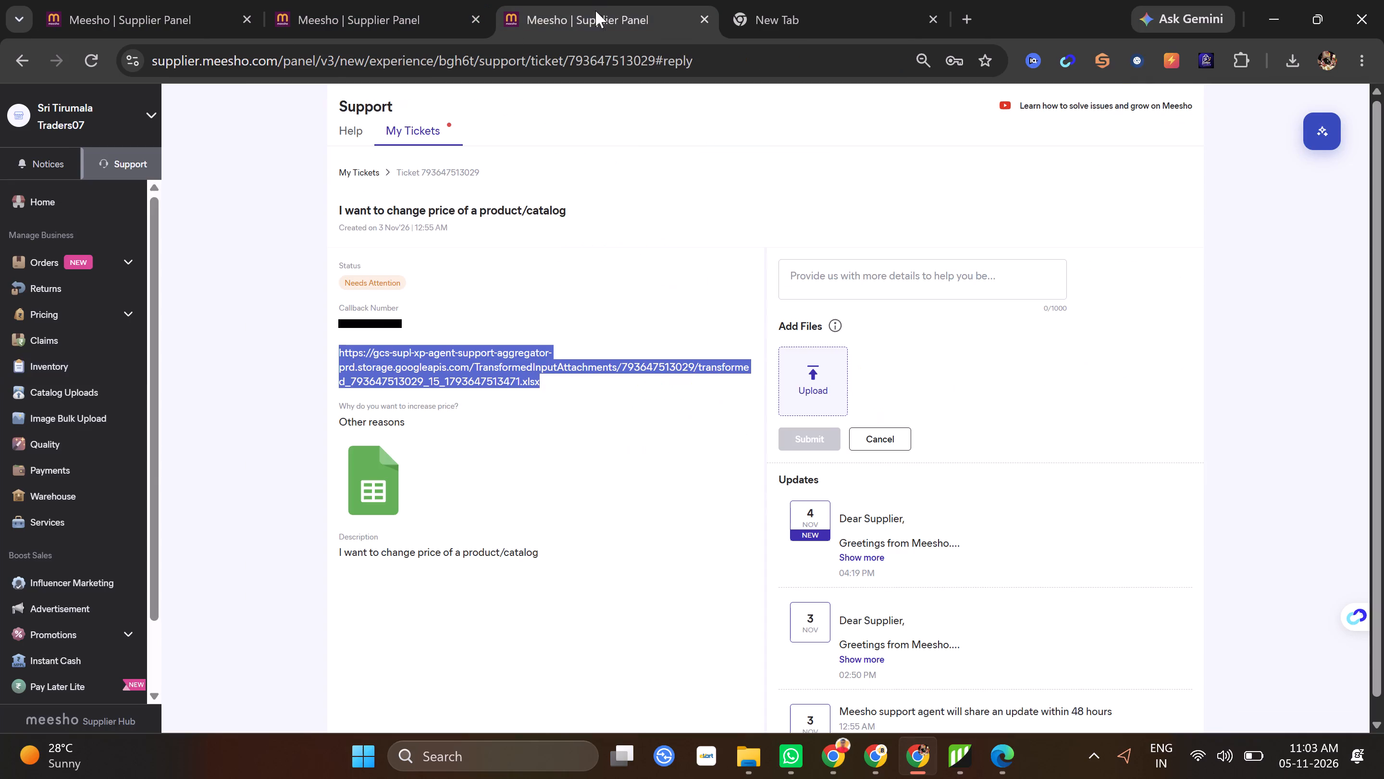
left_click(804, 380)
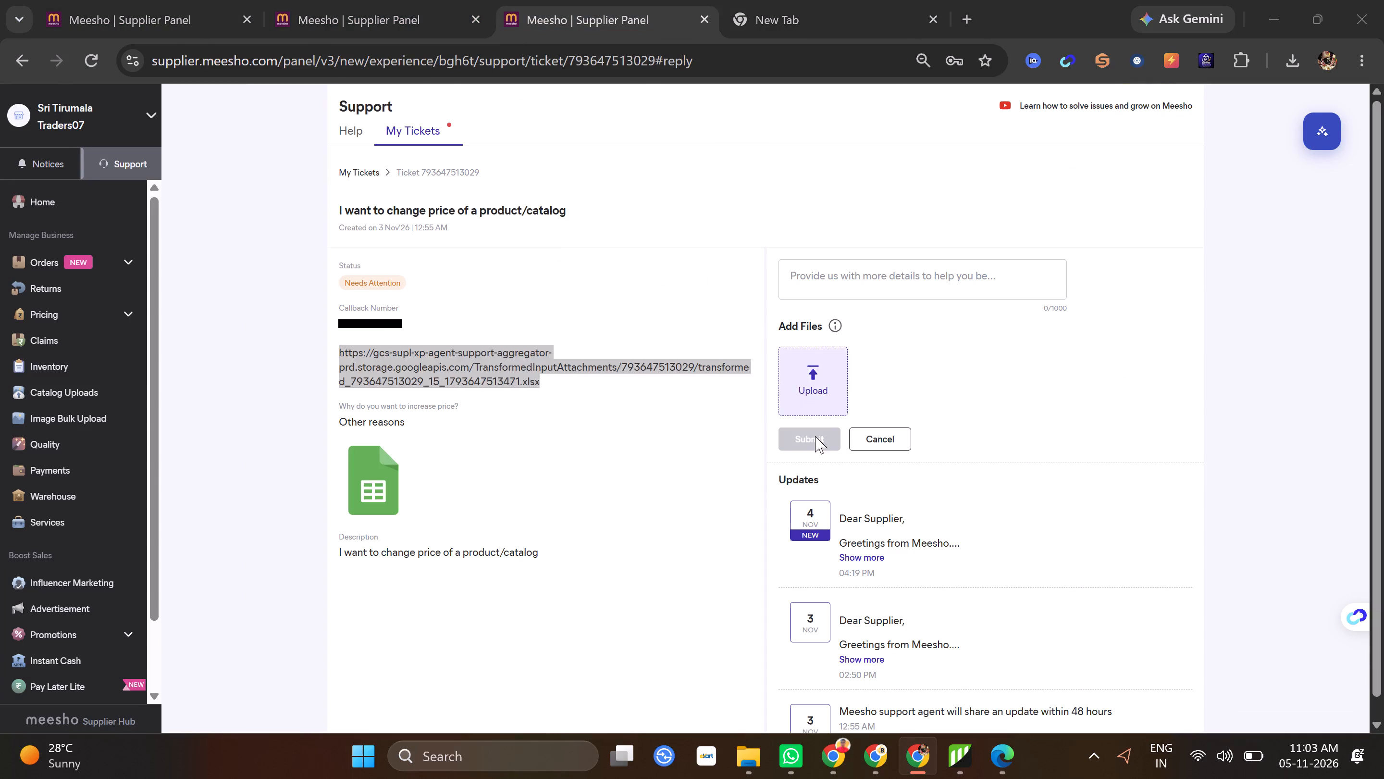
double_click(216, 214)
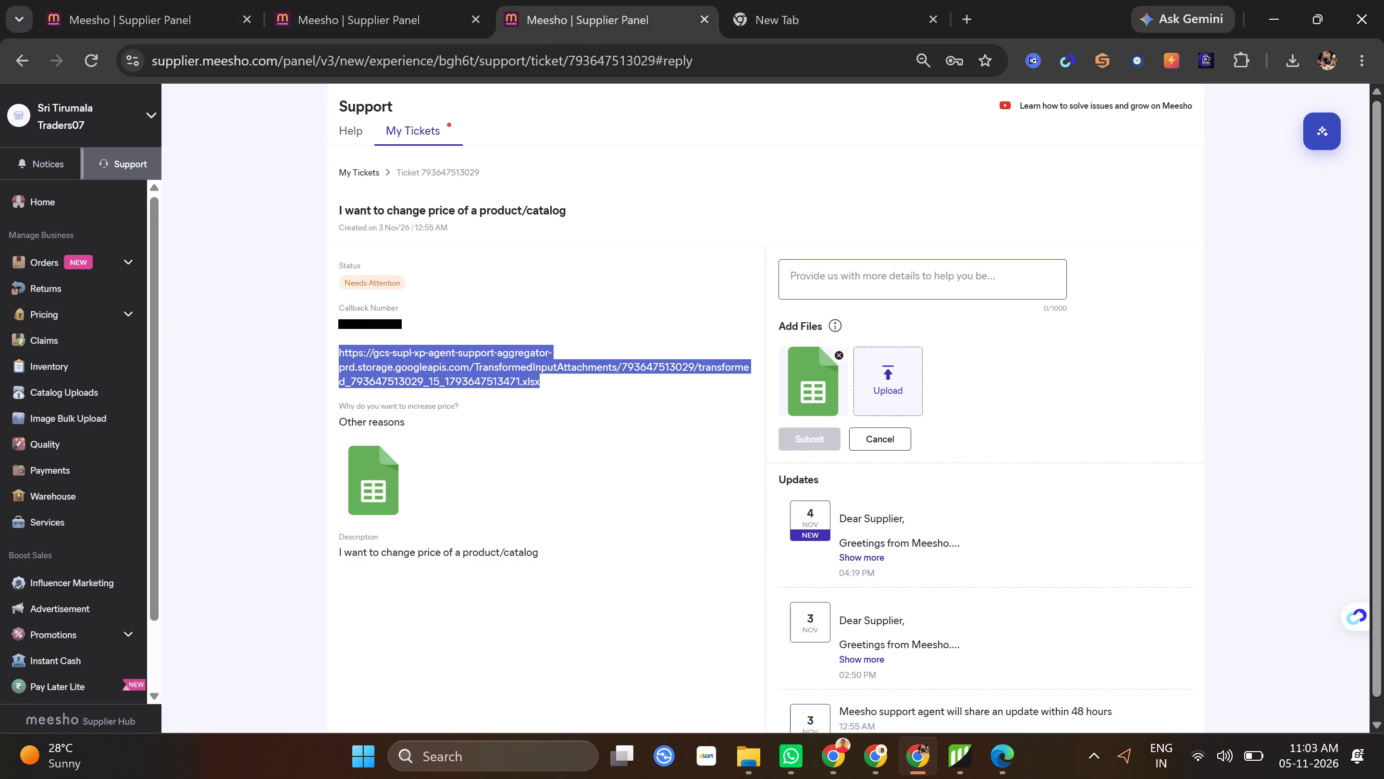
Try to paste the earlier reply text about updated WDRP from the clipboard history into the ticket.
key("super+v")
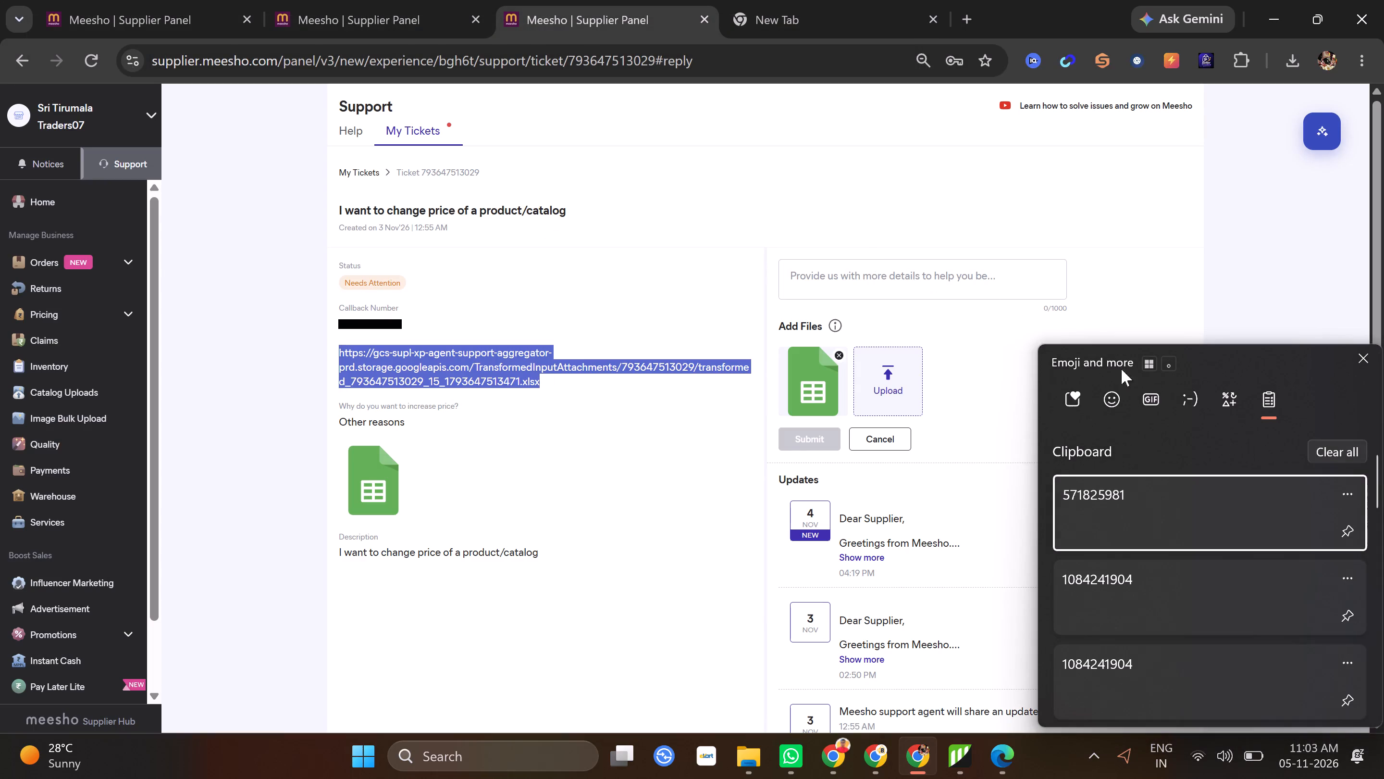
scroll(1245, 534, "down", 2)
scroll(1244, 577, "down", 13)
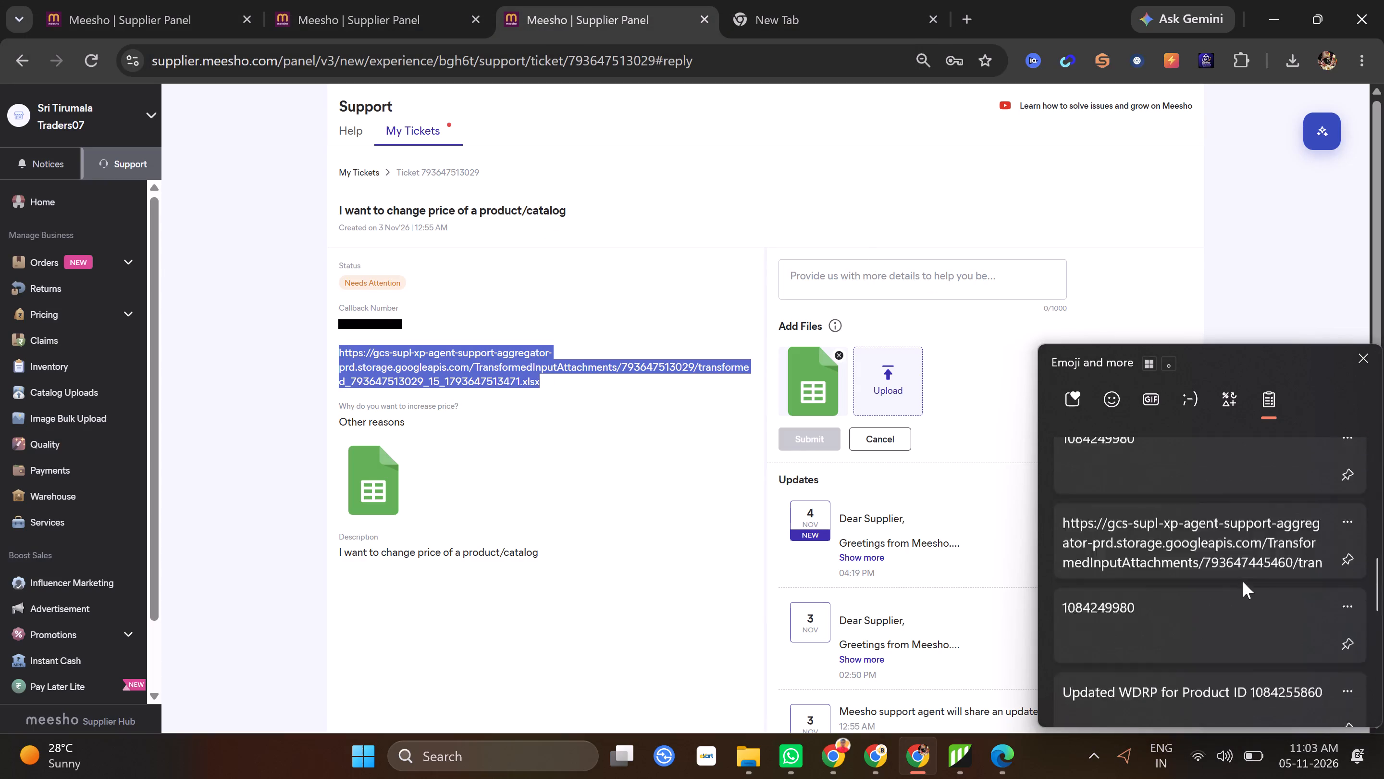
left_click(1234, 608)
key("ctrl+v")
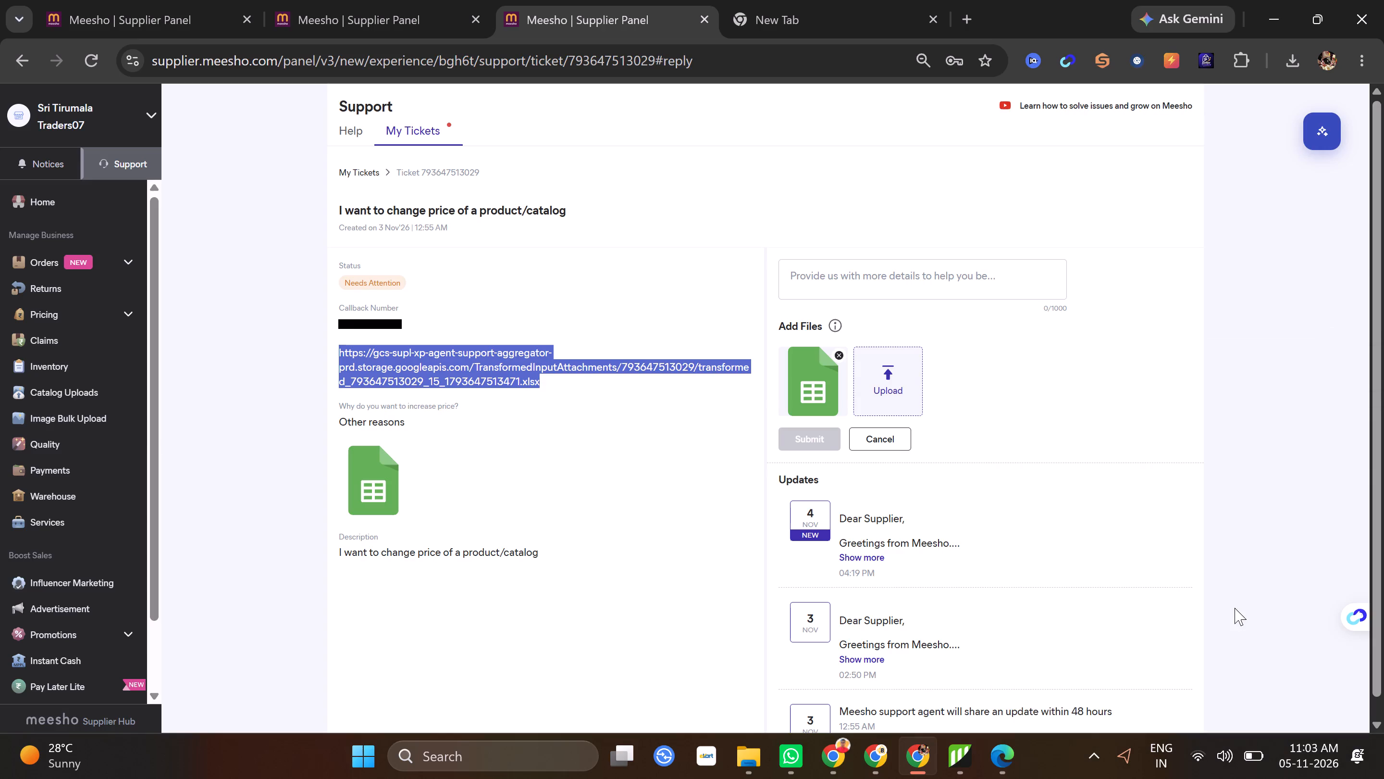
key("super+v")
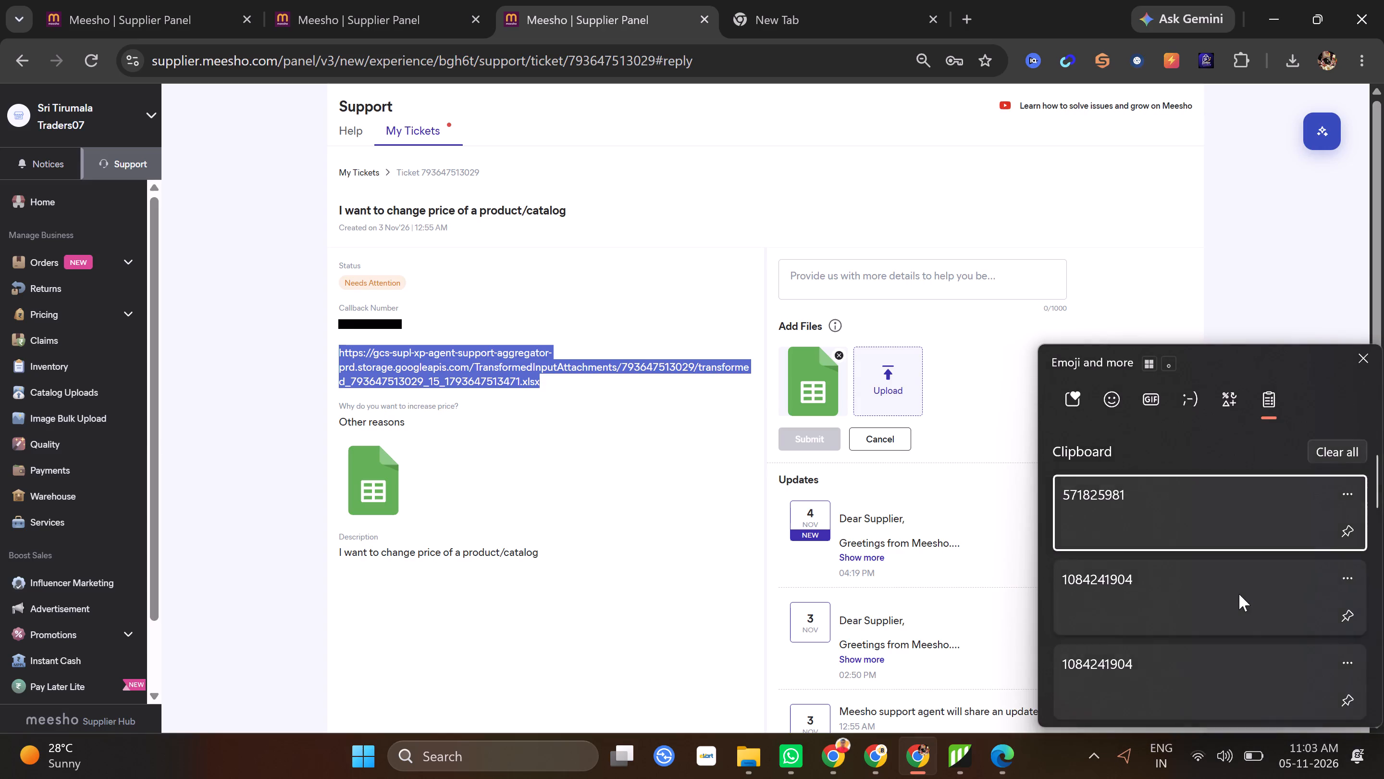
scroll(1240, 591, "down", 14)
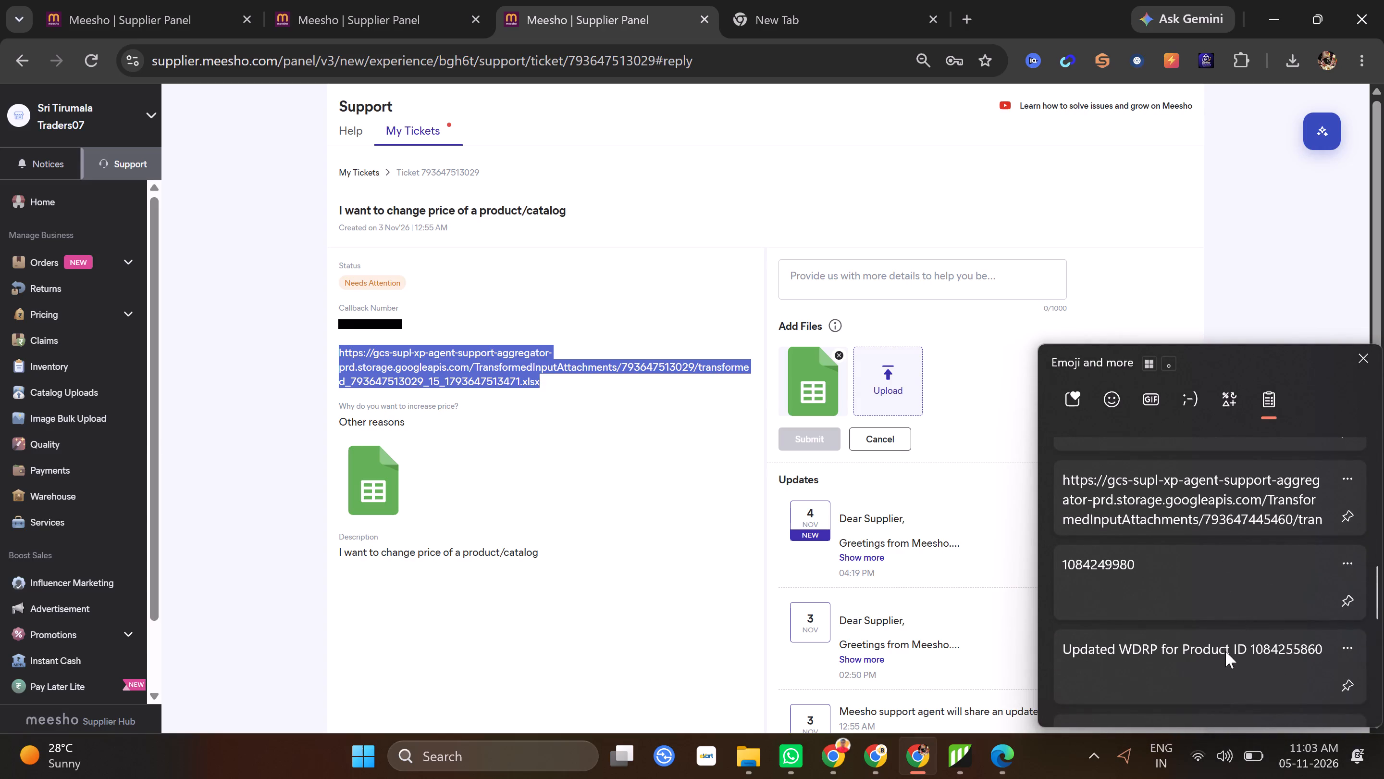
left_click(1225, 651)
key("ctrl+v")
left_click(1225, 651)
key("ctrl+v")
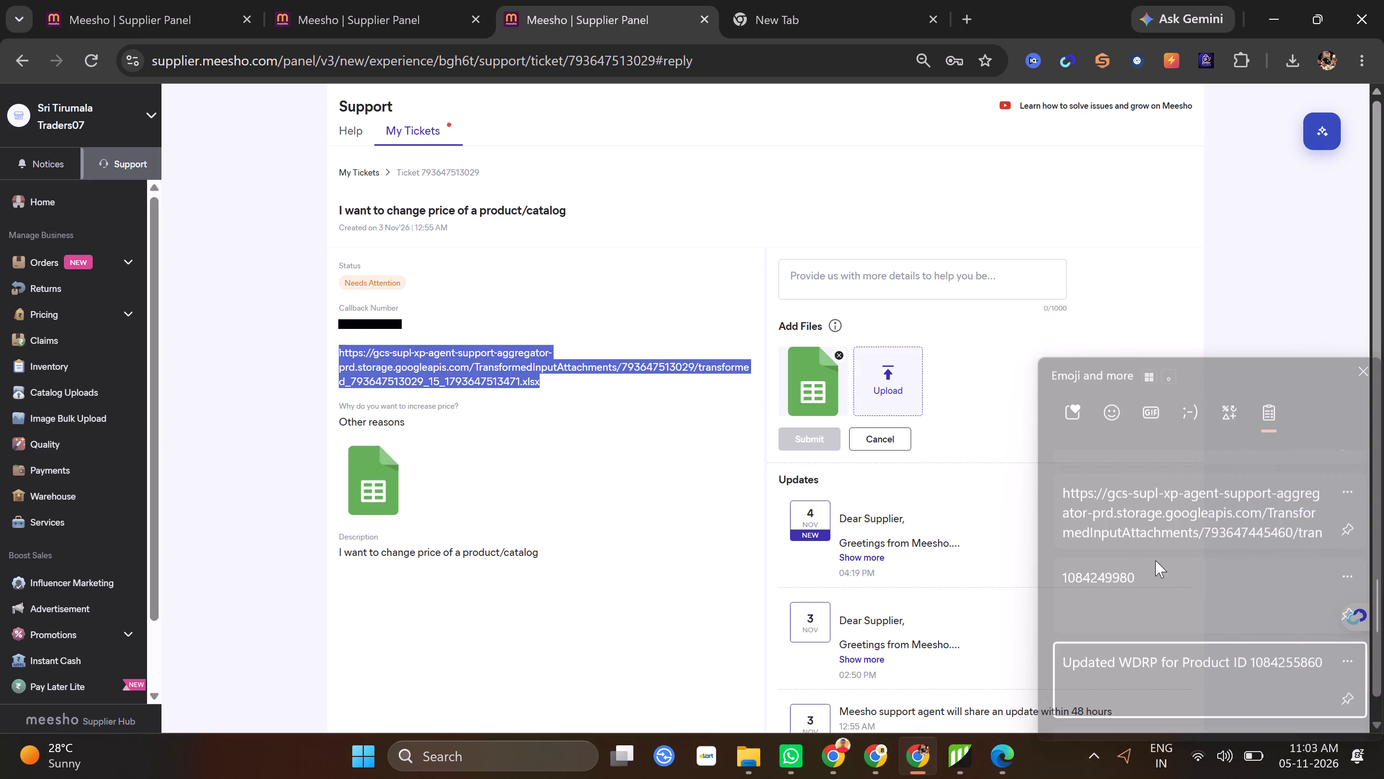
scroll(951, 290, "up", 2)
left_click(951, 290)
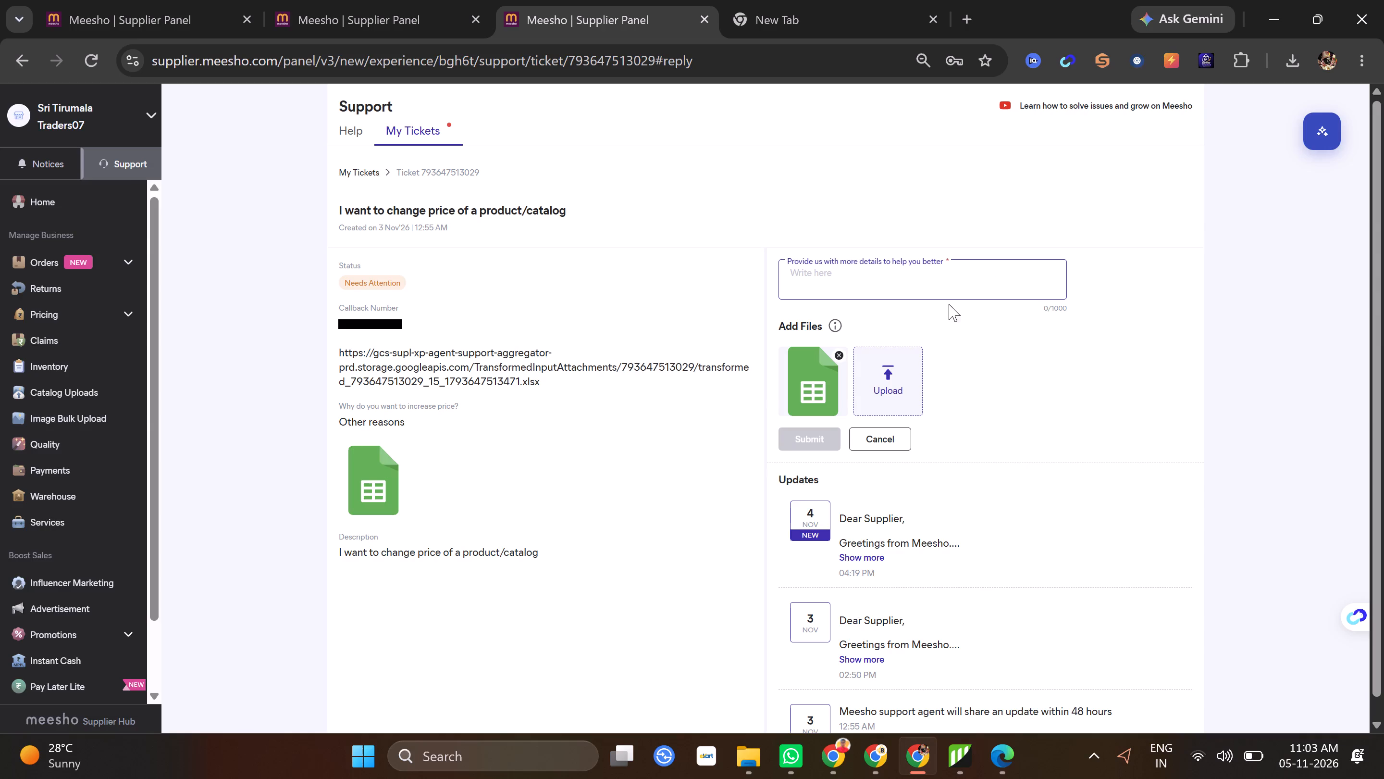
key("super+v")
scroll(973, 522, "down", 9)
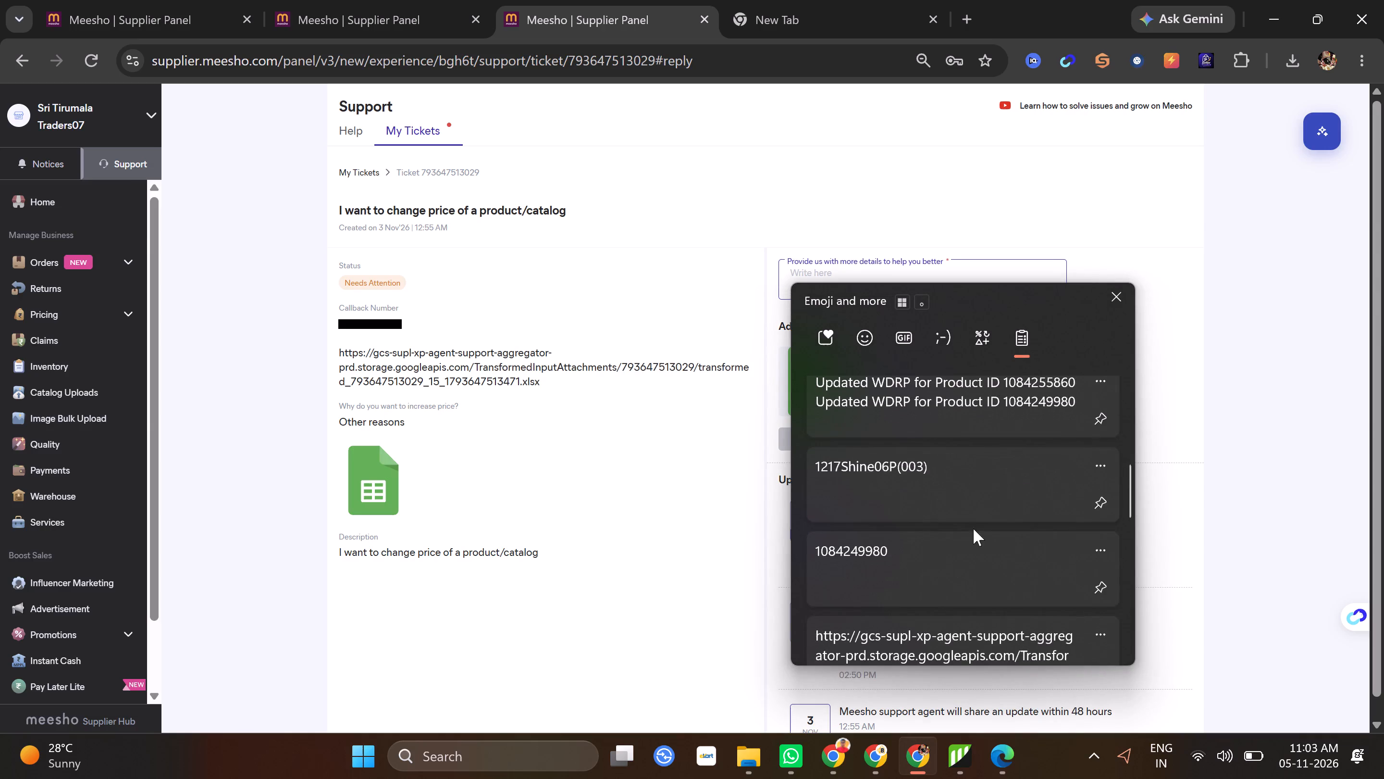
scroll(981, 476, "down", 8)
double_click(965, 474)
key("ctrl+v")
key("ctrl+v")
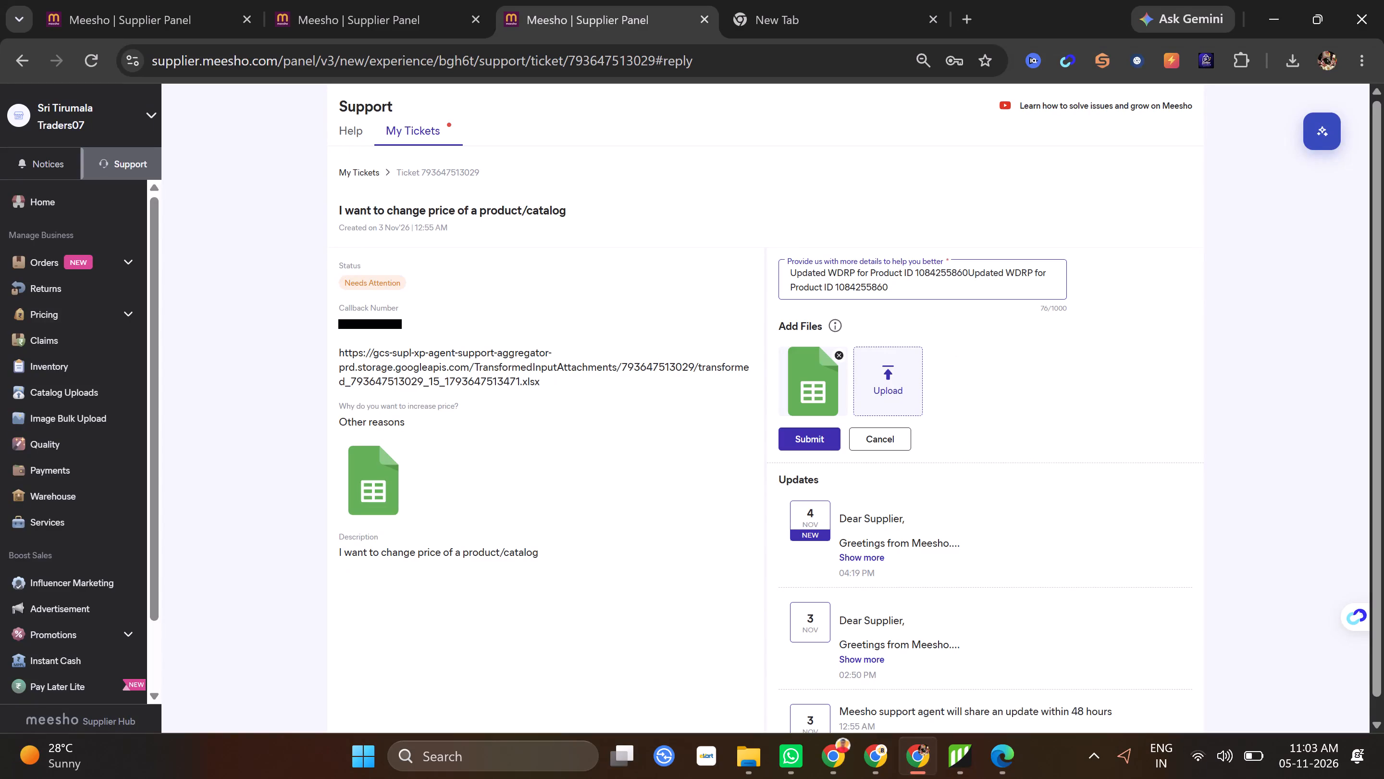
left_click_drag(911, 279, 964, 272)
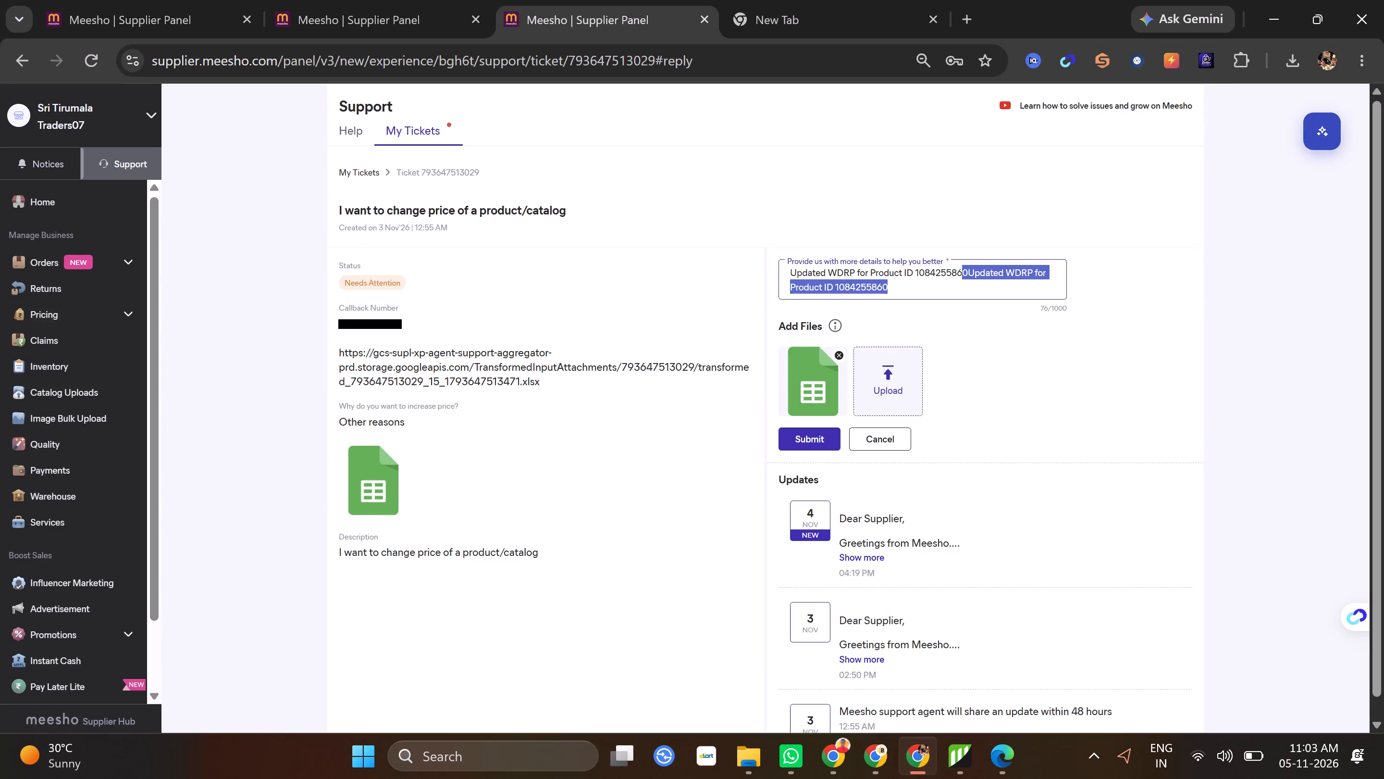
left_click_drag(964, 272, 971, 276)
key("BackSpace")
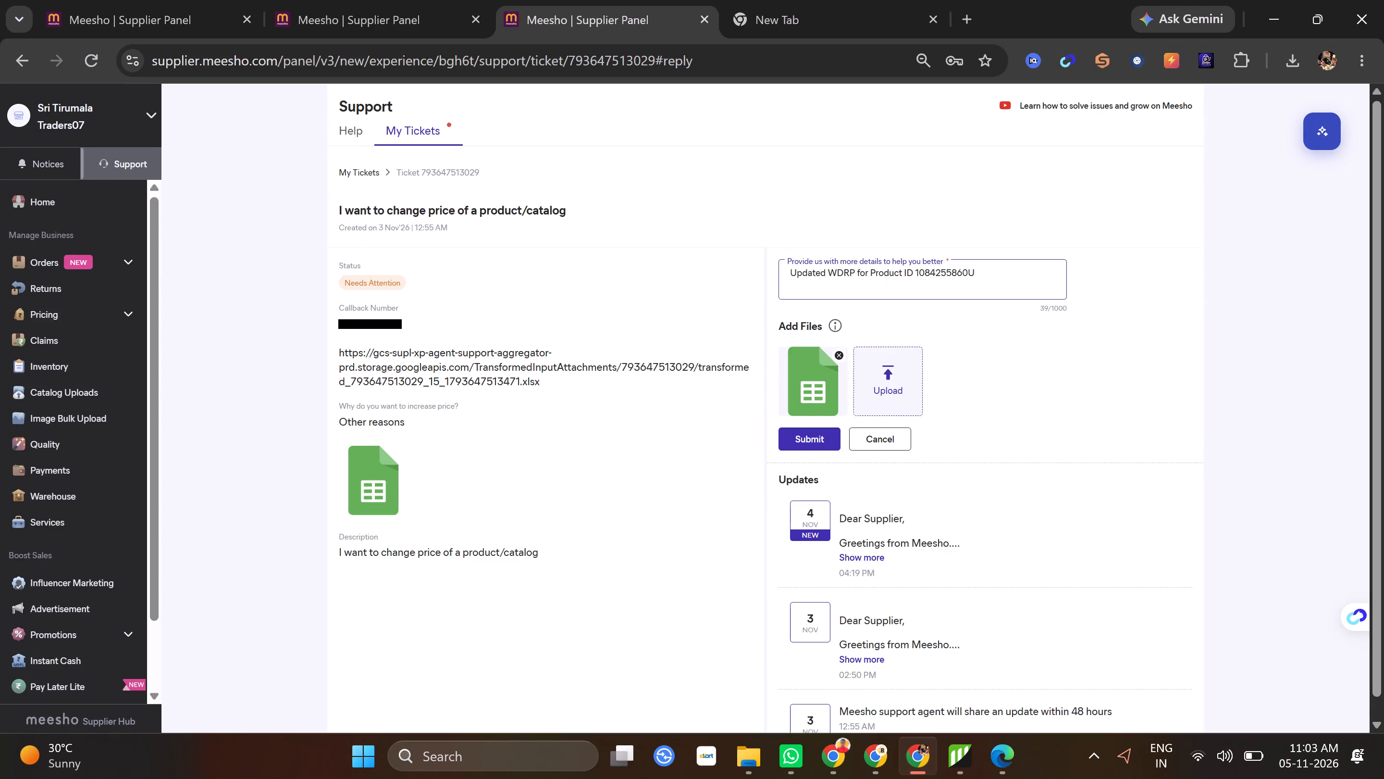
key("BackSpace")
key("BackSpace")
key("BackSpace")
key("BackSpace")
key("BackSpace")
key("BackSpace")
key("BackSpace")
key("BackSpace")
key("BackSpace")
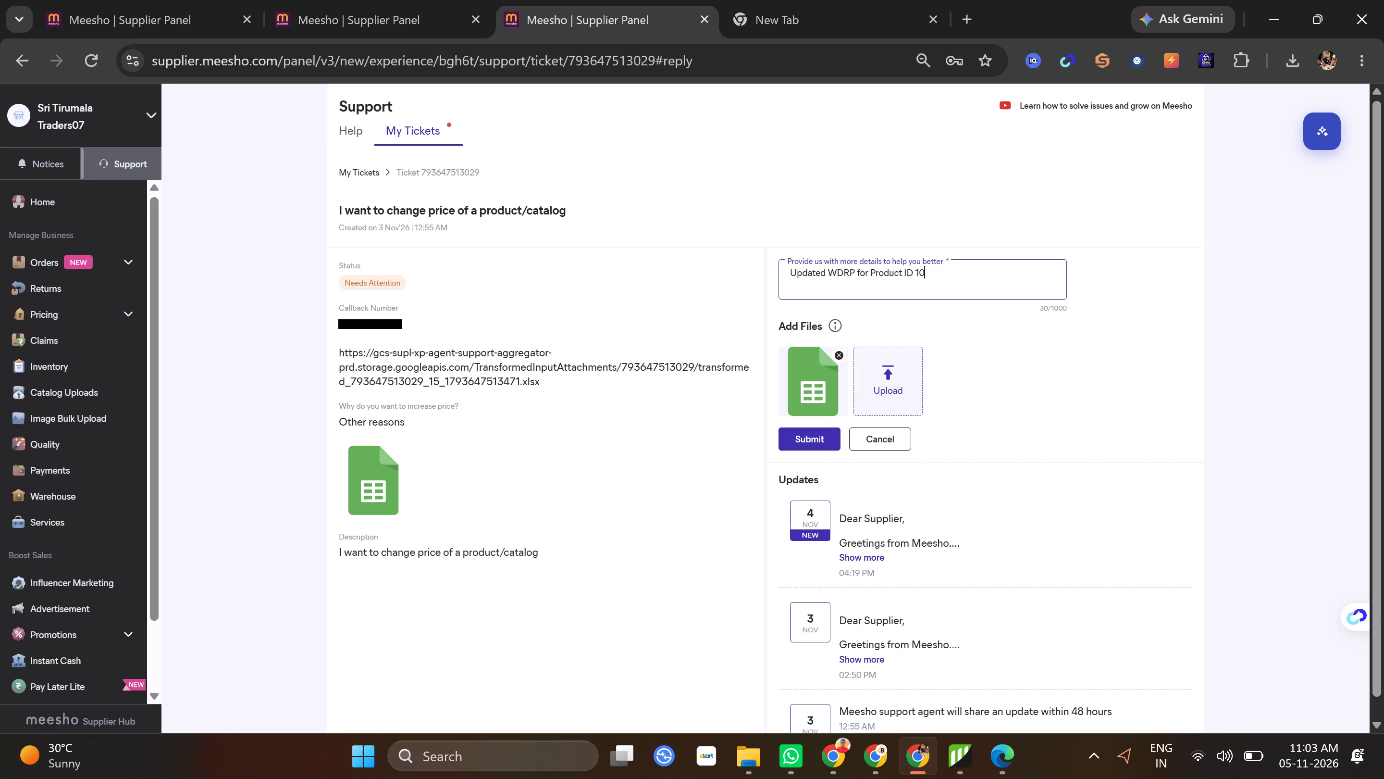
key("BackSpace")
key("BackSpace")
left_click(882, 561)
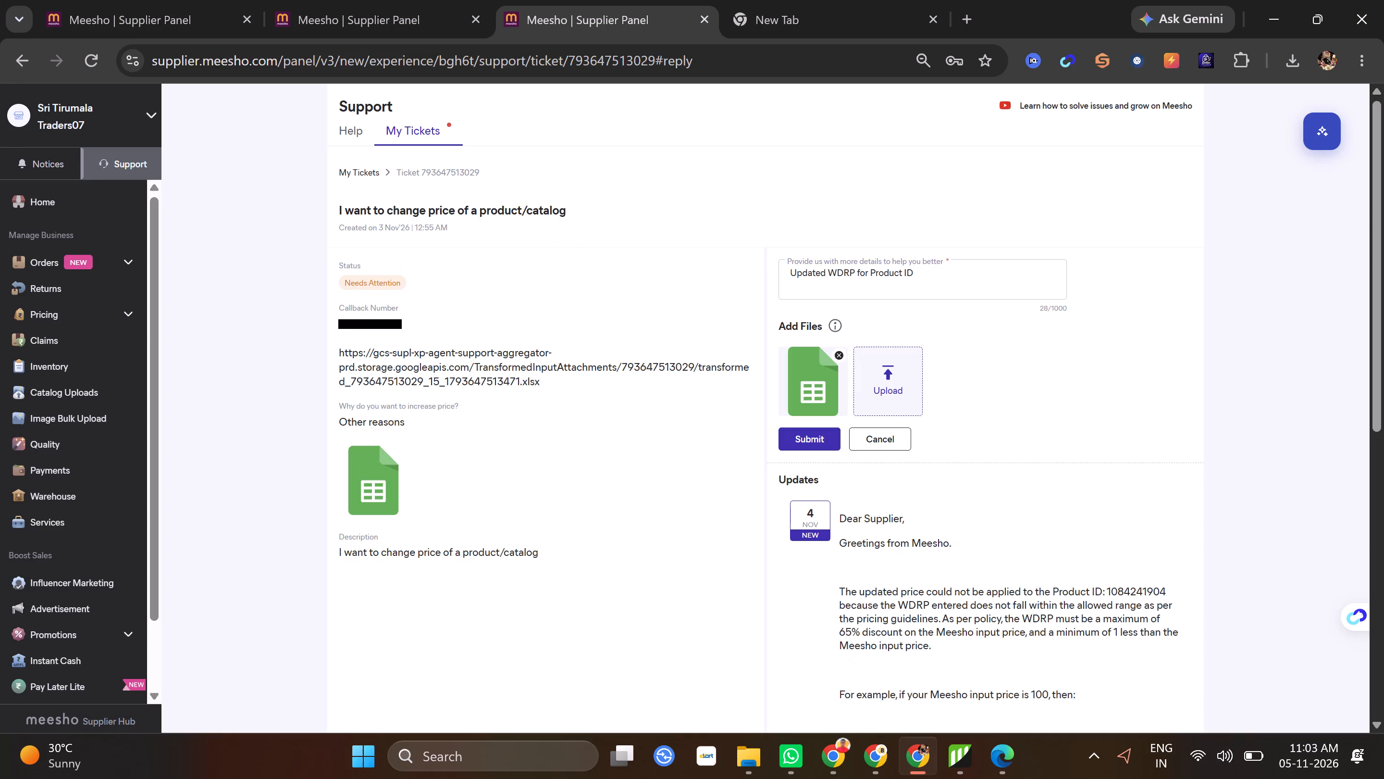
left_click(1149, 587)
left_click(1148, 582)
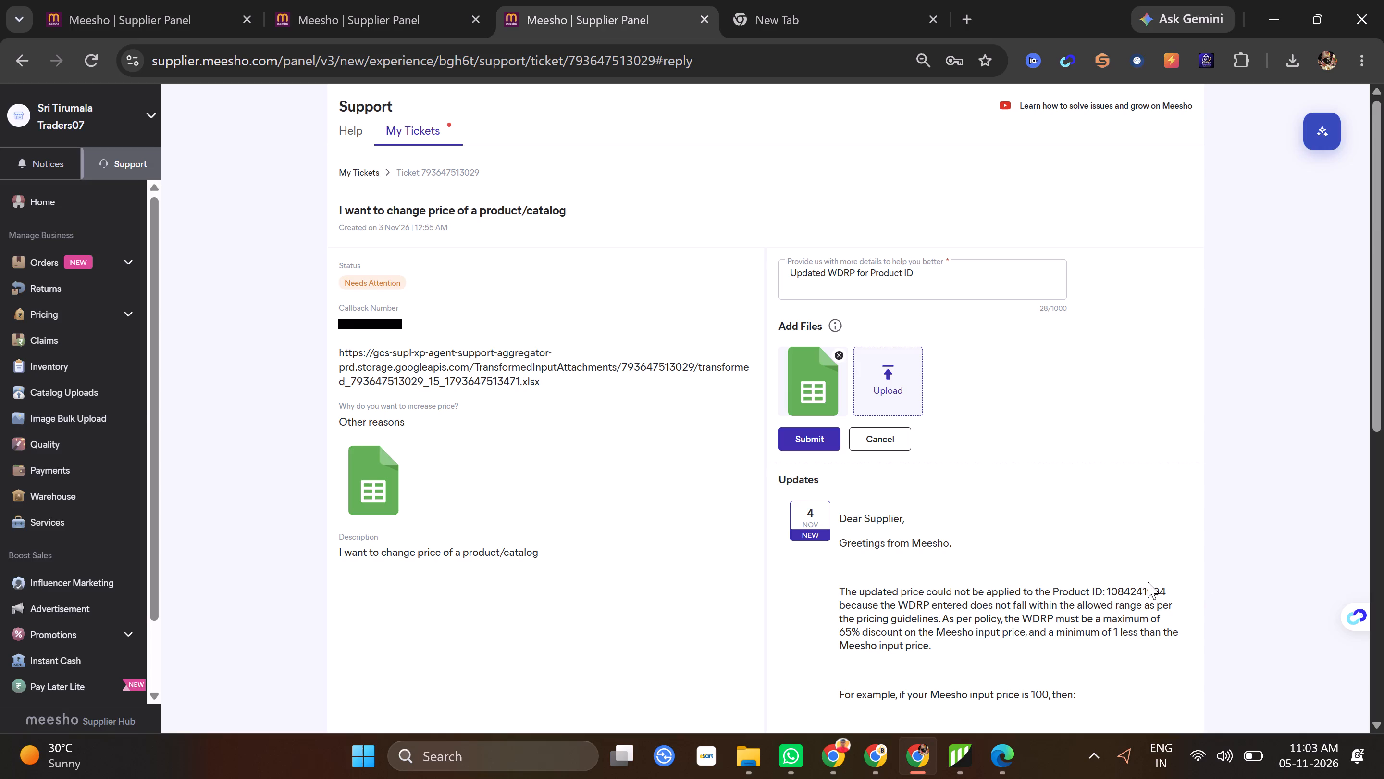
double_click(1149, 591)
key("ctrl+c")
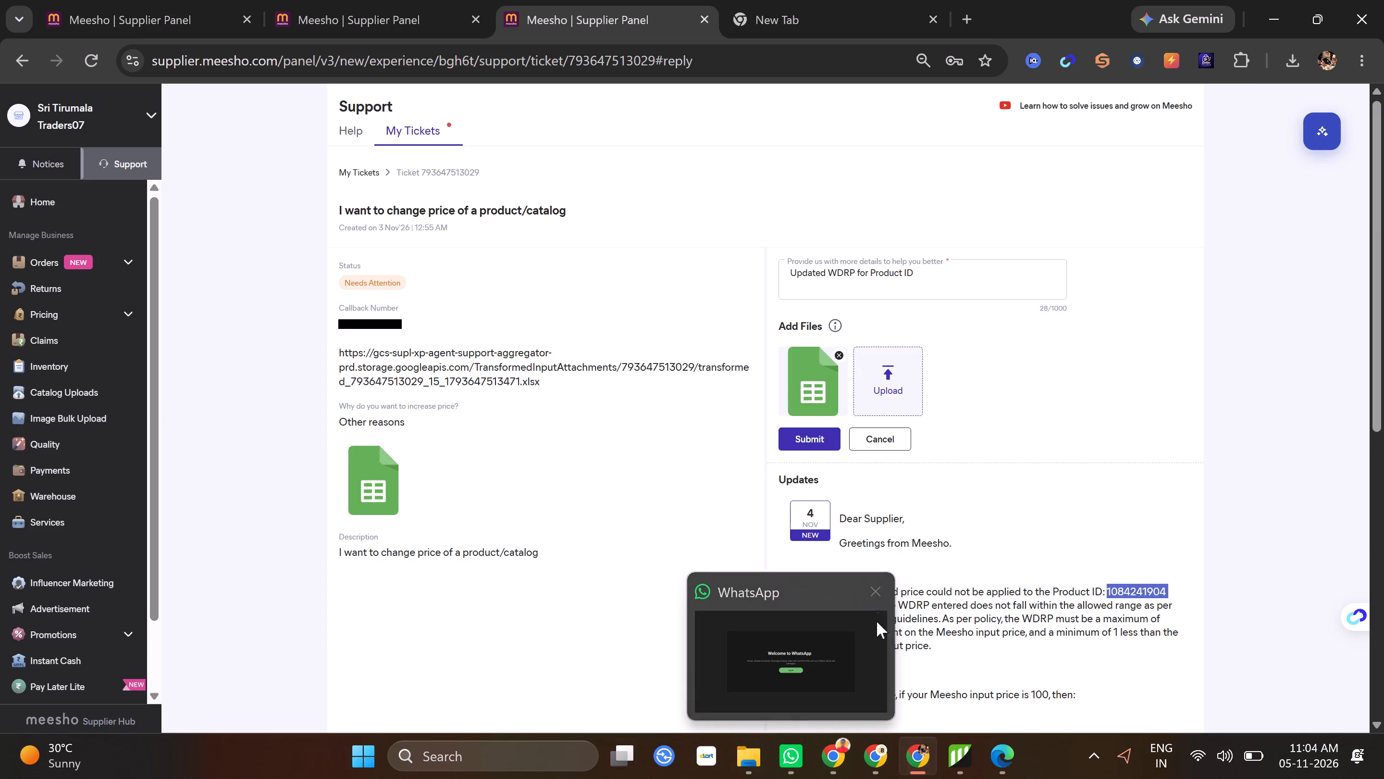
left_click(972, 278)
key("ctrl+v")
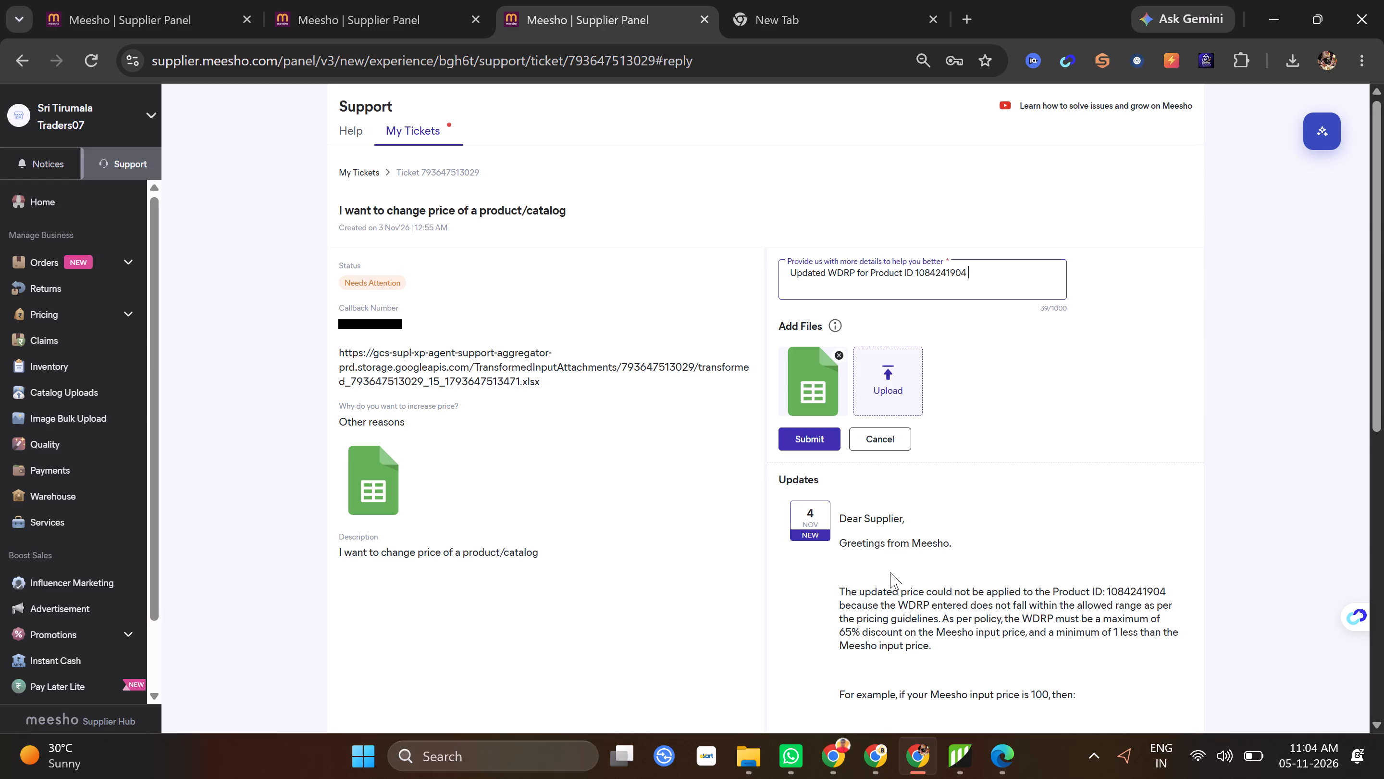
Reopen the edited workbook in Excel and widen the Product ID column to check the full ID.
left_click(742, 771)
double_click(230, 198)
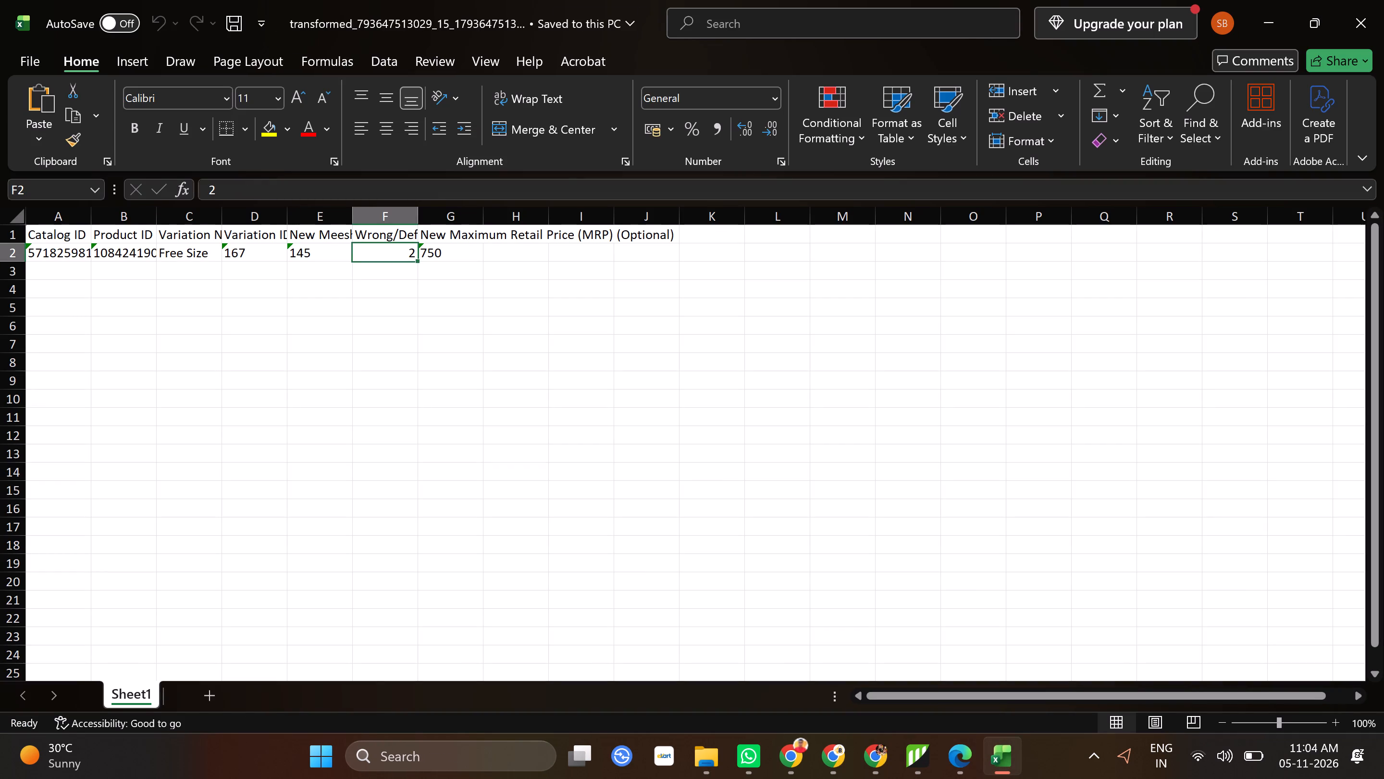
left_click_drag(158, 225, 206, 229)
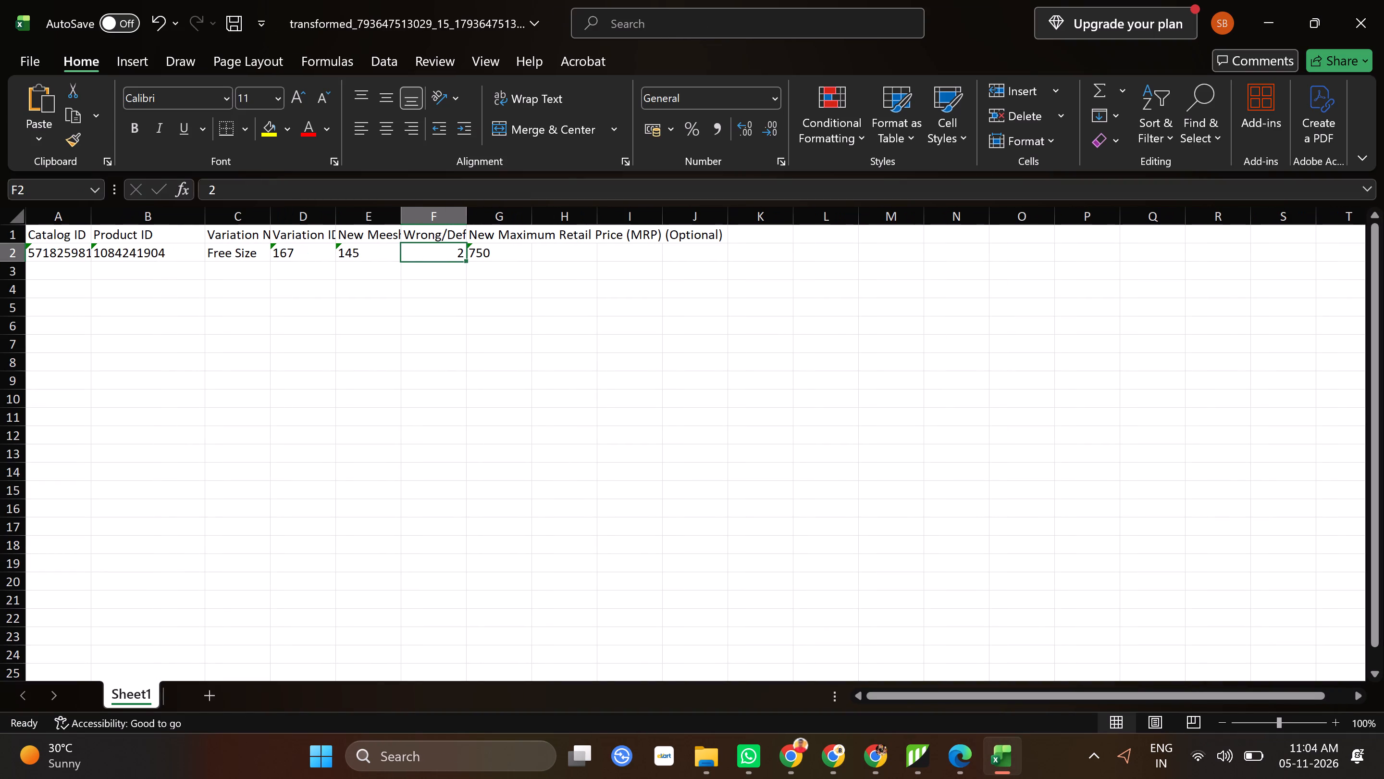
Submit the reply with the attached workbook on the Meesho support ticket.
left_click(883, 759)
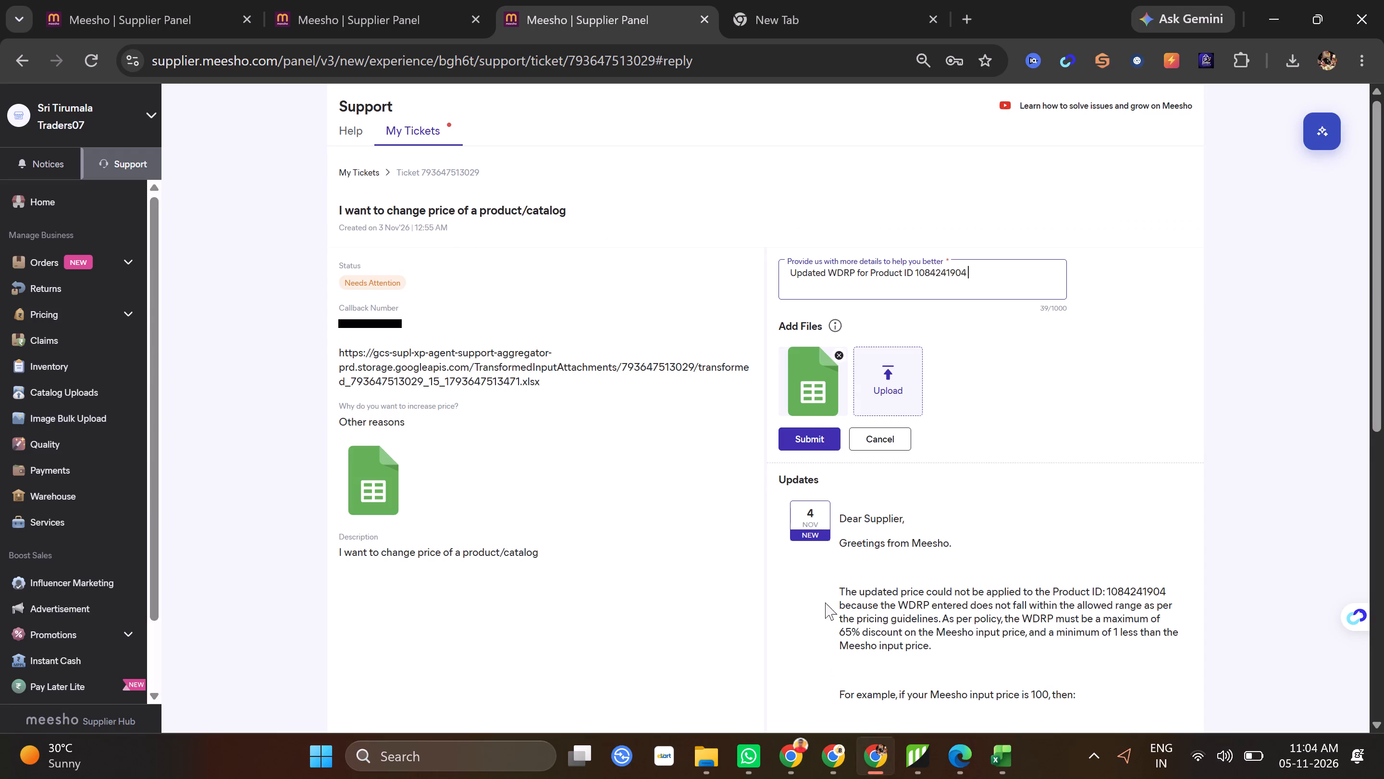
left_click(813, 437)
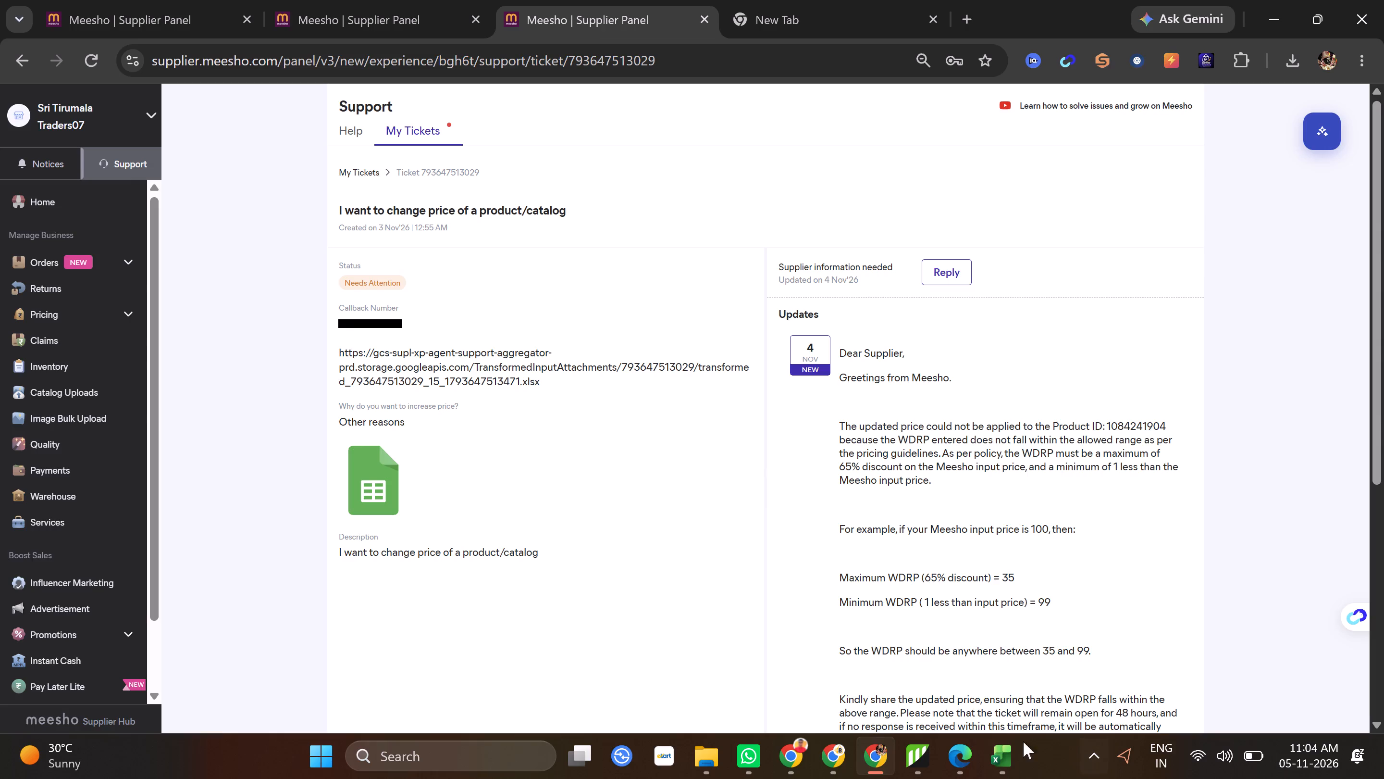
Switch to the PackPilot Flipkart shipping labels PDF in Edge.
left_click(967, 755)
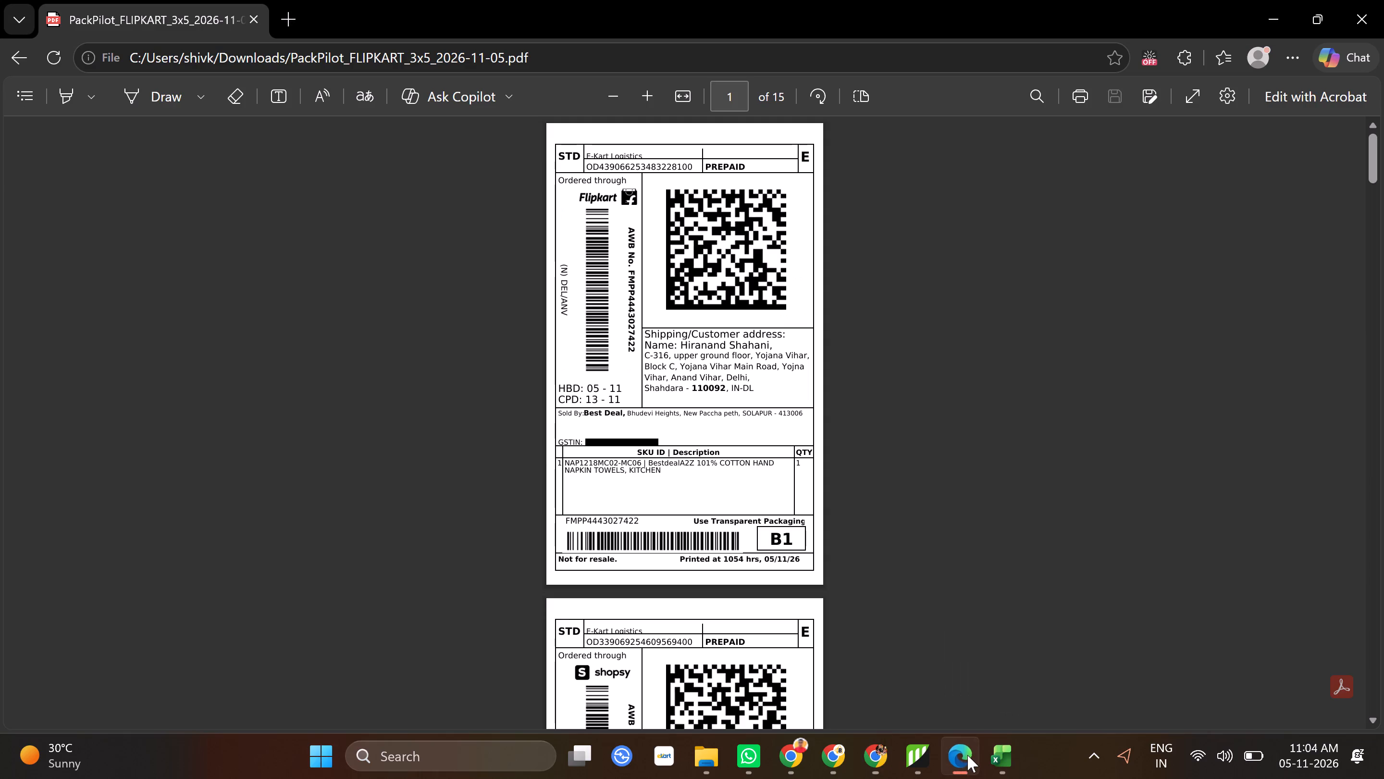
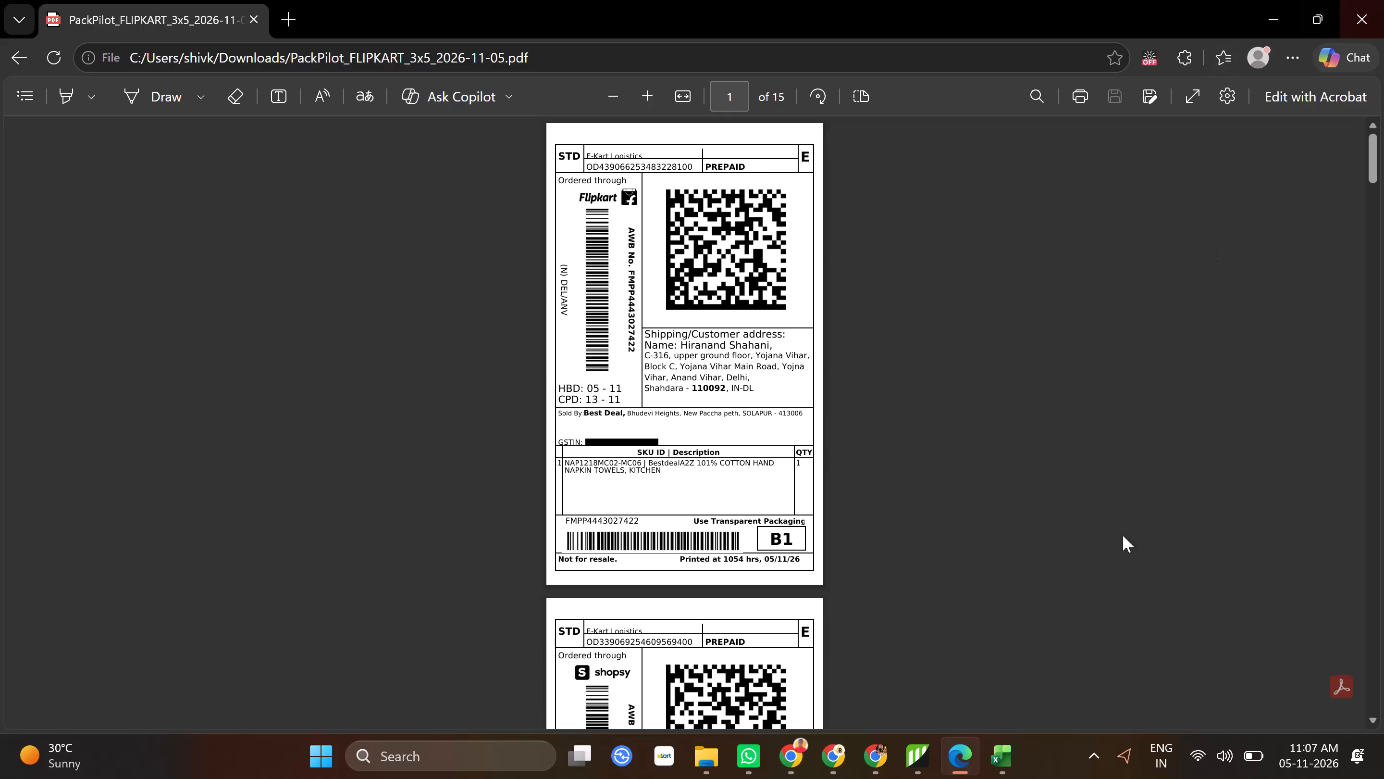
left_click(884, 763)
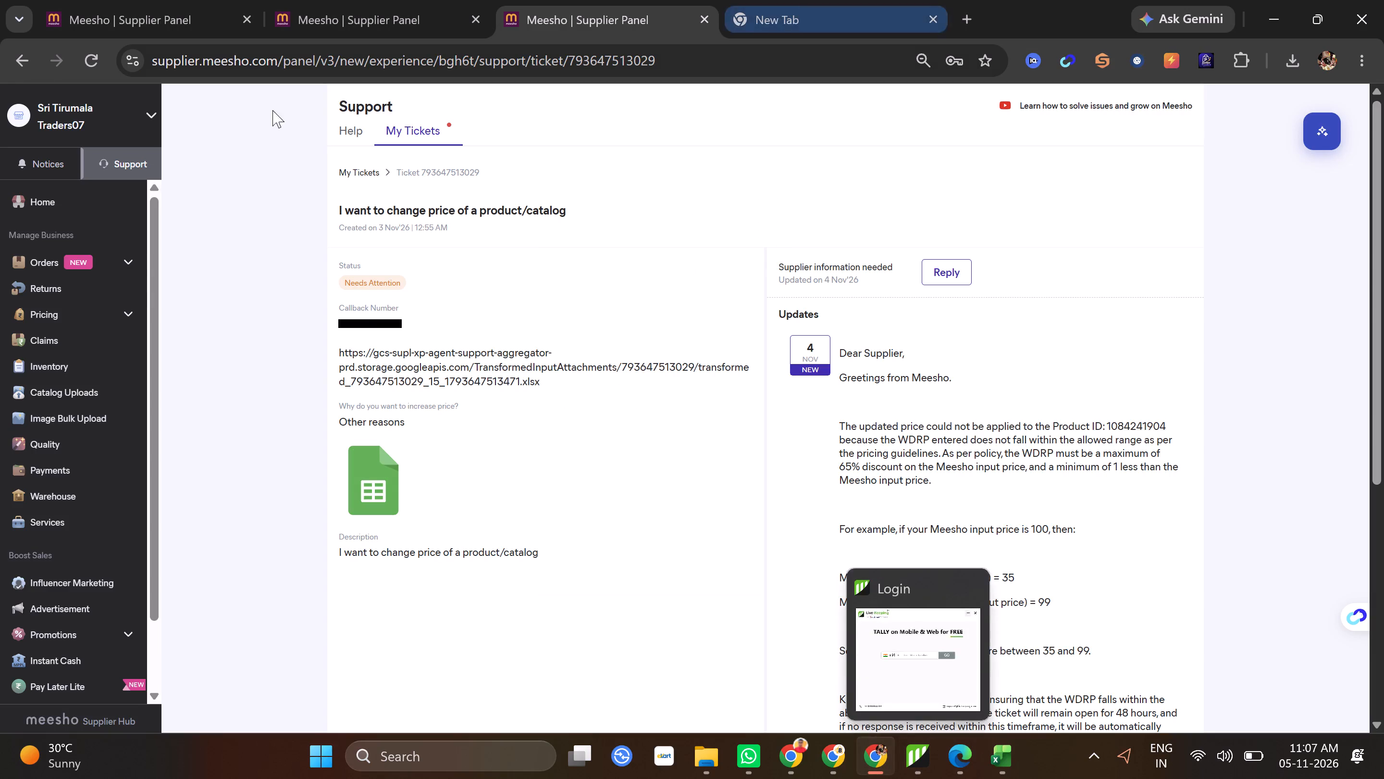
left_click(27, 65)
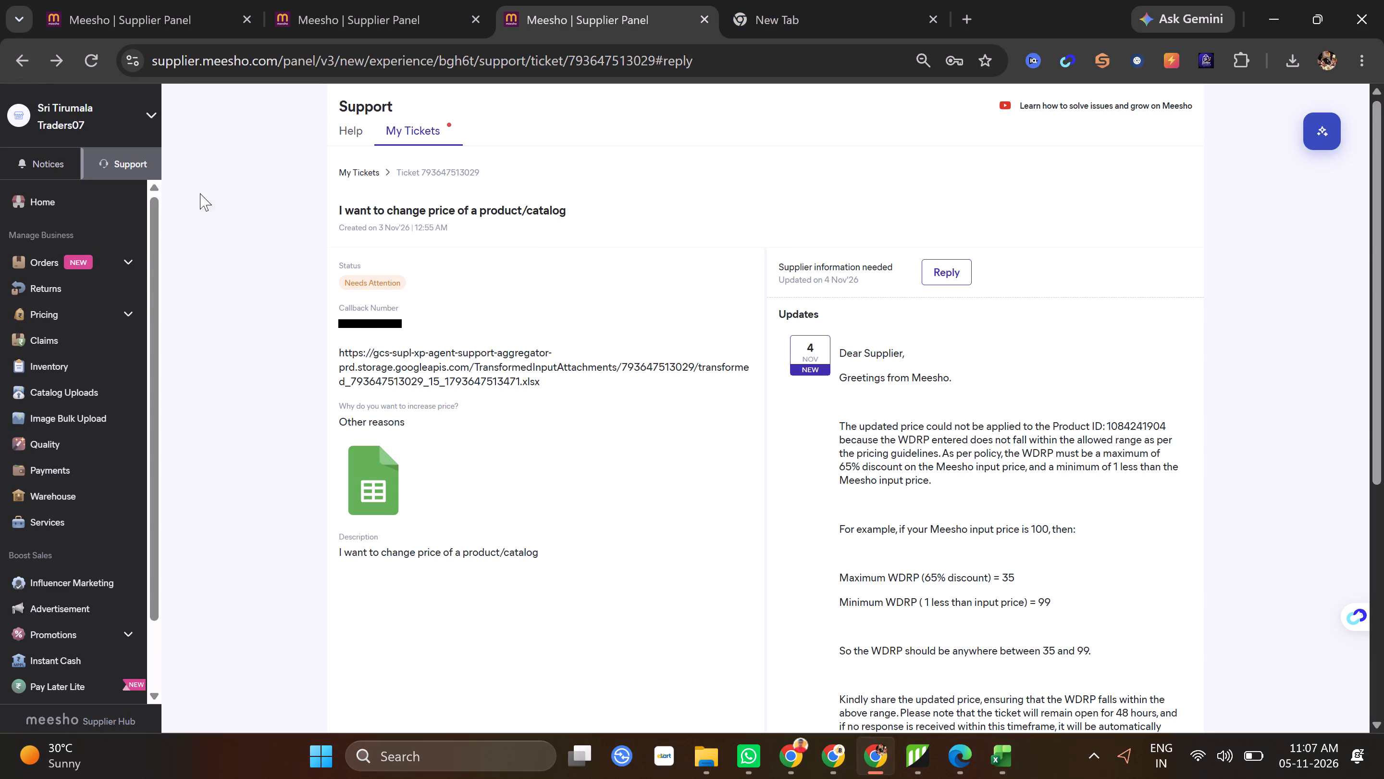
left_click(12, 58)
scroll(700, 393, "down", 2)
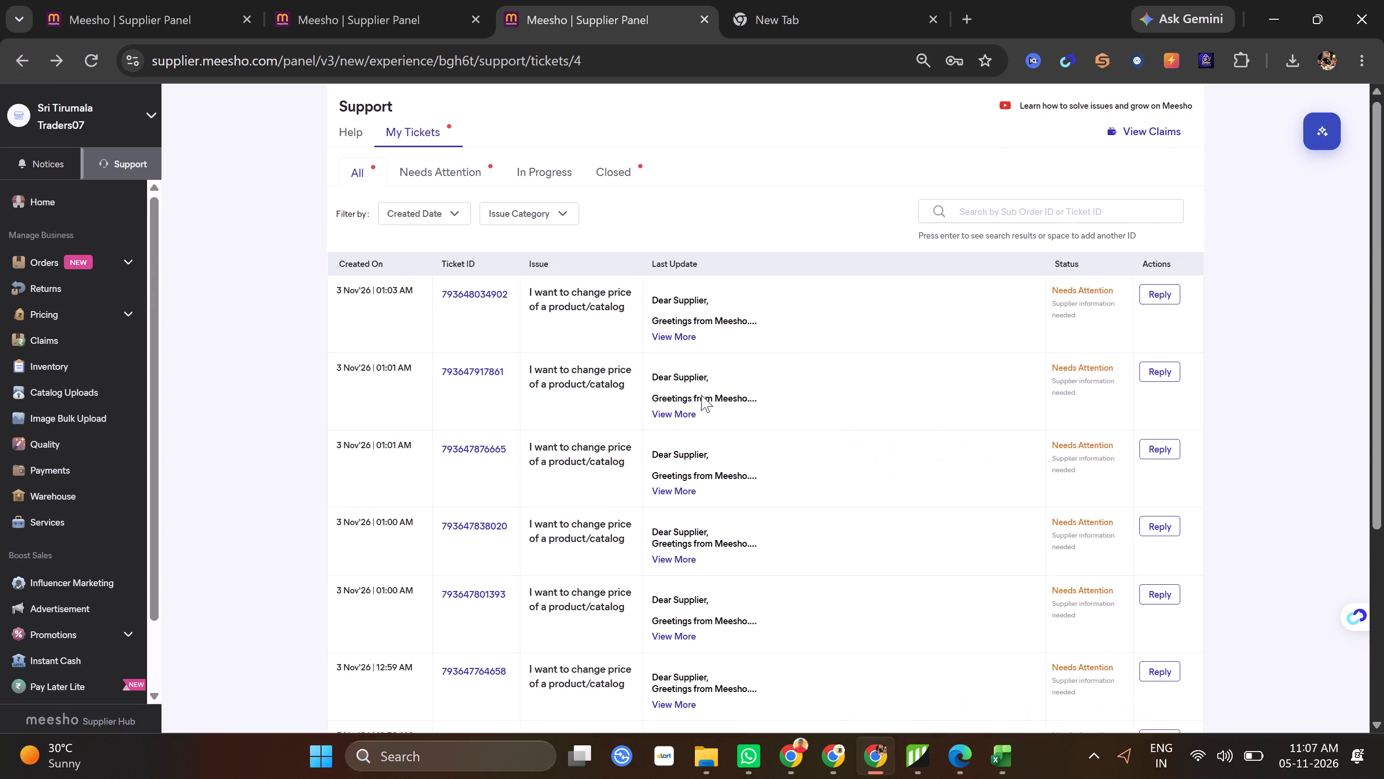
scroll(701, 395, "down", 6)
scroll(1011, 541, "up", 1)
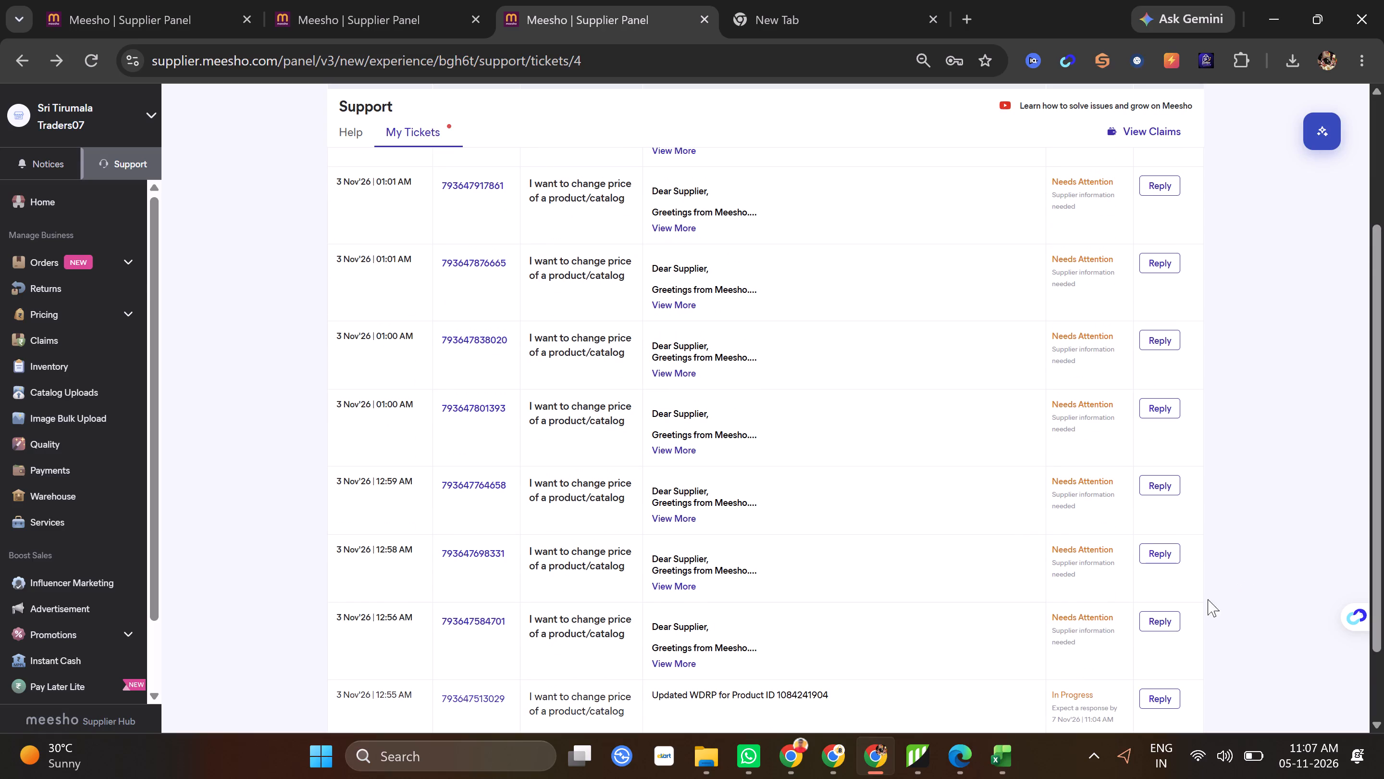
left_click(1169, 624)
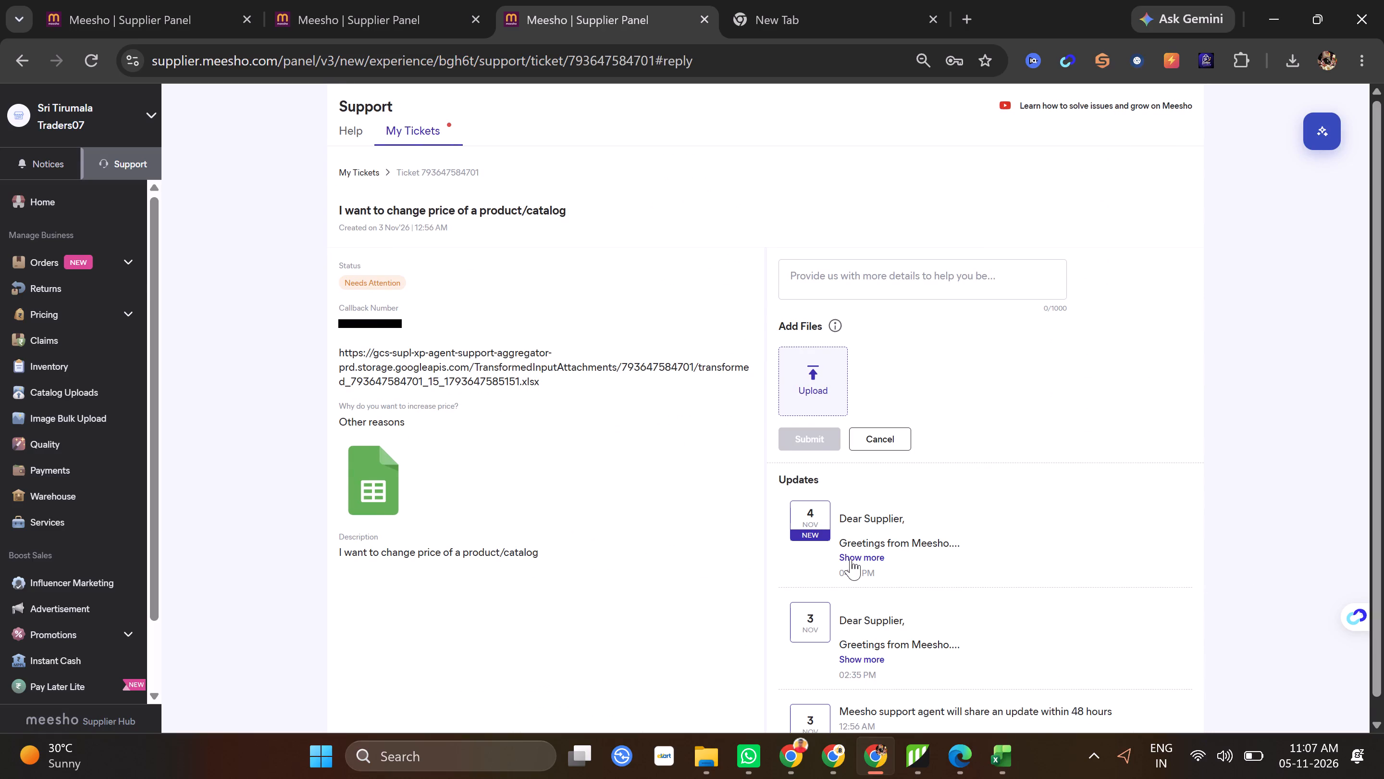
left_click(851, 559)
scroll(872, 532, "down", 2)
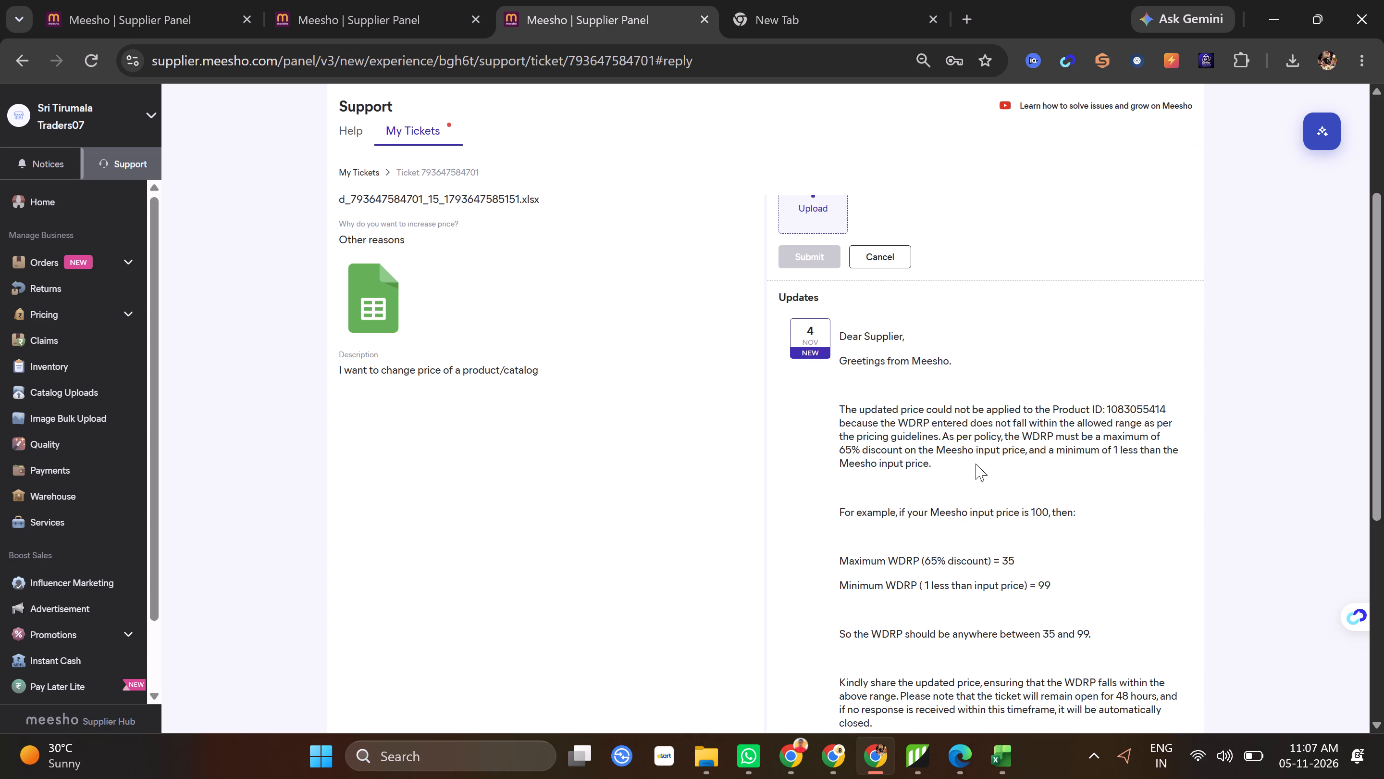
double_click(1134, 402)
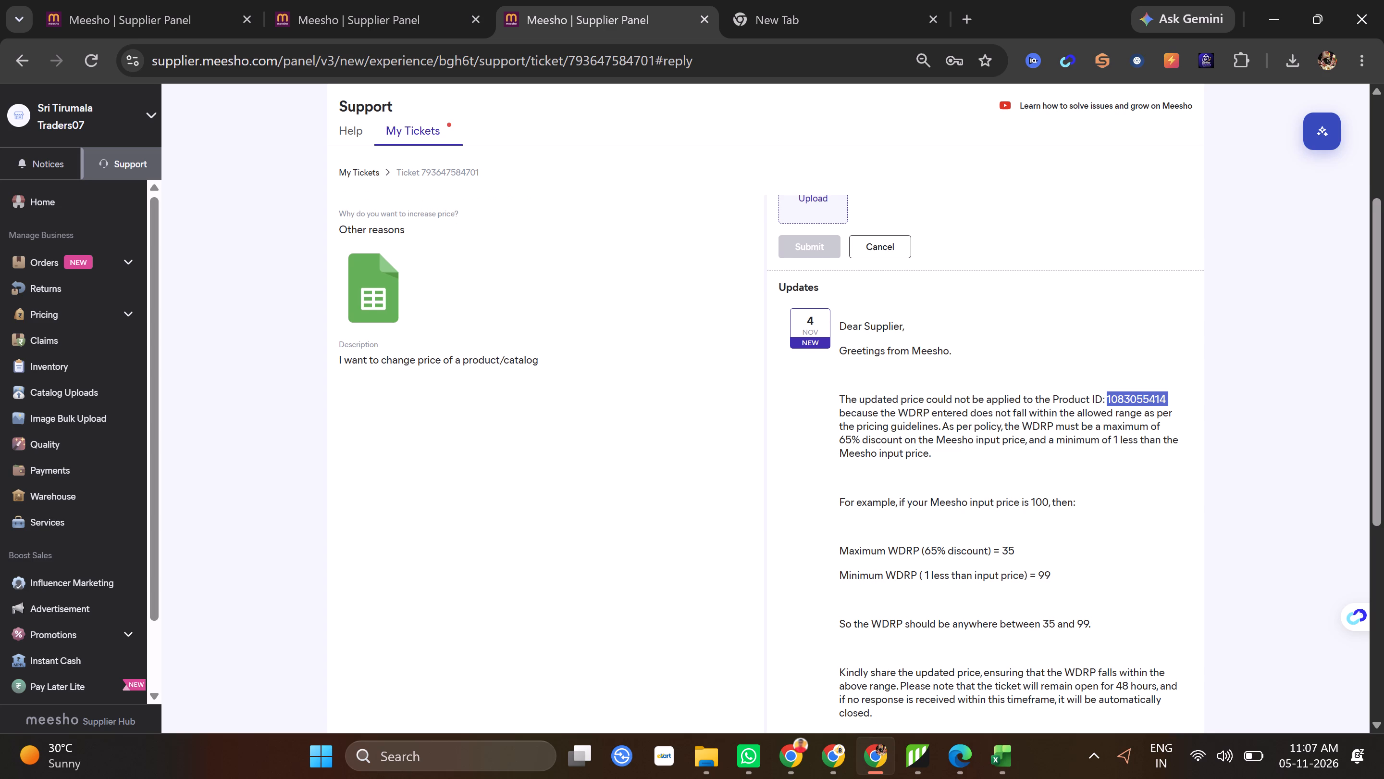
key("ctrl+c")
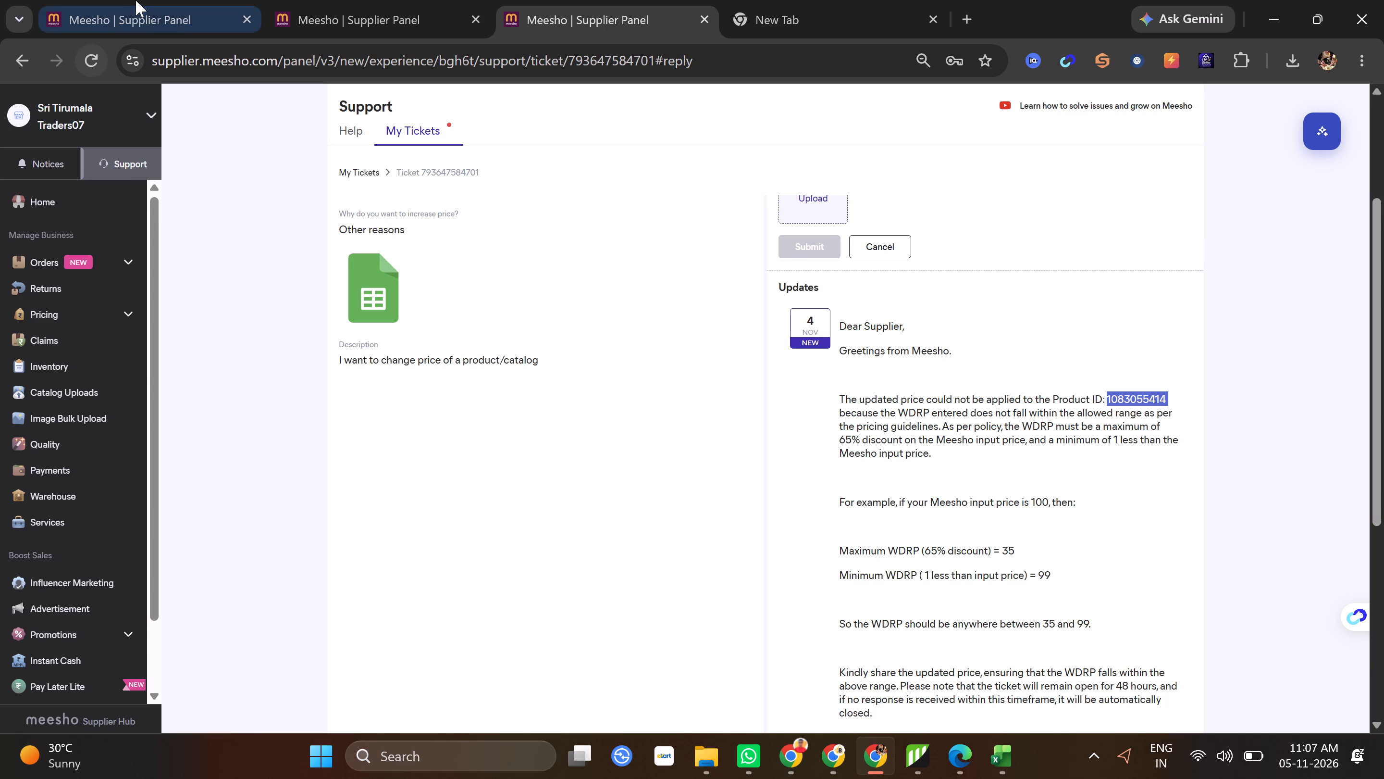
Leave the catalog search results for the full Inventory page, duplicate its browser tab, and place the copy first.
left_click(138, 0)
left_click(302, 139)
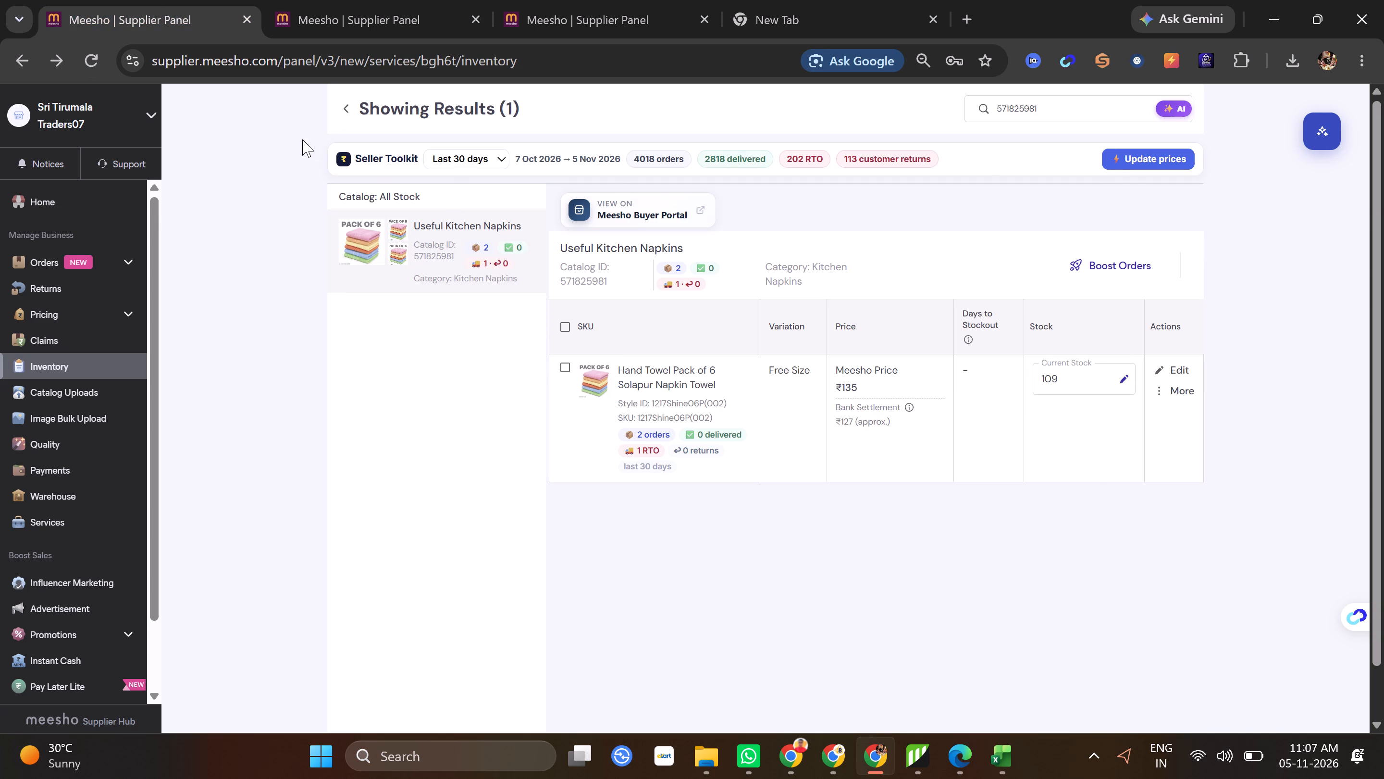
scroll(608, 463, "down", 1)
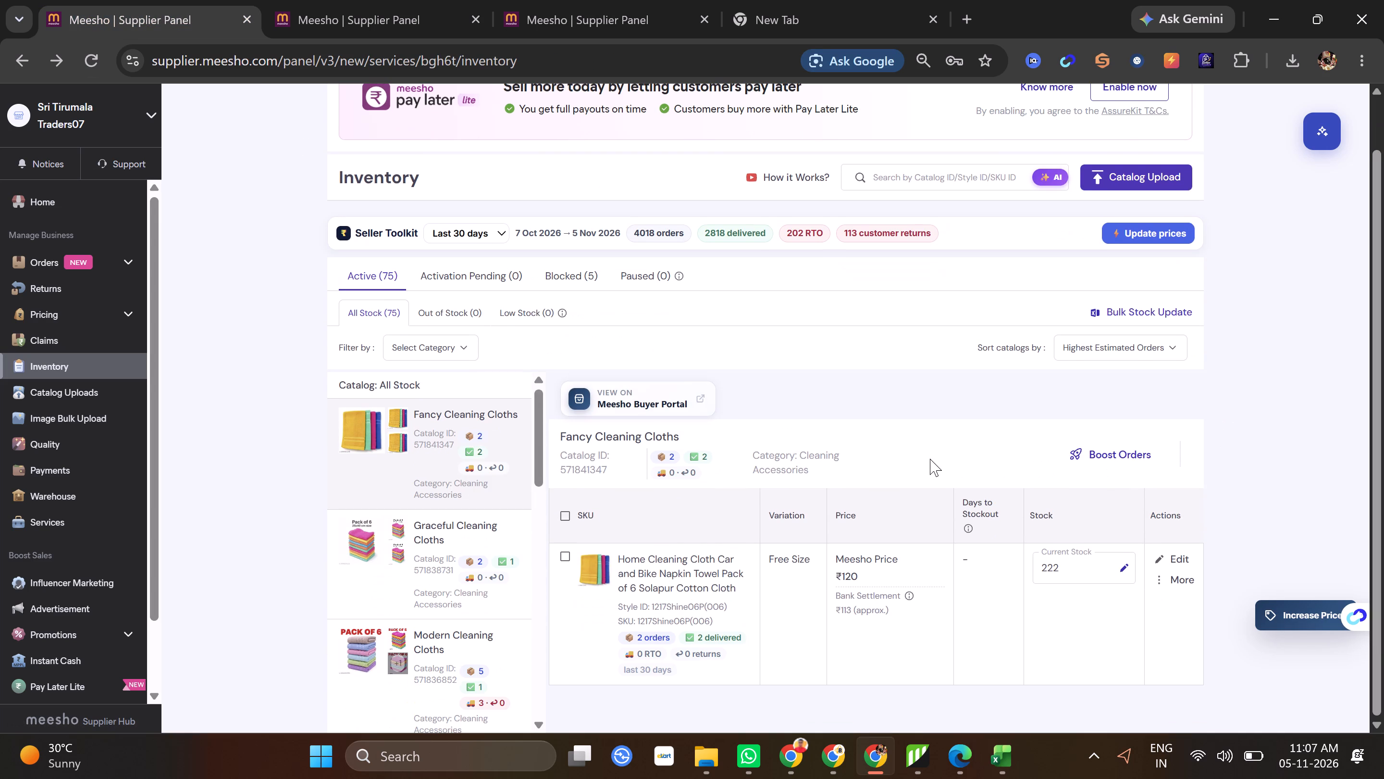
right_click(95, 12)
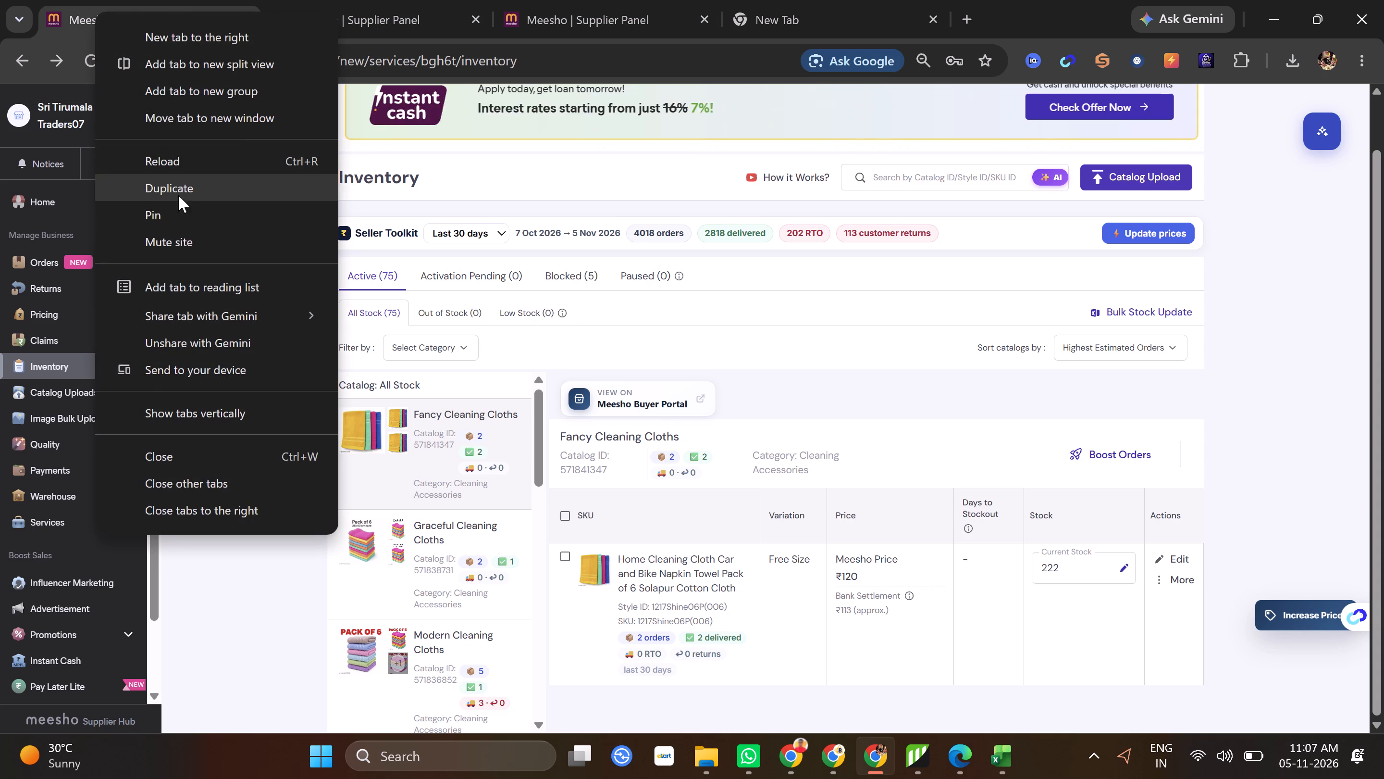
left_click(178, 194)
left_click(144, 0)
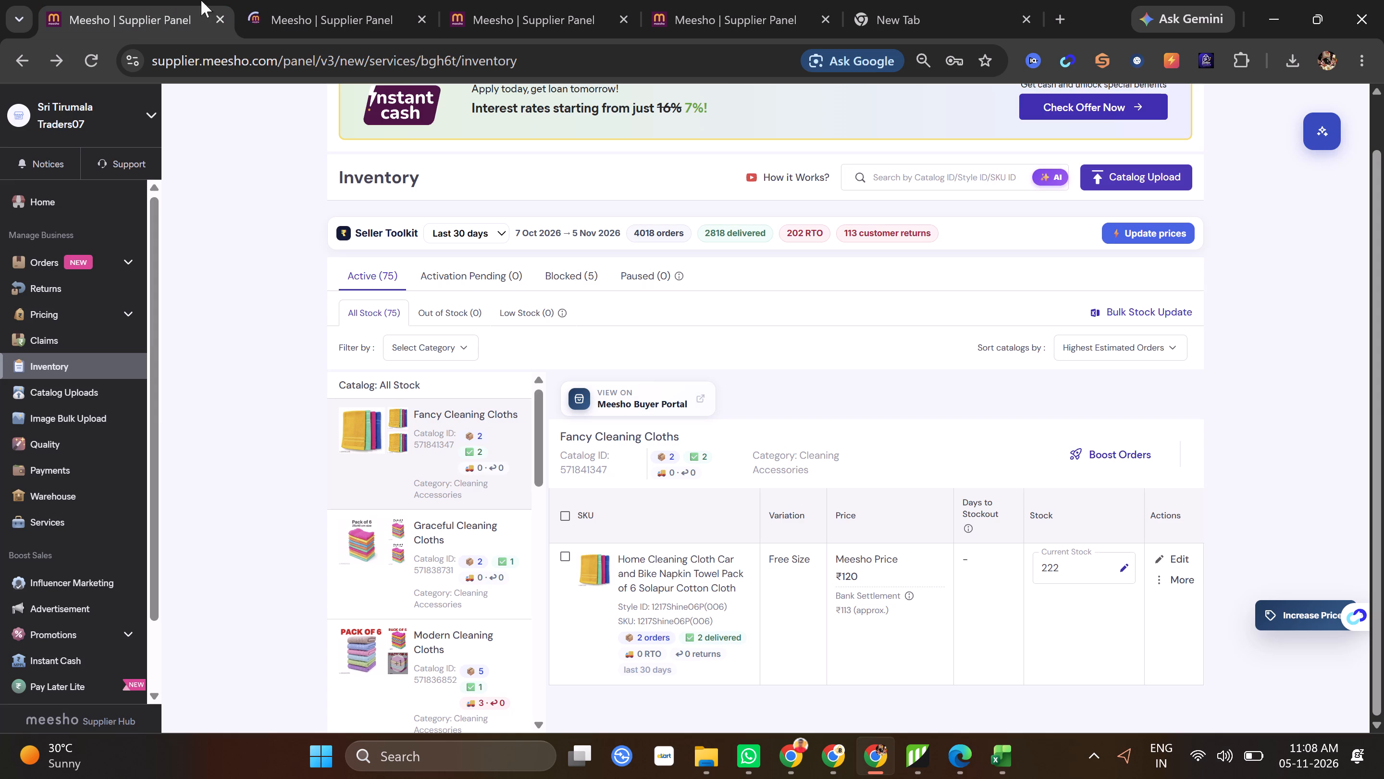
left_click(333, 0)
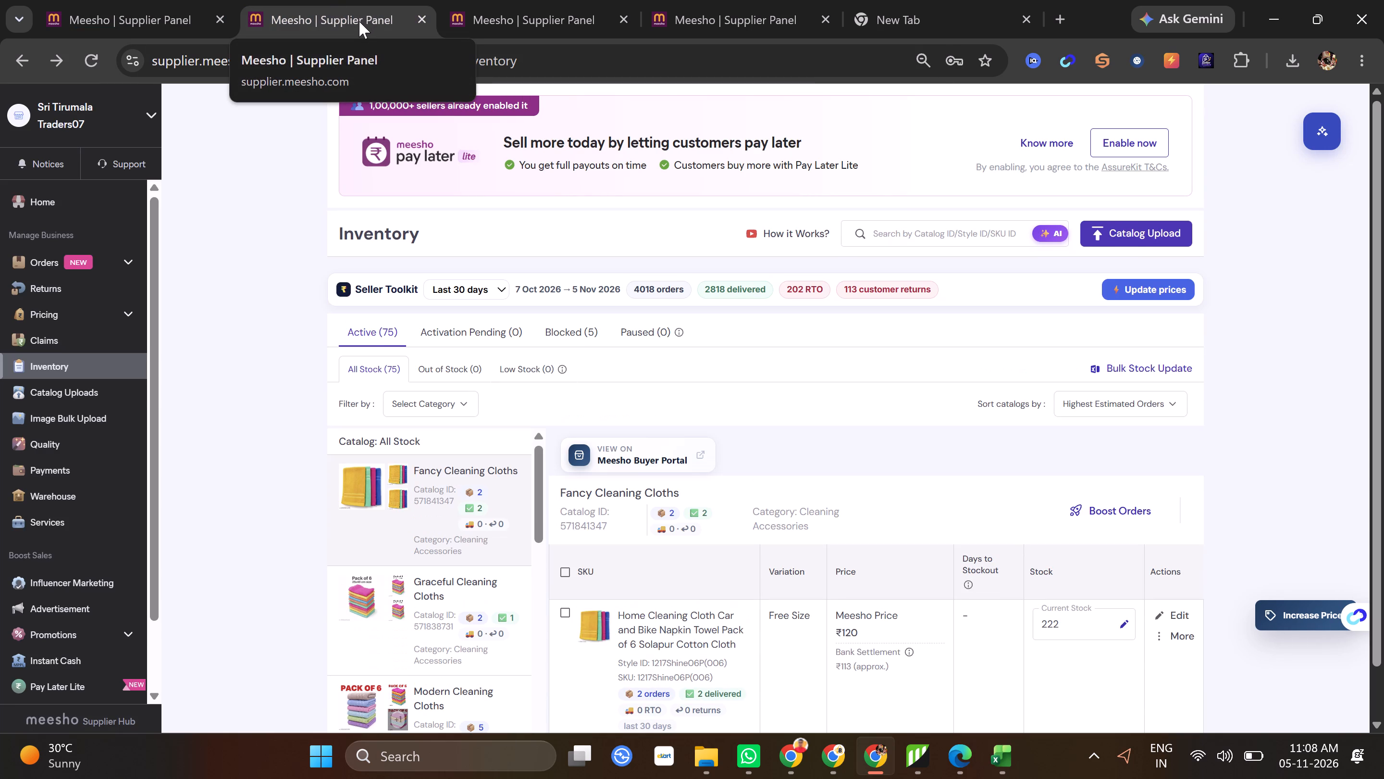
left_click_drag(359, 21, 201, 9)
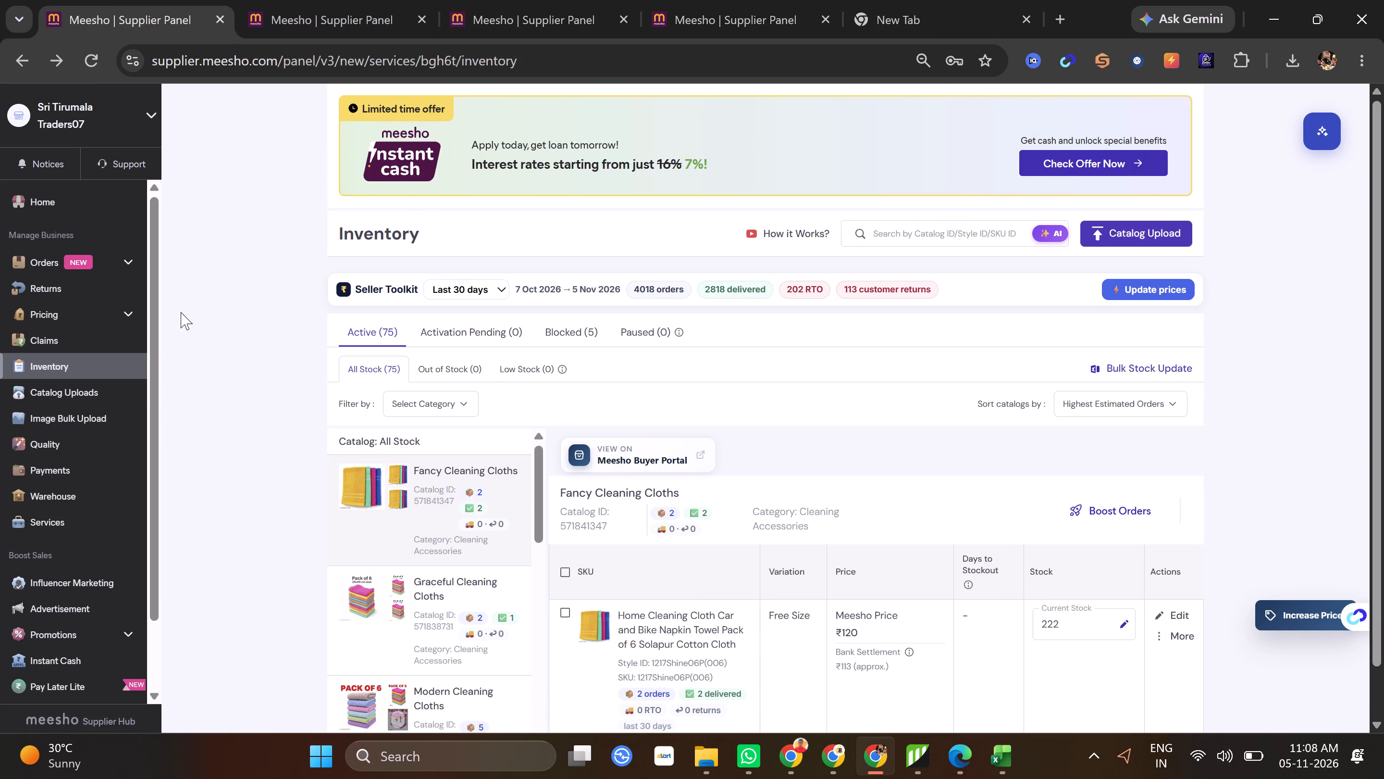
Open the Business Dashboard in the duplicated supplier panel tab.
scroll(0, 546, "down", 2)
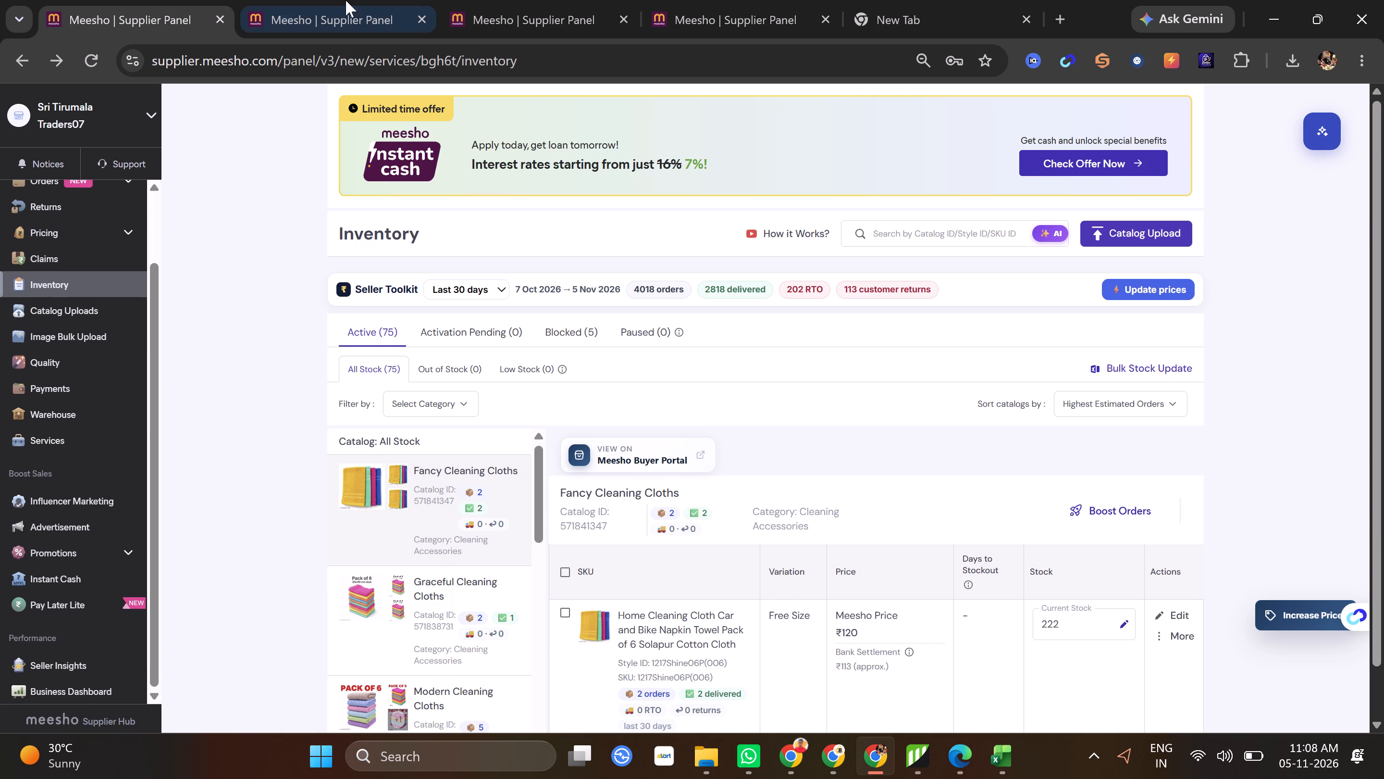
left_click(354, 0)
left_click(173, 0)
left_click(156, 0)
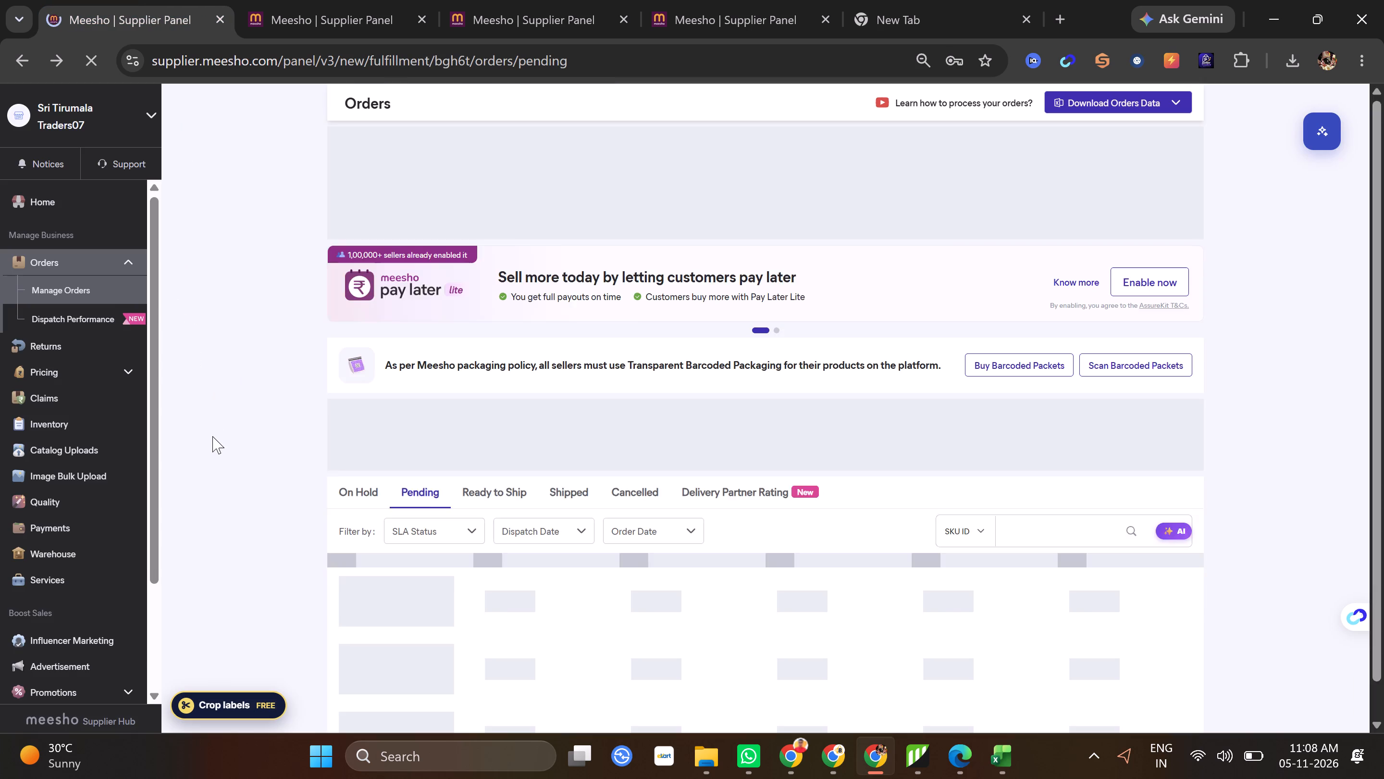
scroll(238, 557, "down", 5)
scroll(129, 554, "down", 4)
left_click(93, 680)
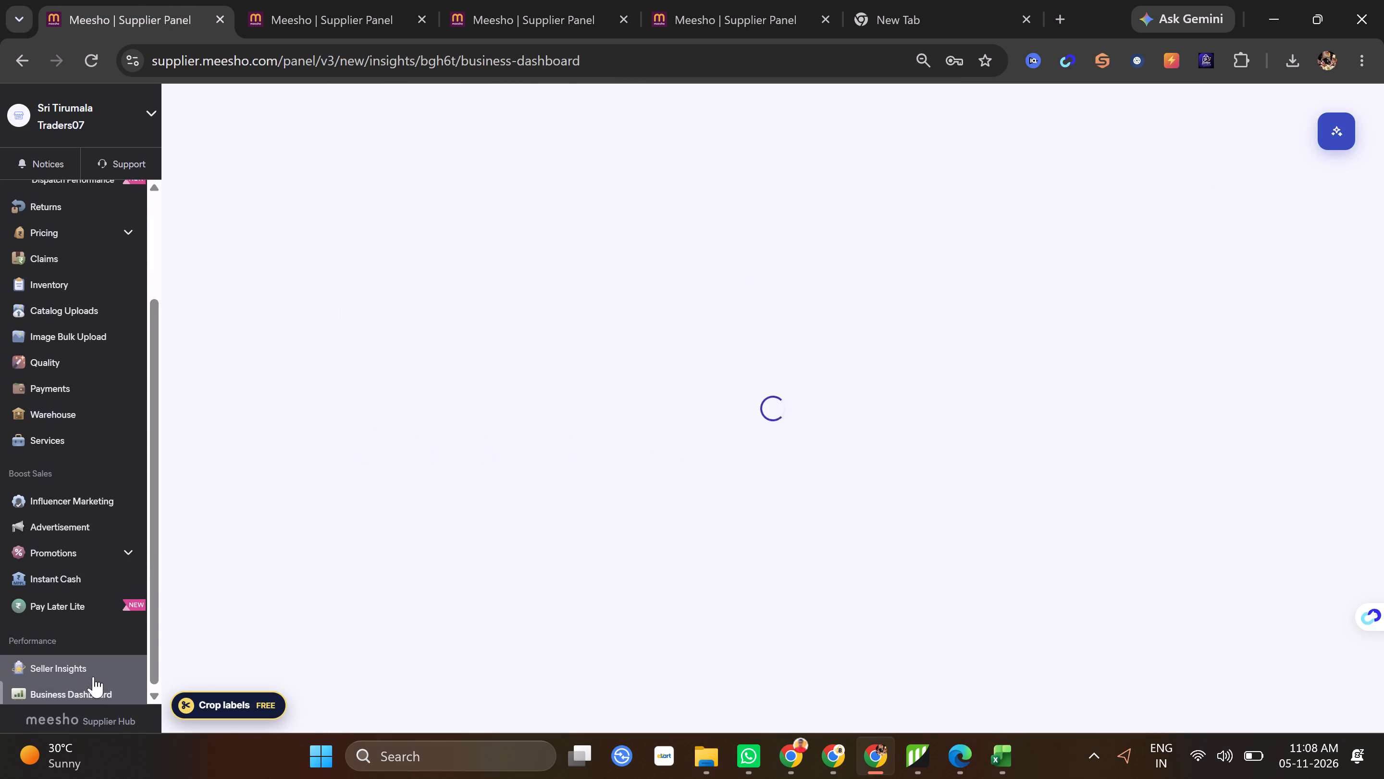
left_click(1082, 552)
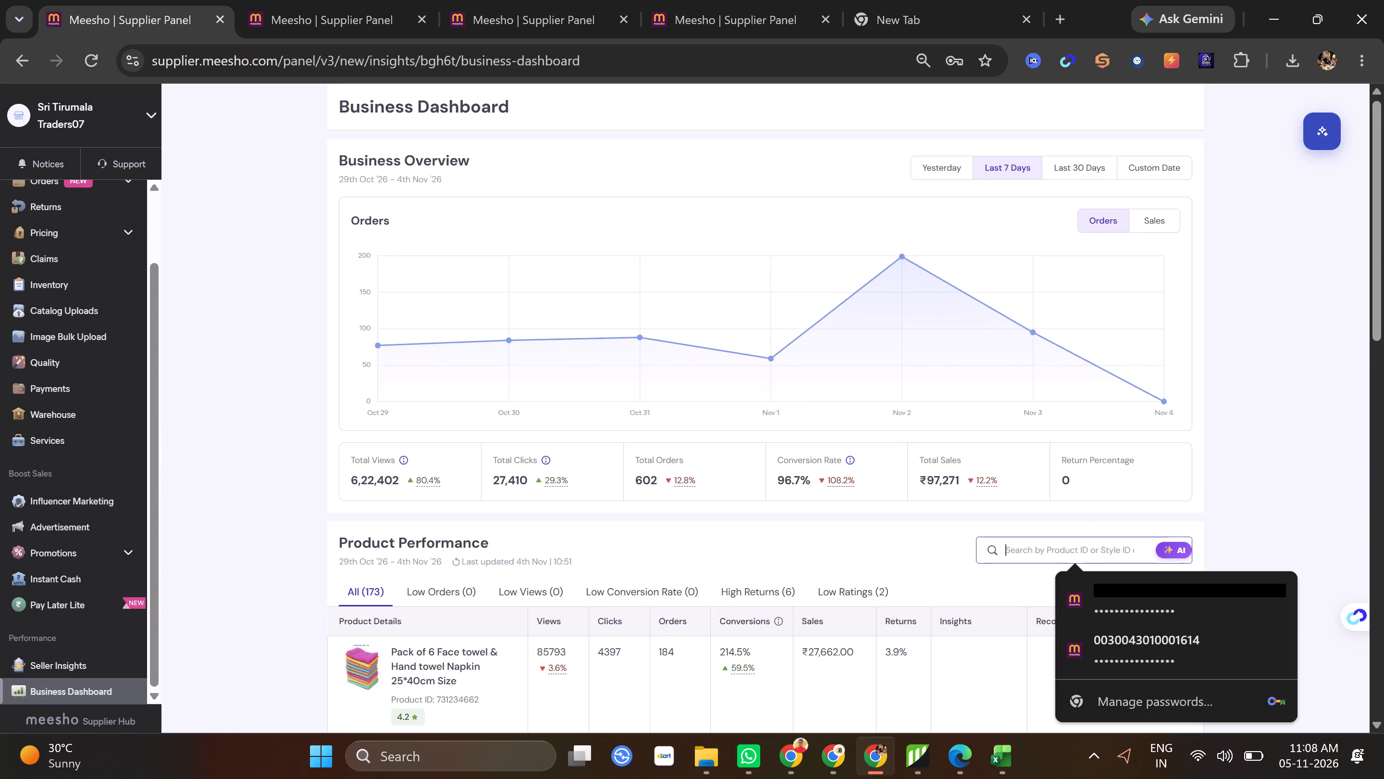
key("ctrl+v")
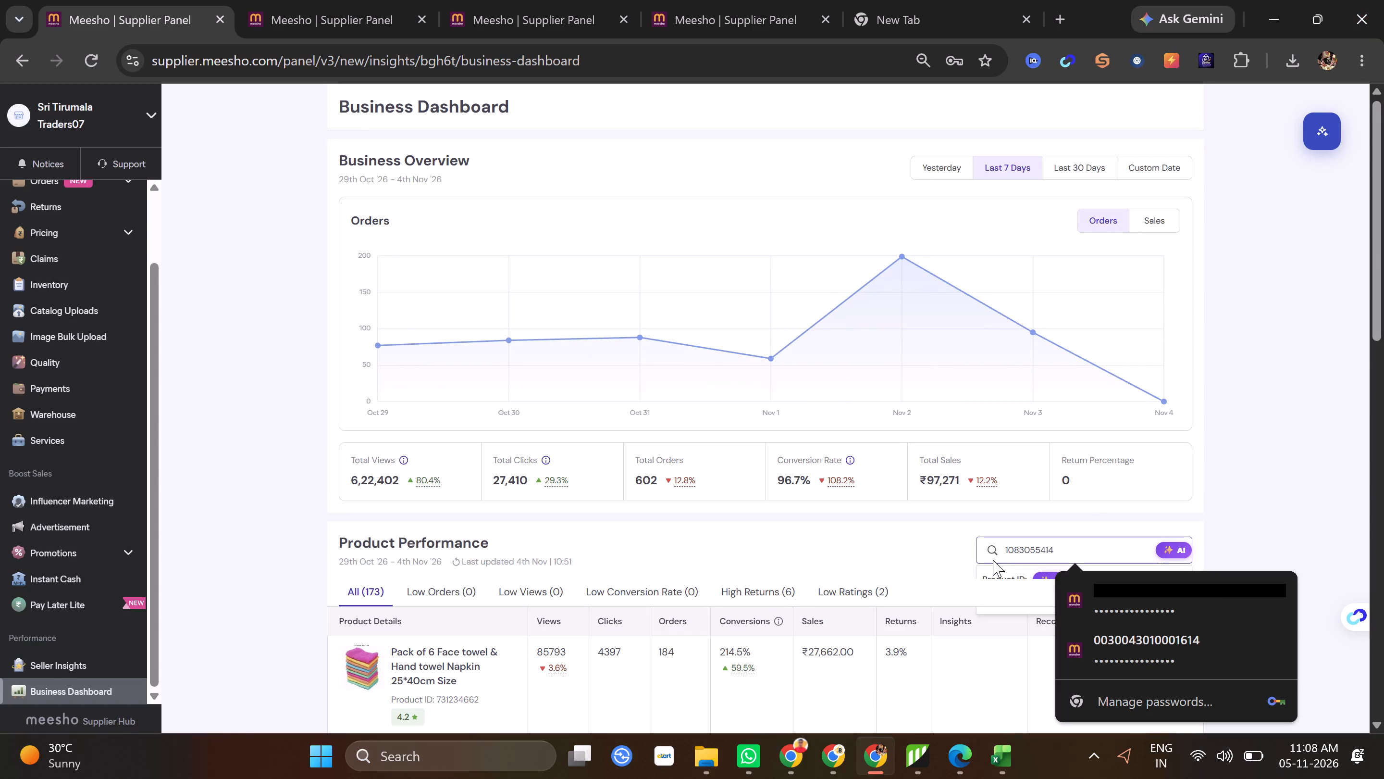
left_click(1309, 485)
left_click(1106, 554)
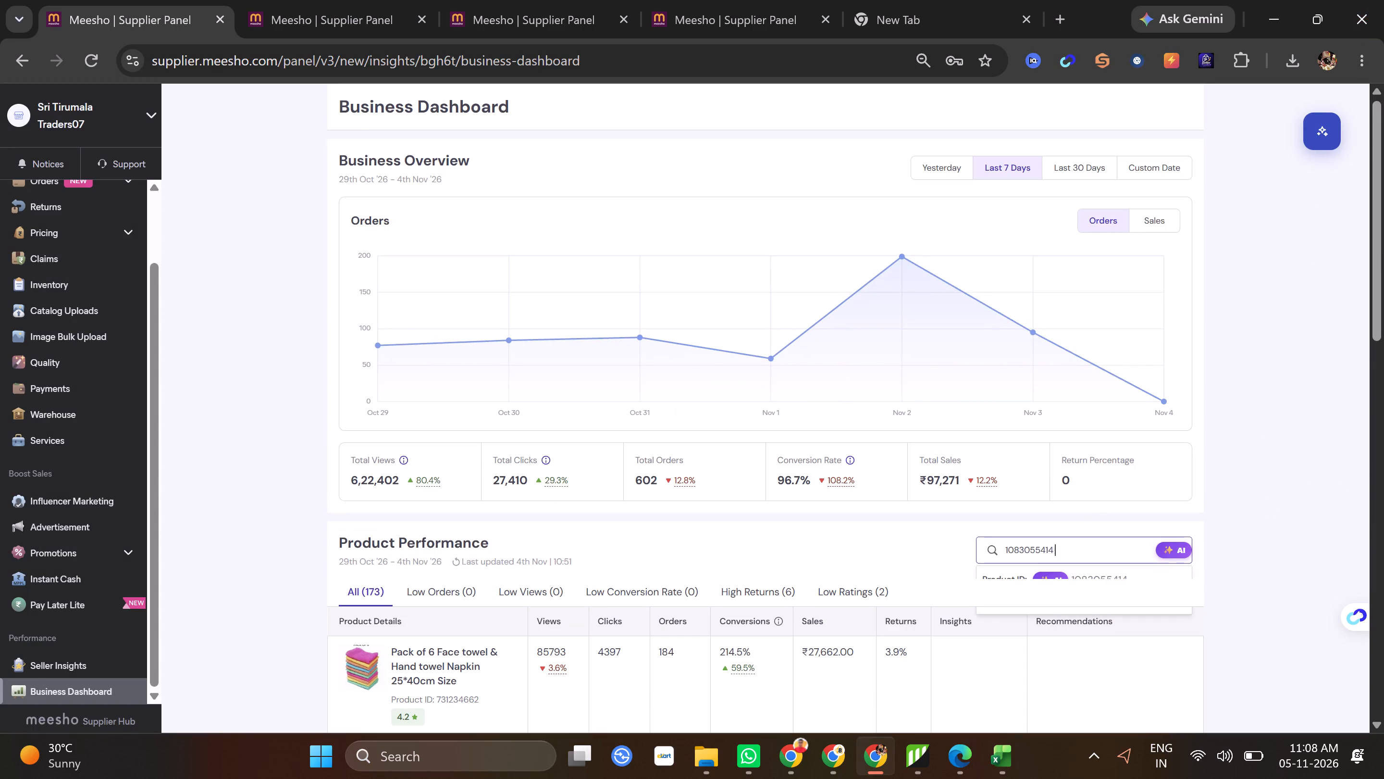
left_click(1100, 573)
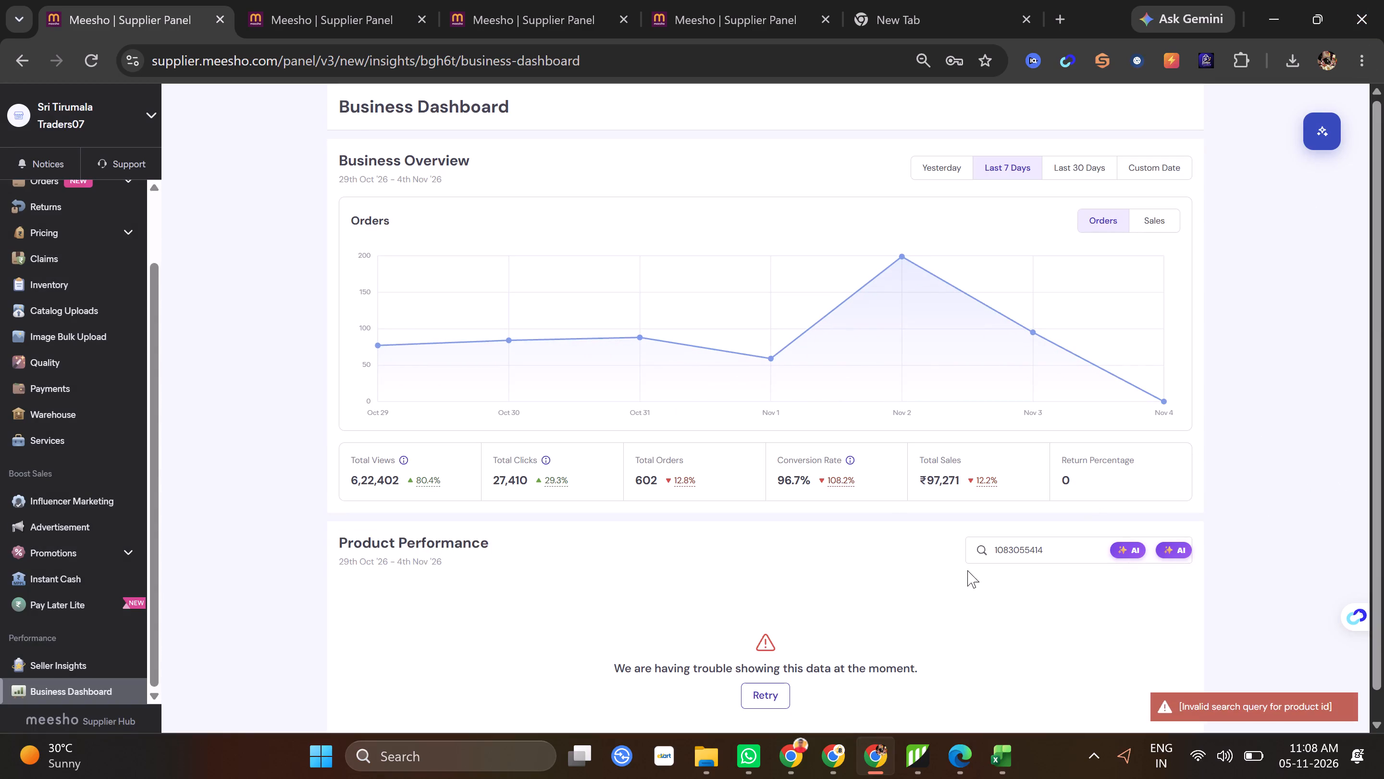
left_click(998, 554)
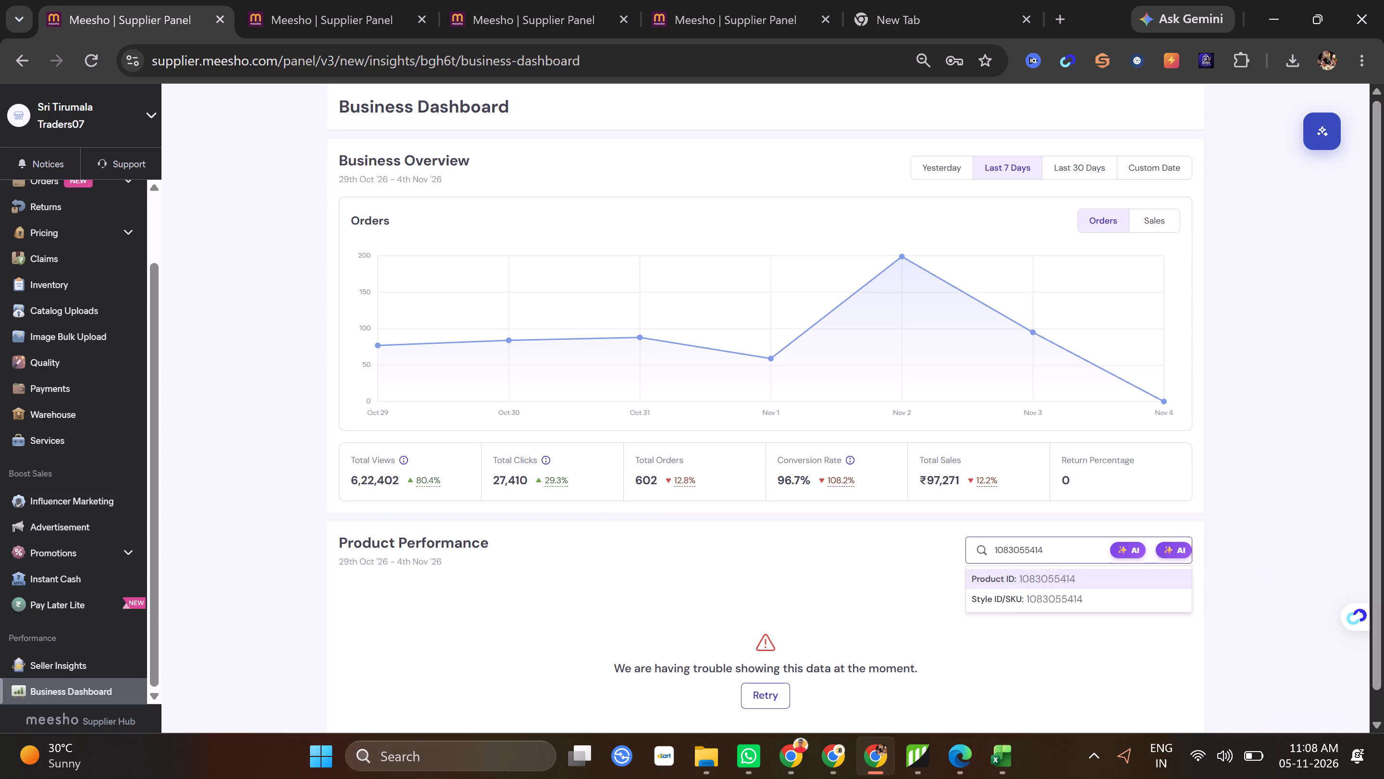
key("Left")
key("BackSpace")
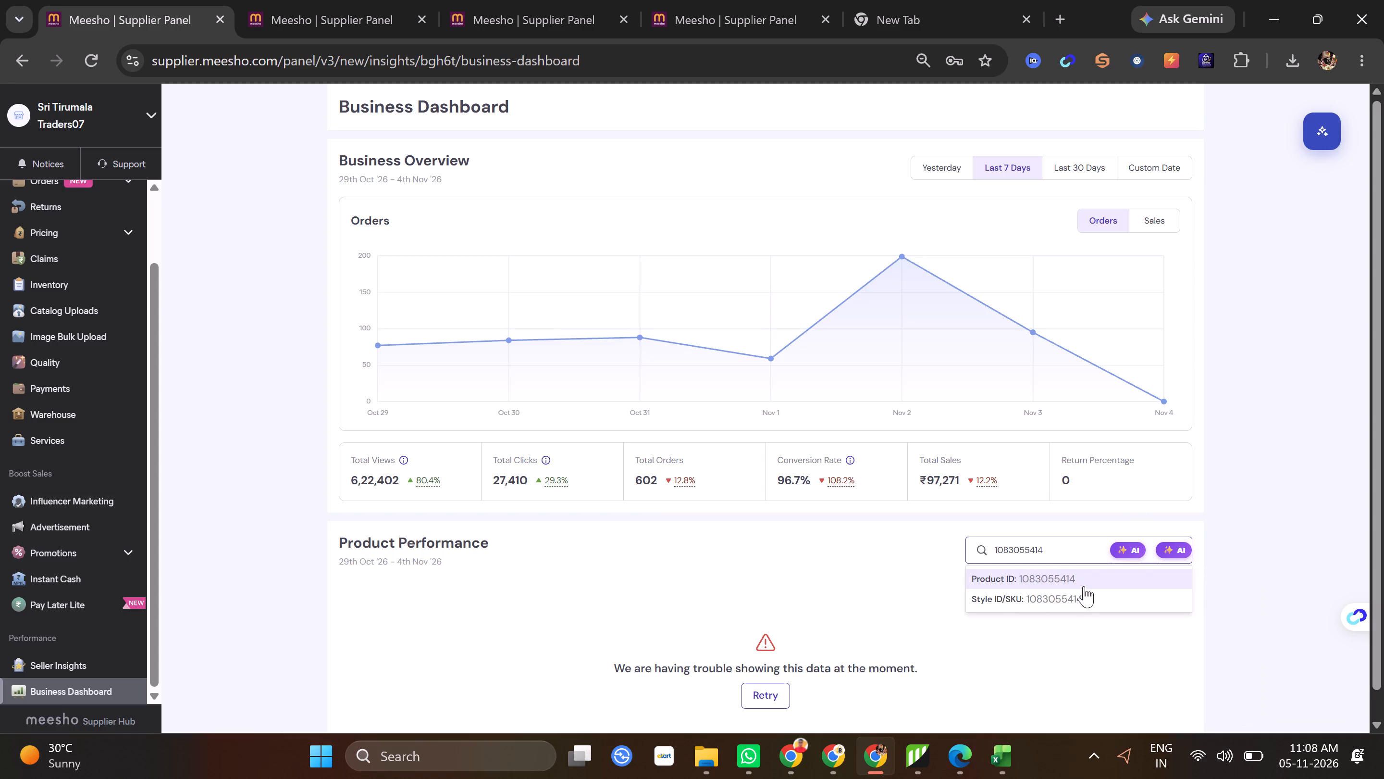
left_click(1084, 585)
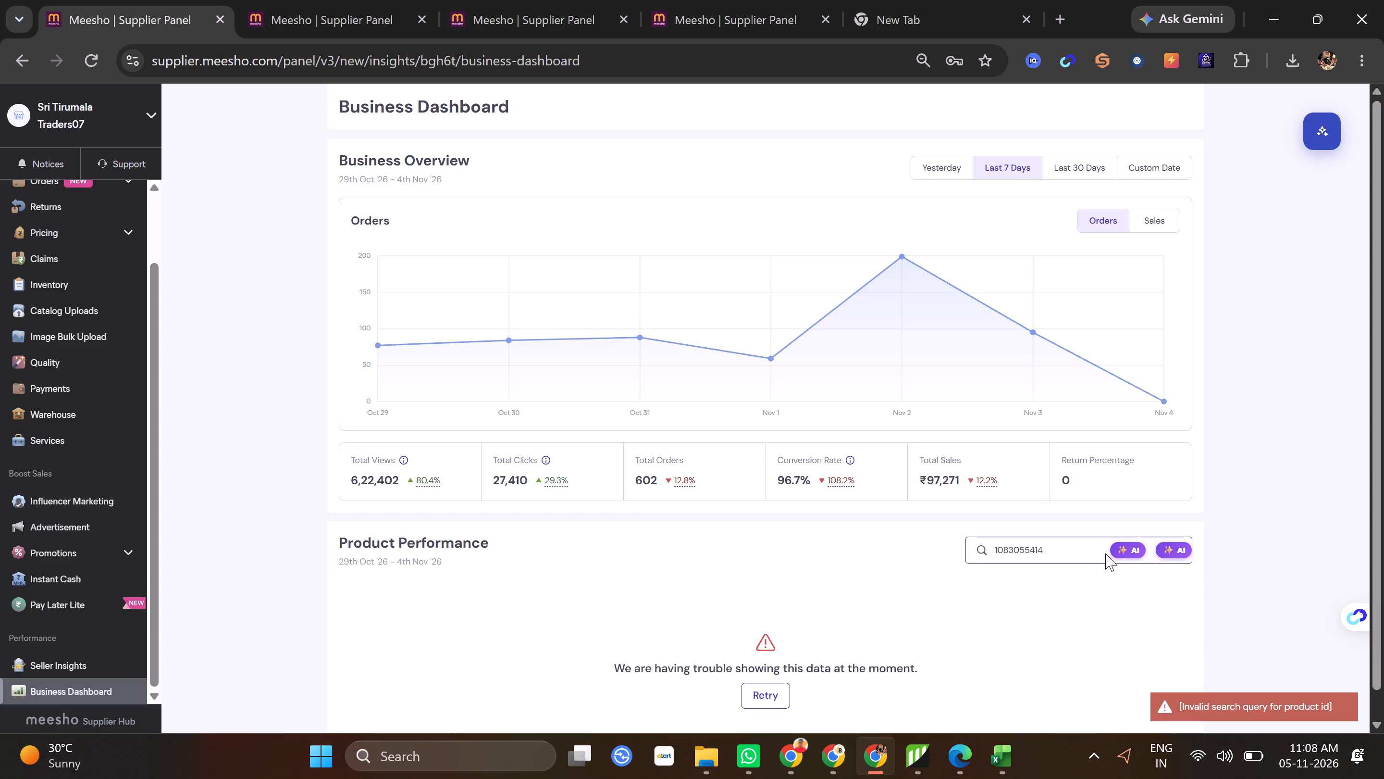
left_click_drag(1081, 556, 874, 549)
key("ctrl+v")
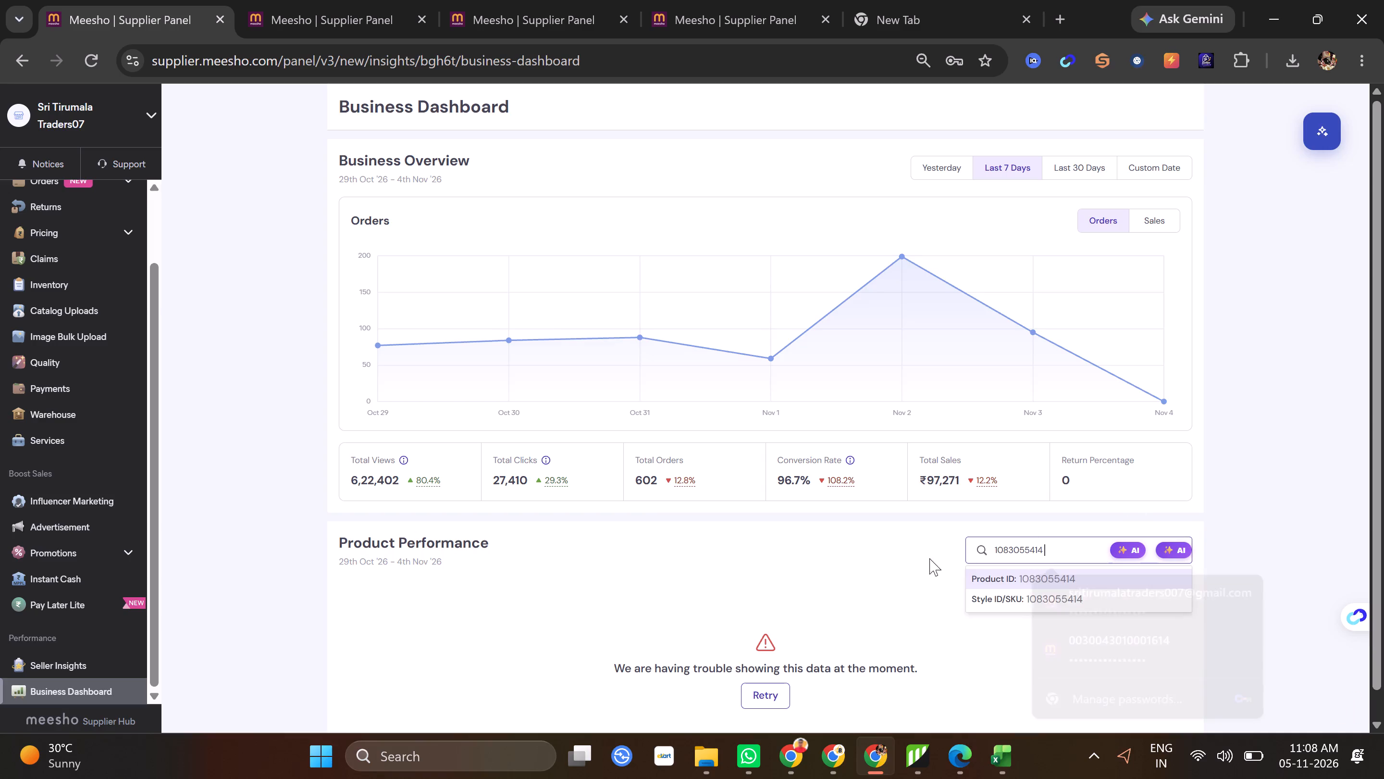
left_click(1033, 579)
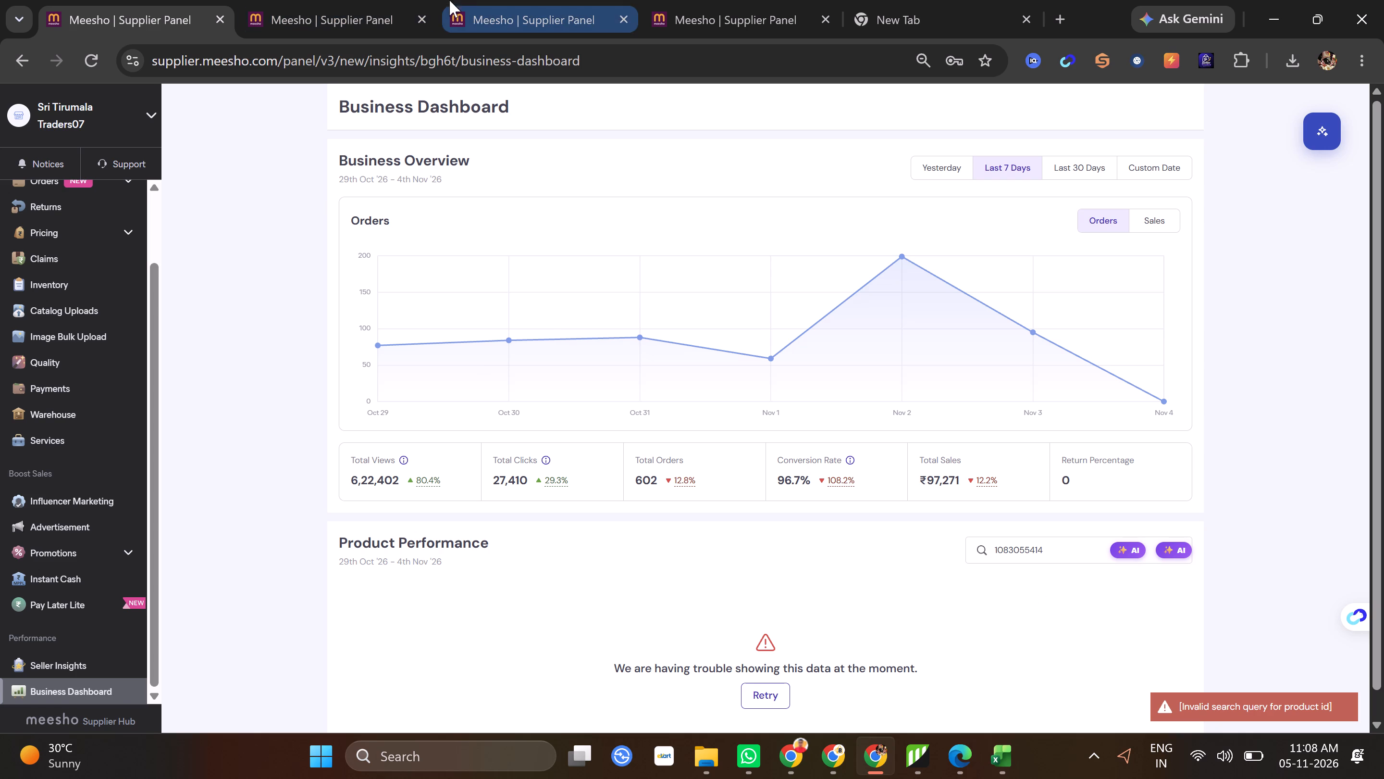
left_click(757, 0)
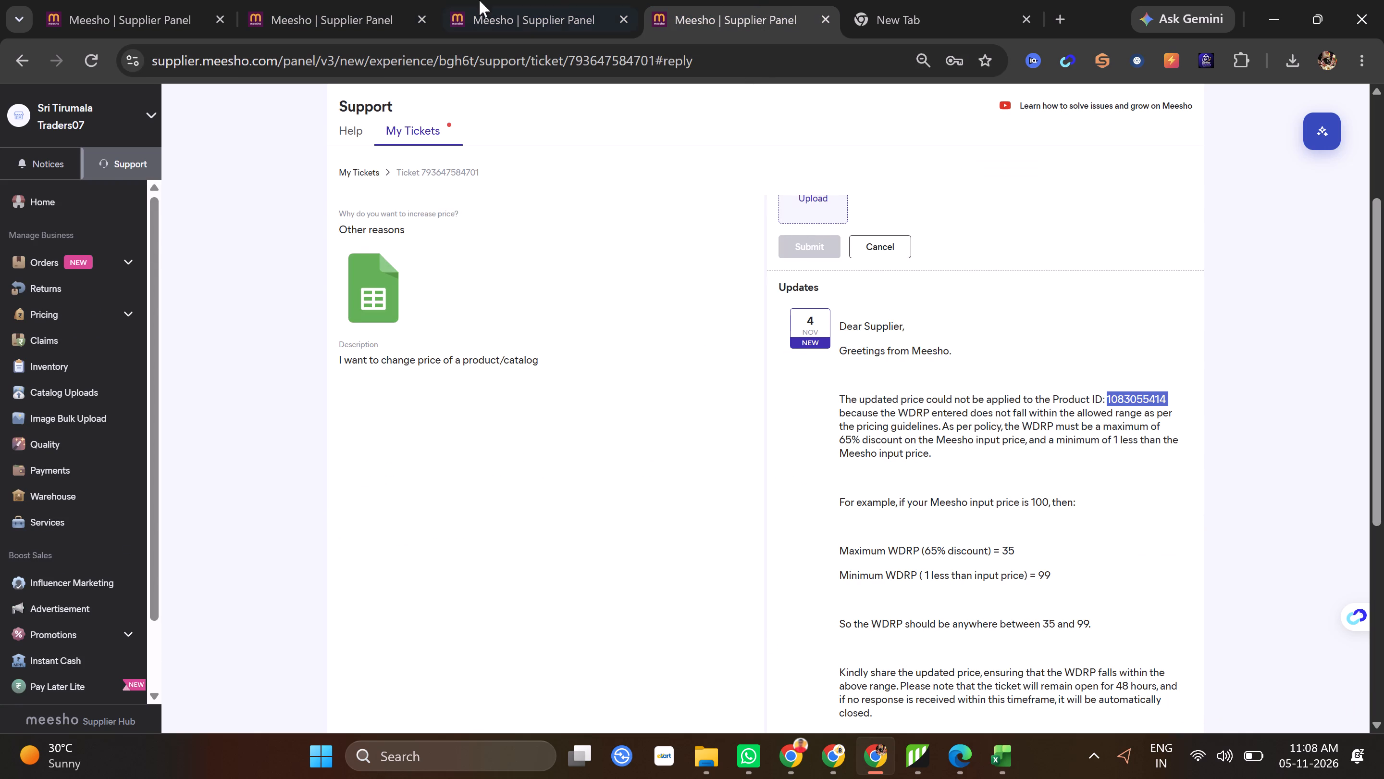
left_click(87, 0)
left_click_drag(1054, 550, 869, 550)
key("ctrl+v")
left_click(1066, 591)
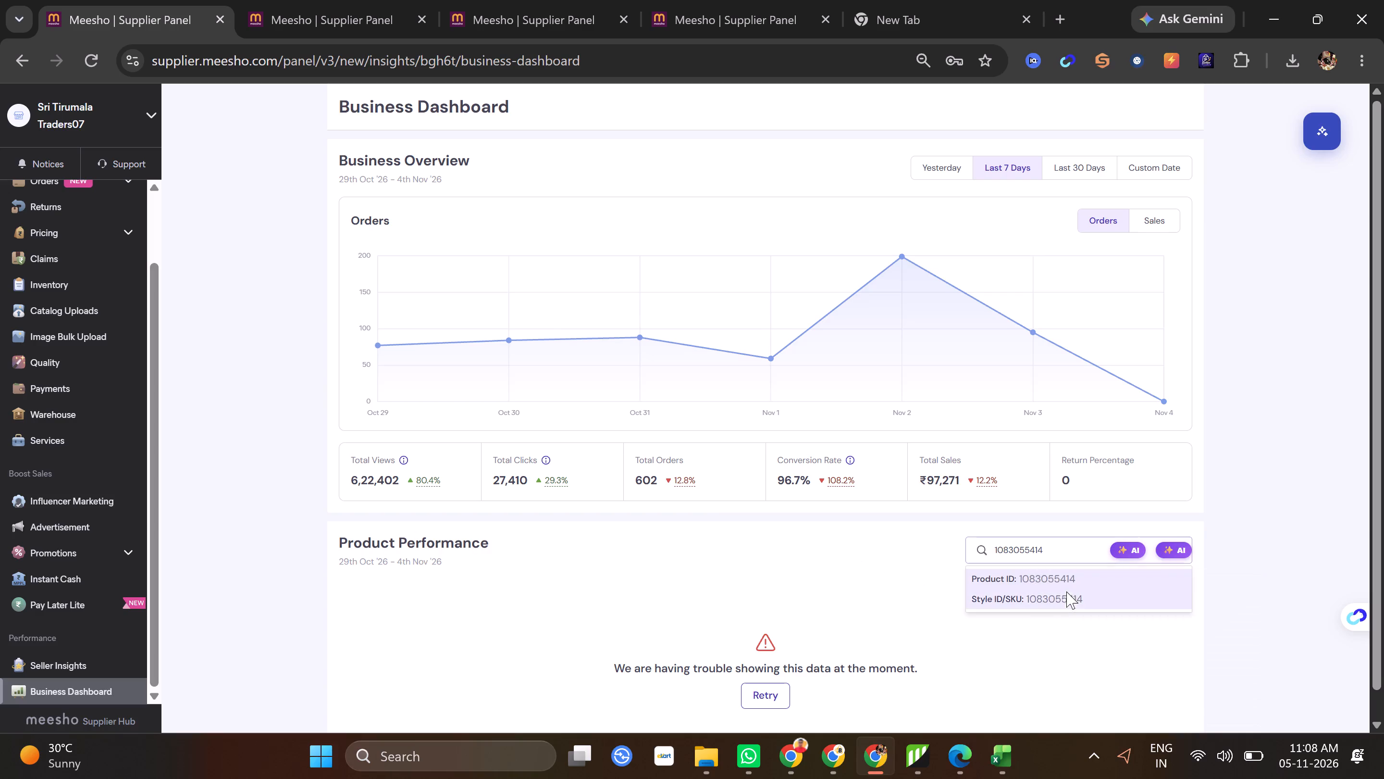
left_click_drag(1059, 544, 920, 546)
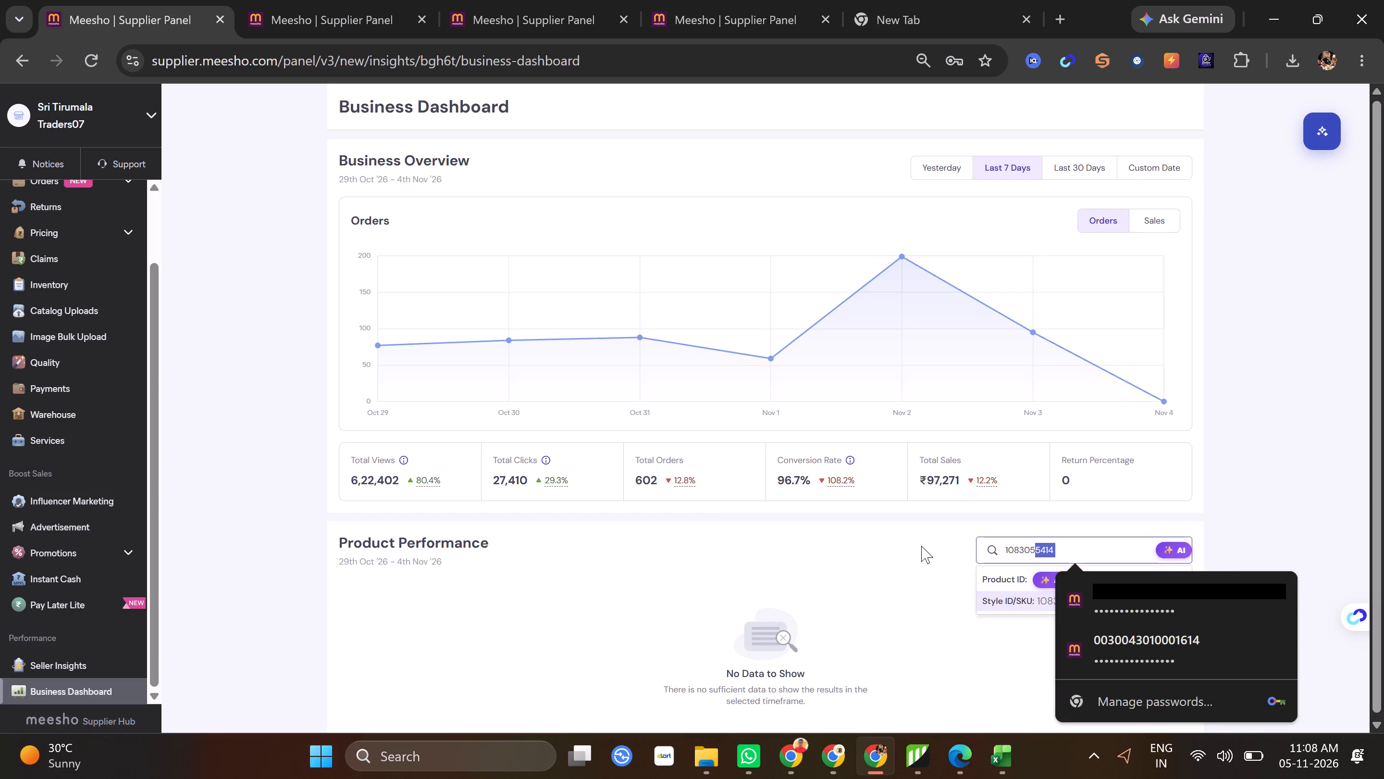
key("BackSpace")
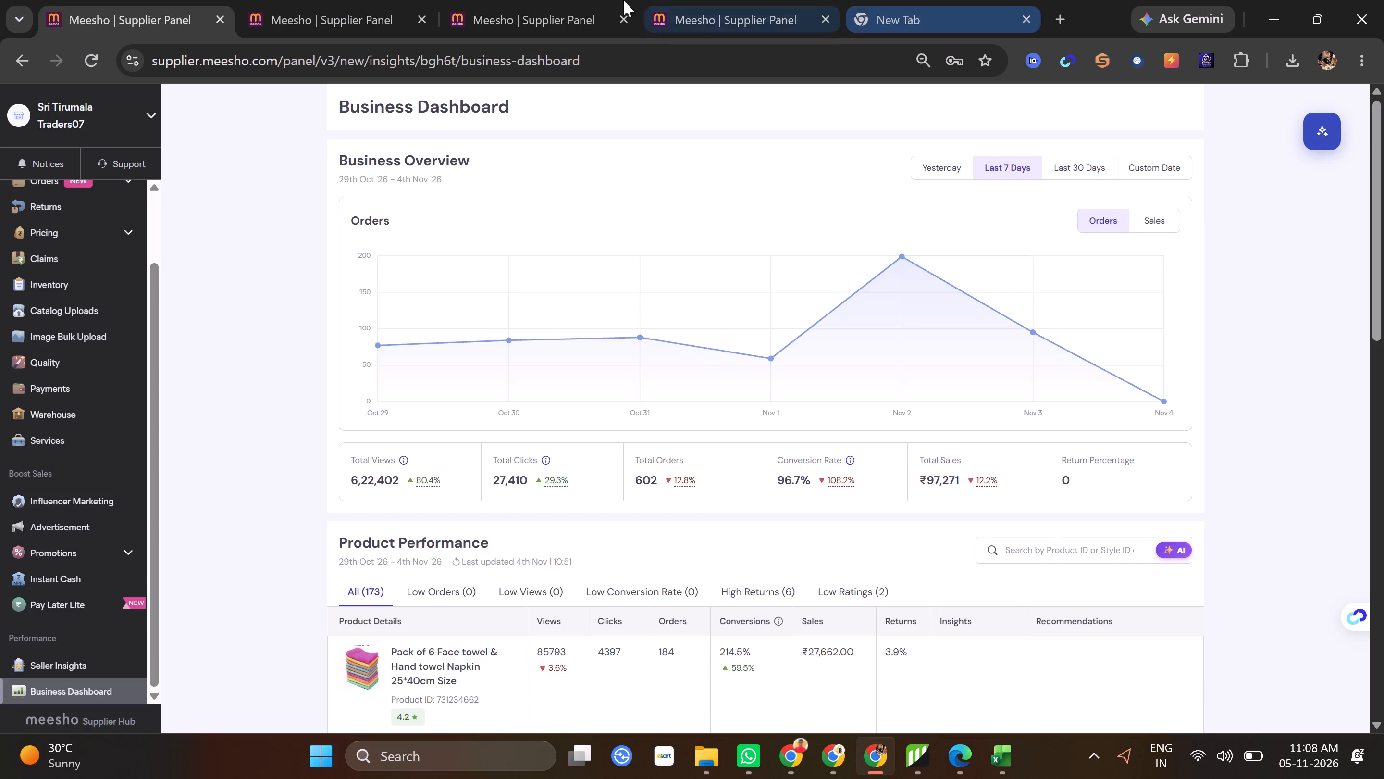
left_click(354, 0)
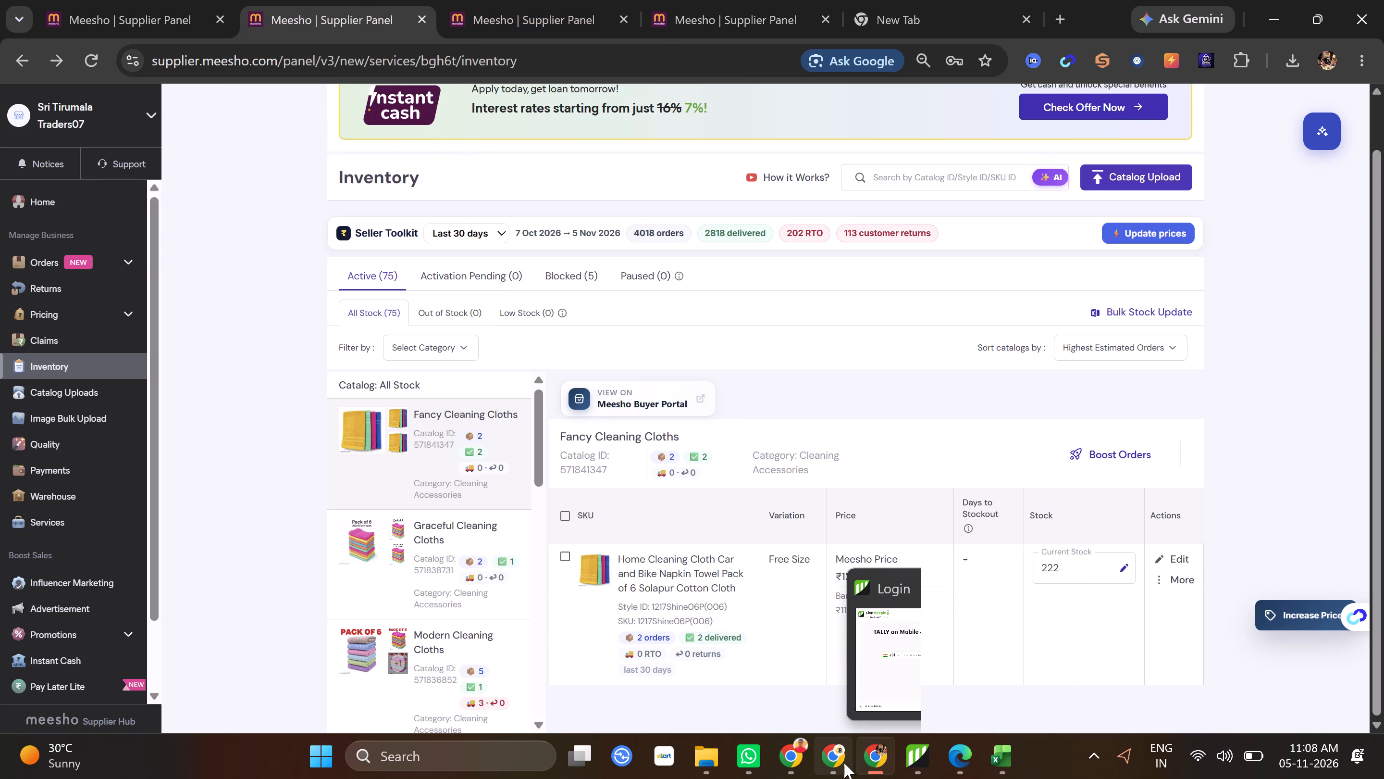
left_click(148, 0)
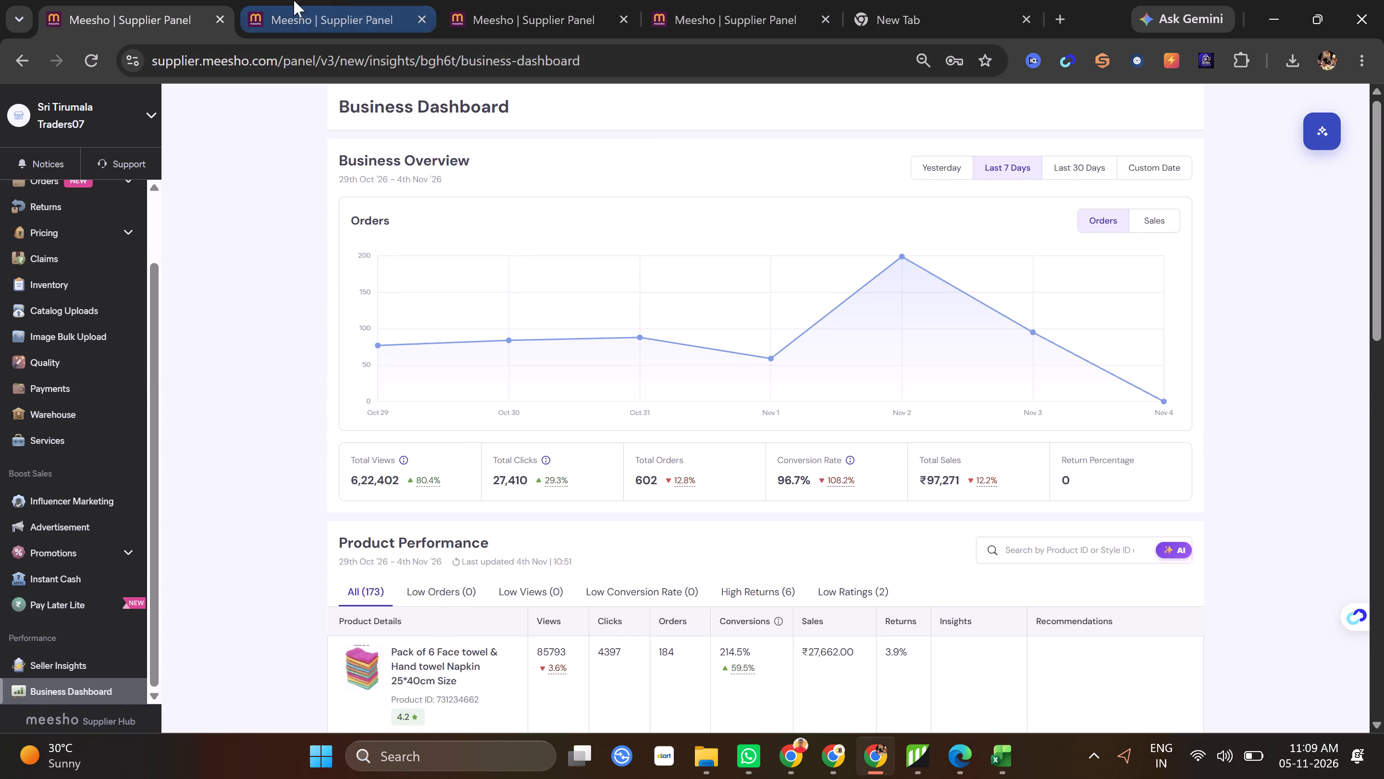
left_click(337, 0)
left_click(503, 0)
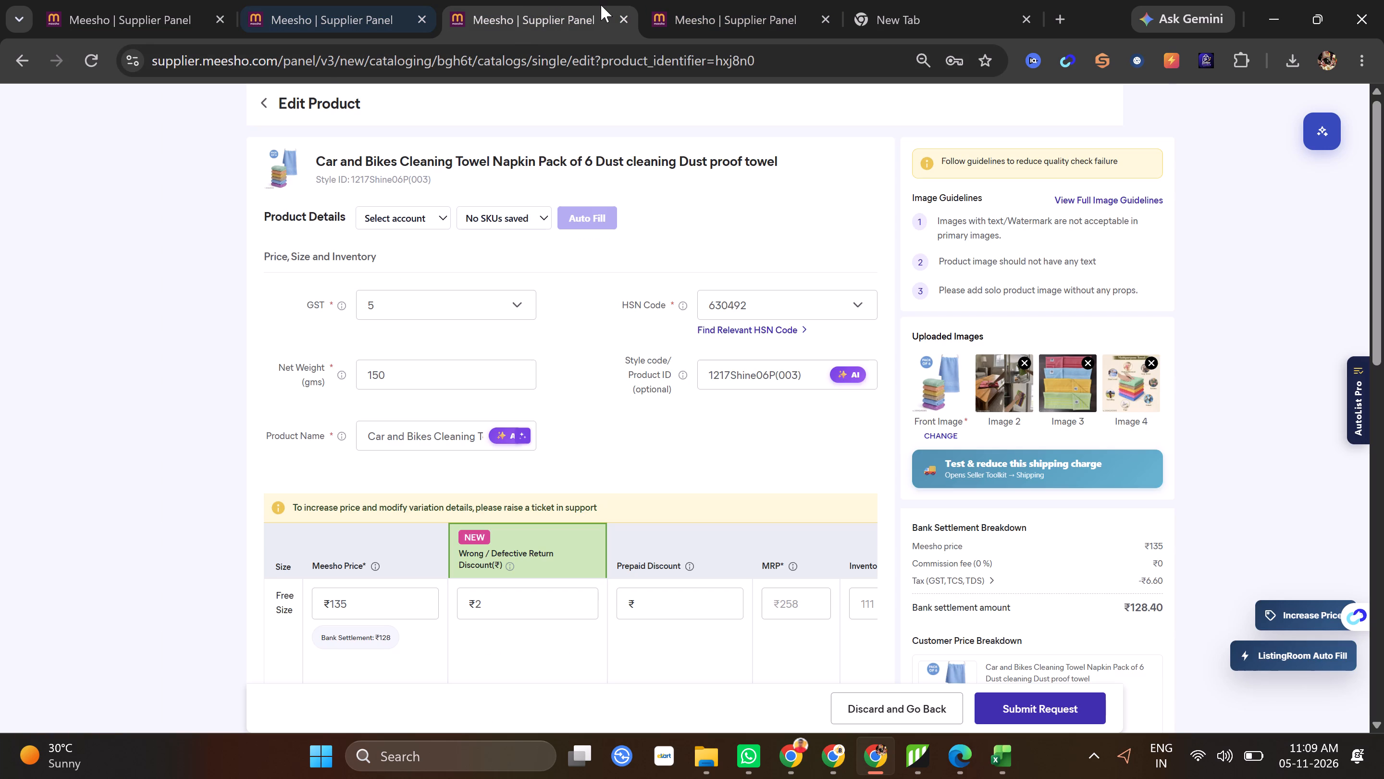
left_click(748, 0)
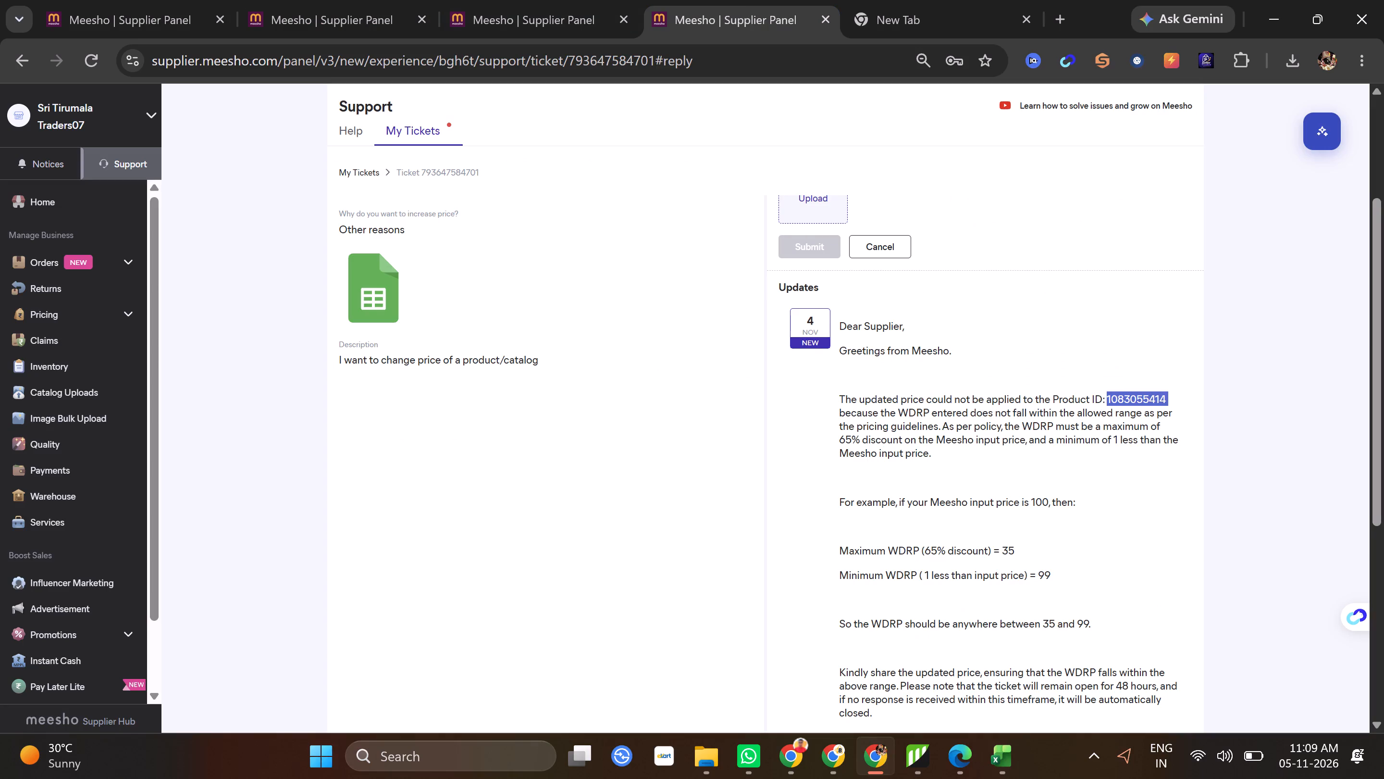
scroll(851, 432, "up", 2)
left_click_drag(552, 380, 345, 364)
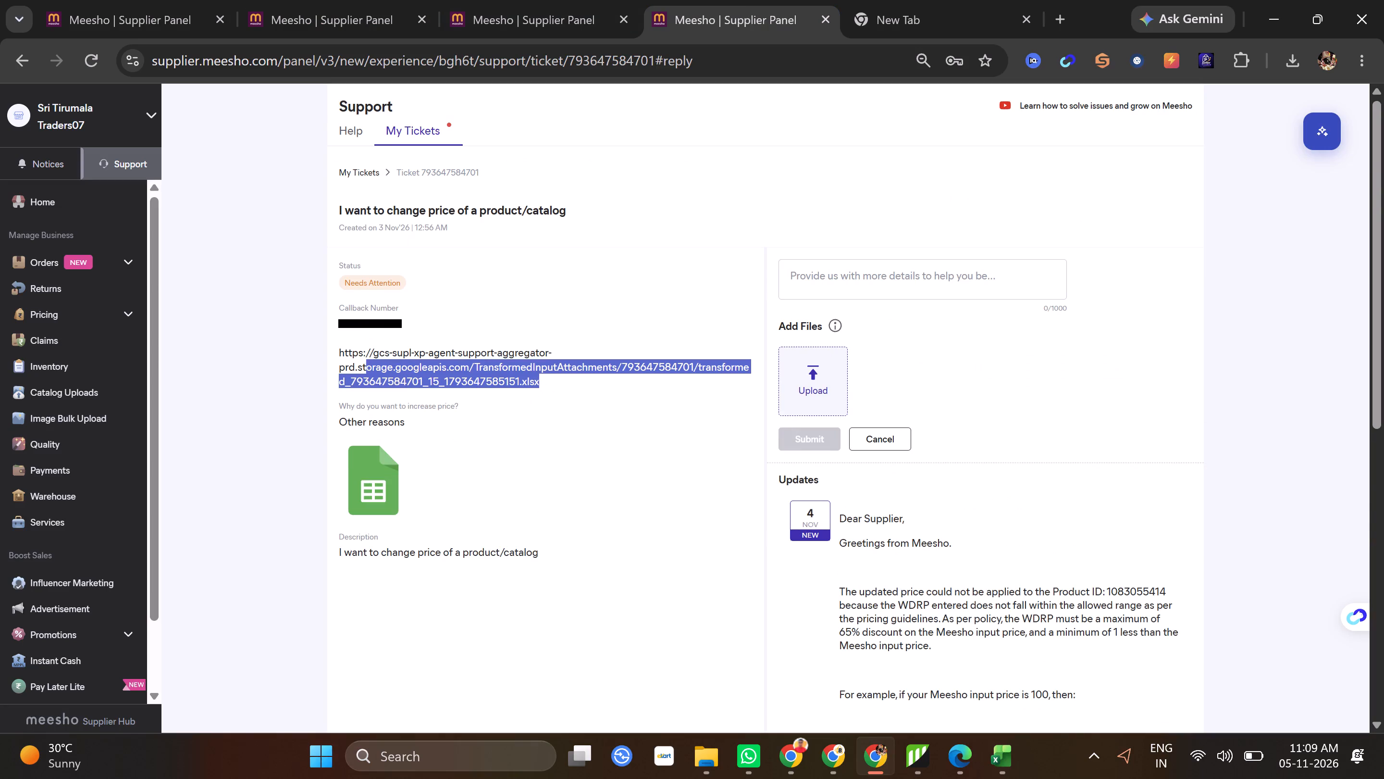
left_click_drag(345, 364, 336, 354)
key("ctrl+c")
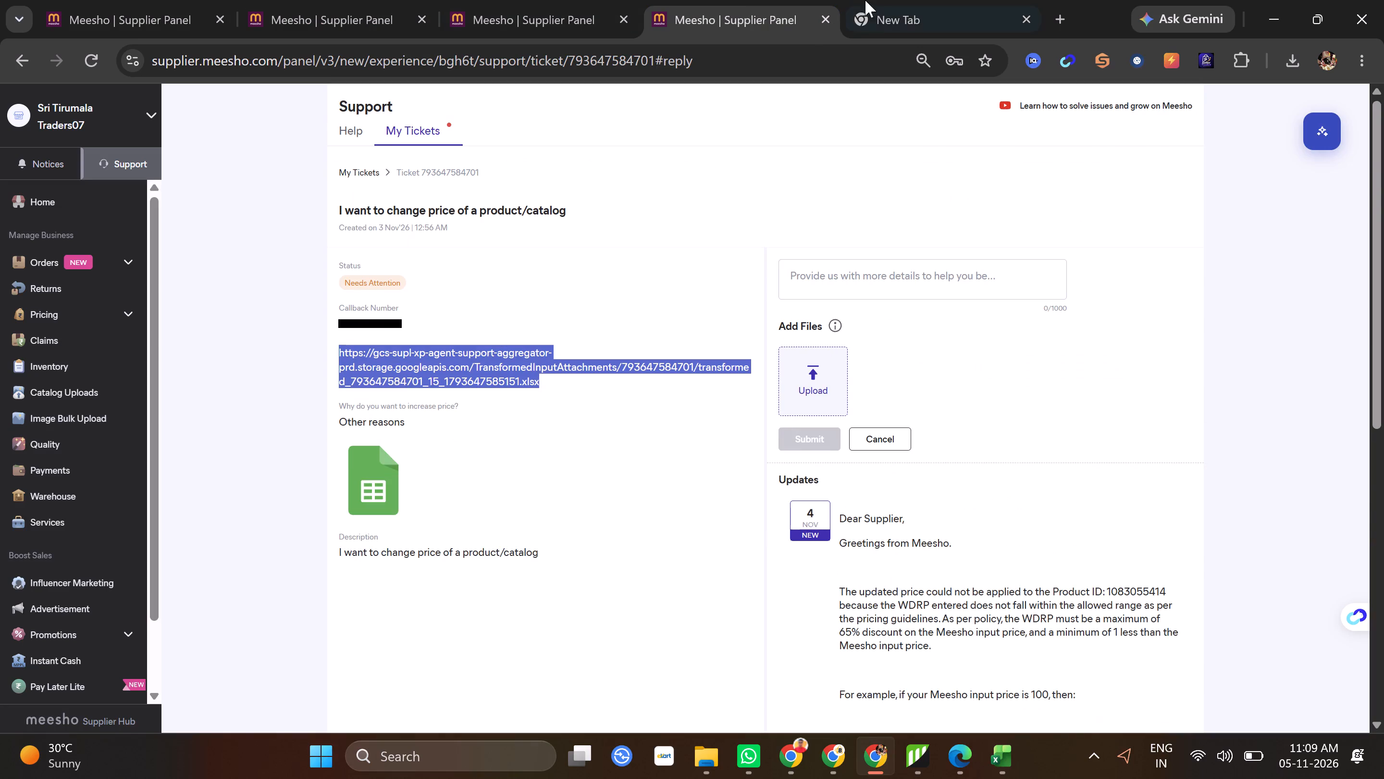
left_click(935, 0)
double_click(556, 65)
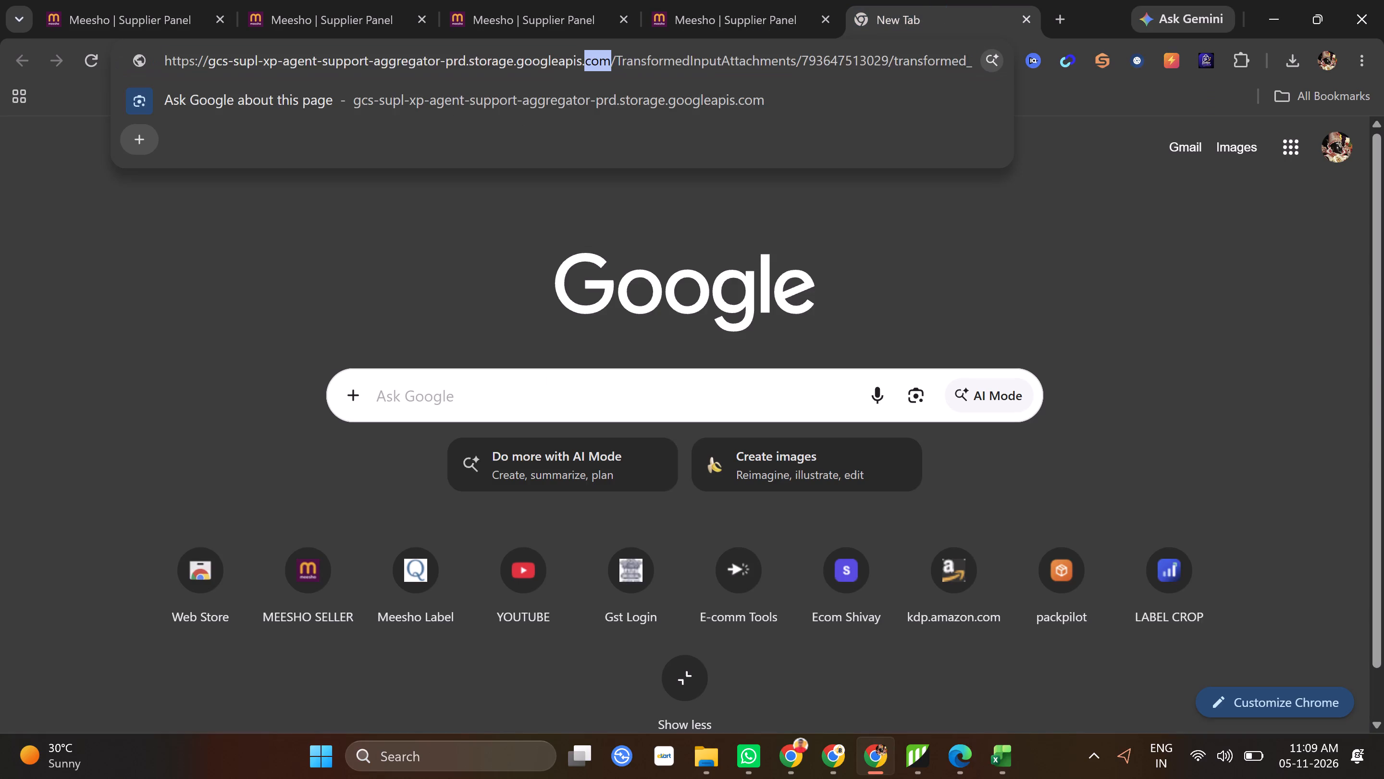
left_click(556, 65)
key("ctrl+v")
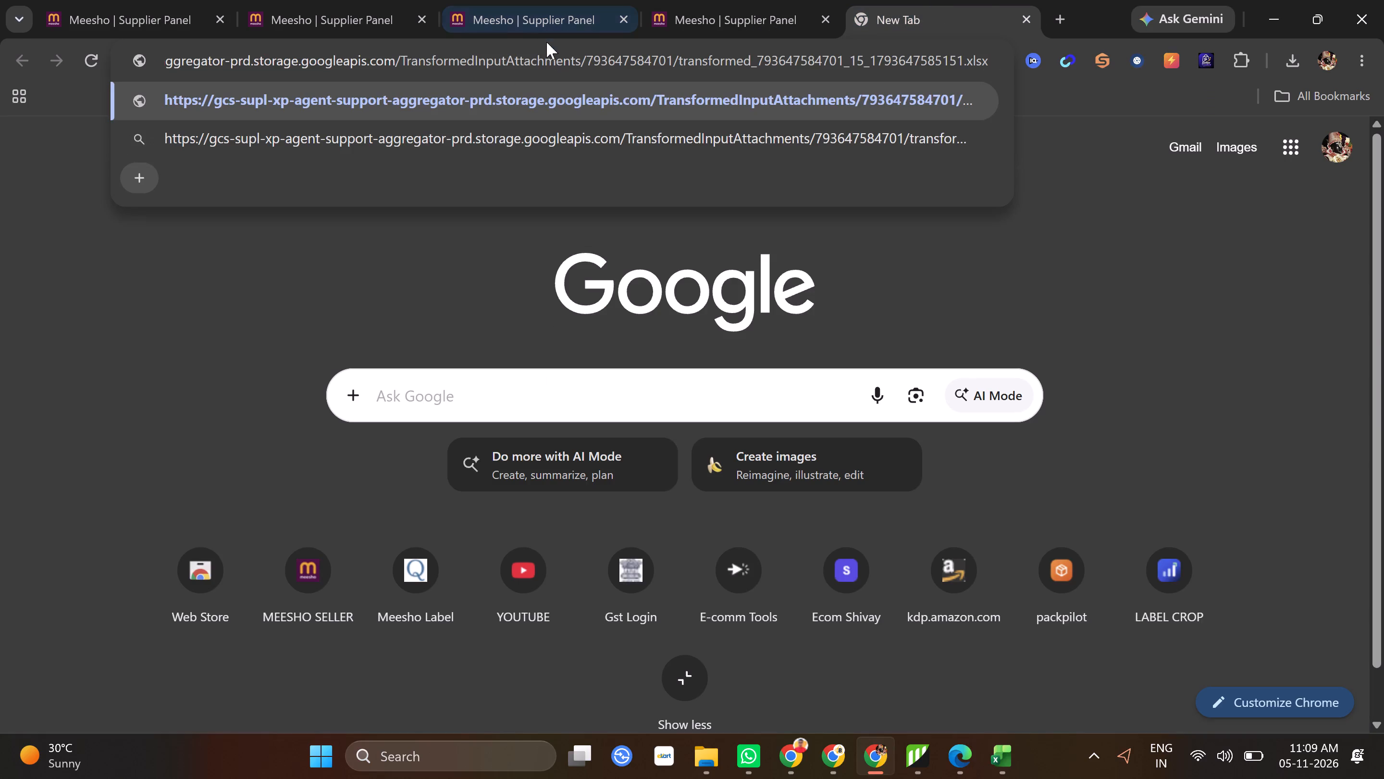
key("Return")
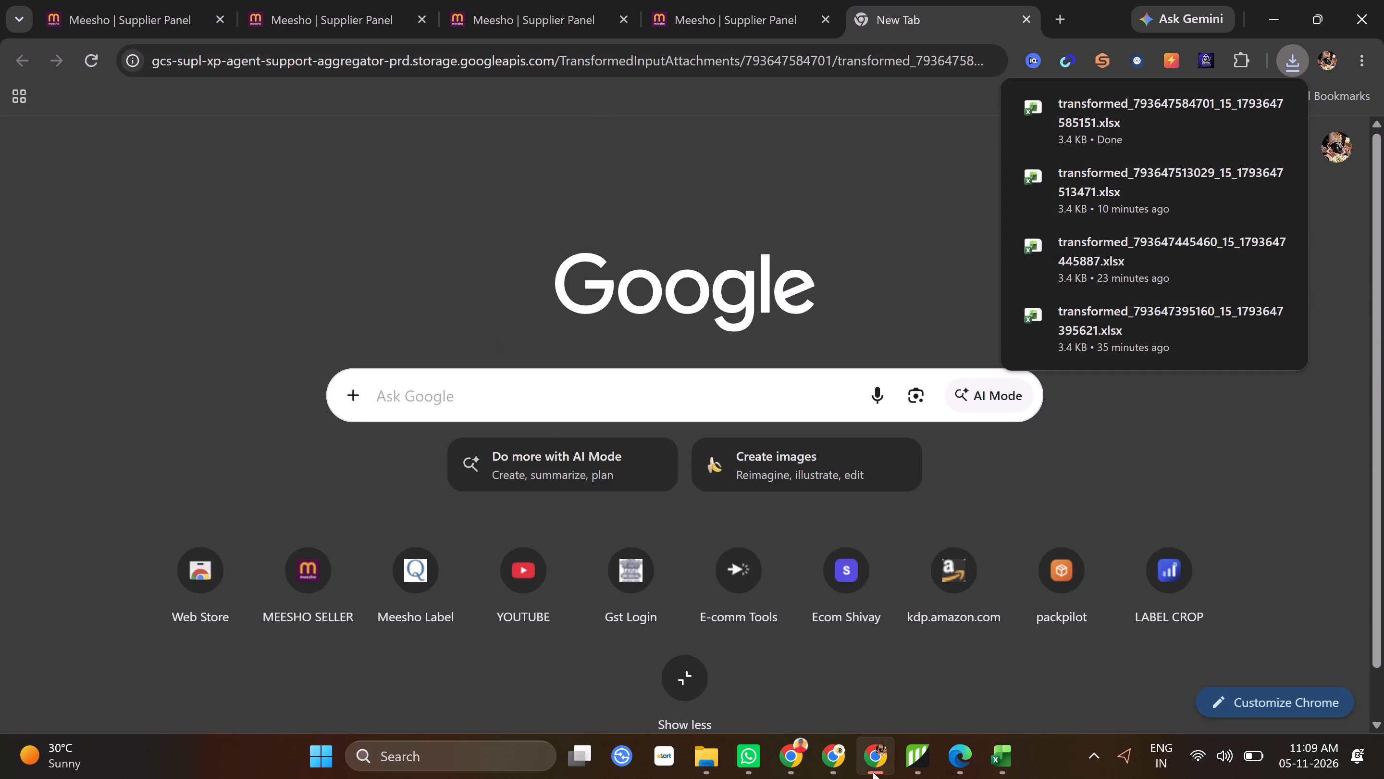
left_click(717, 760)
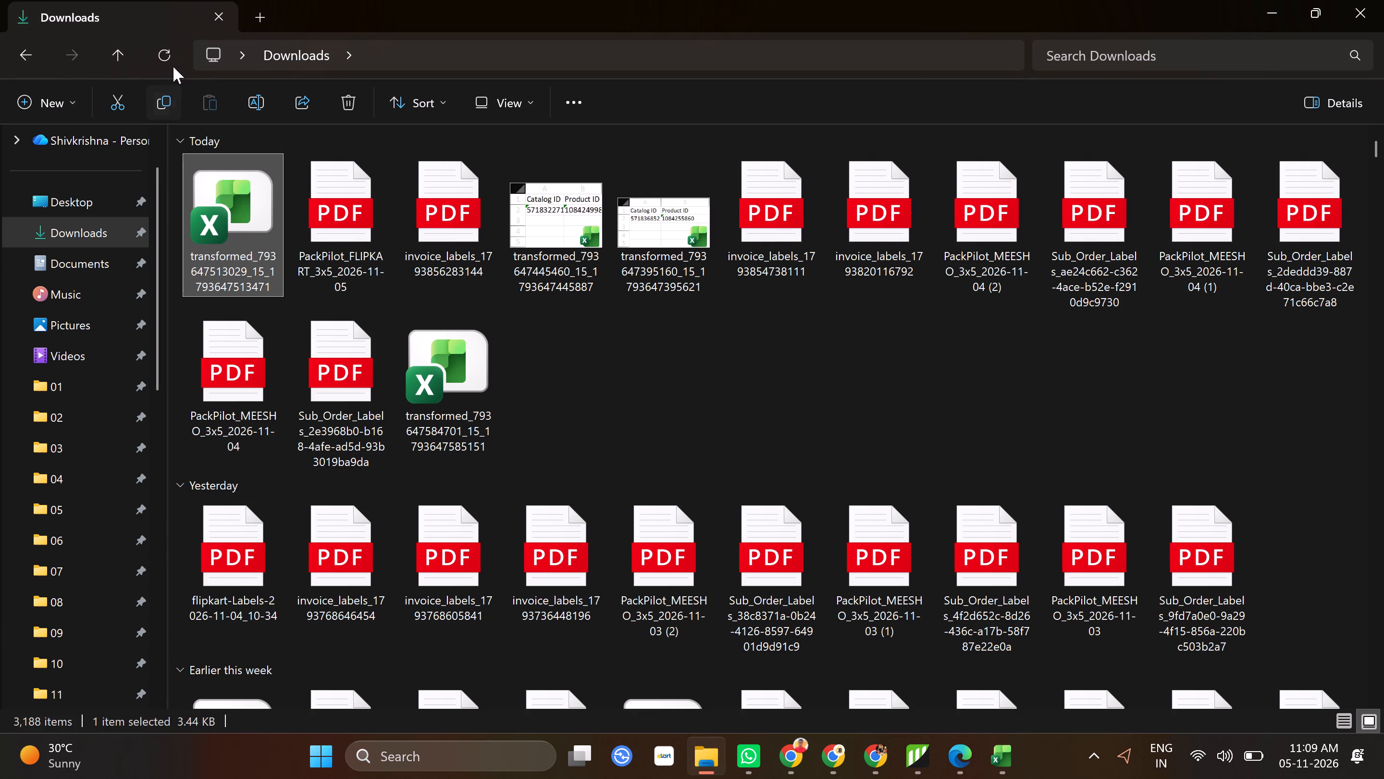
left_click(168, 65)
double_click(231, 228)
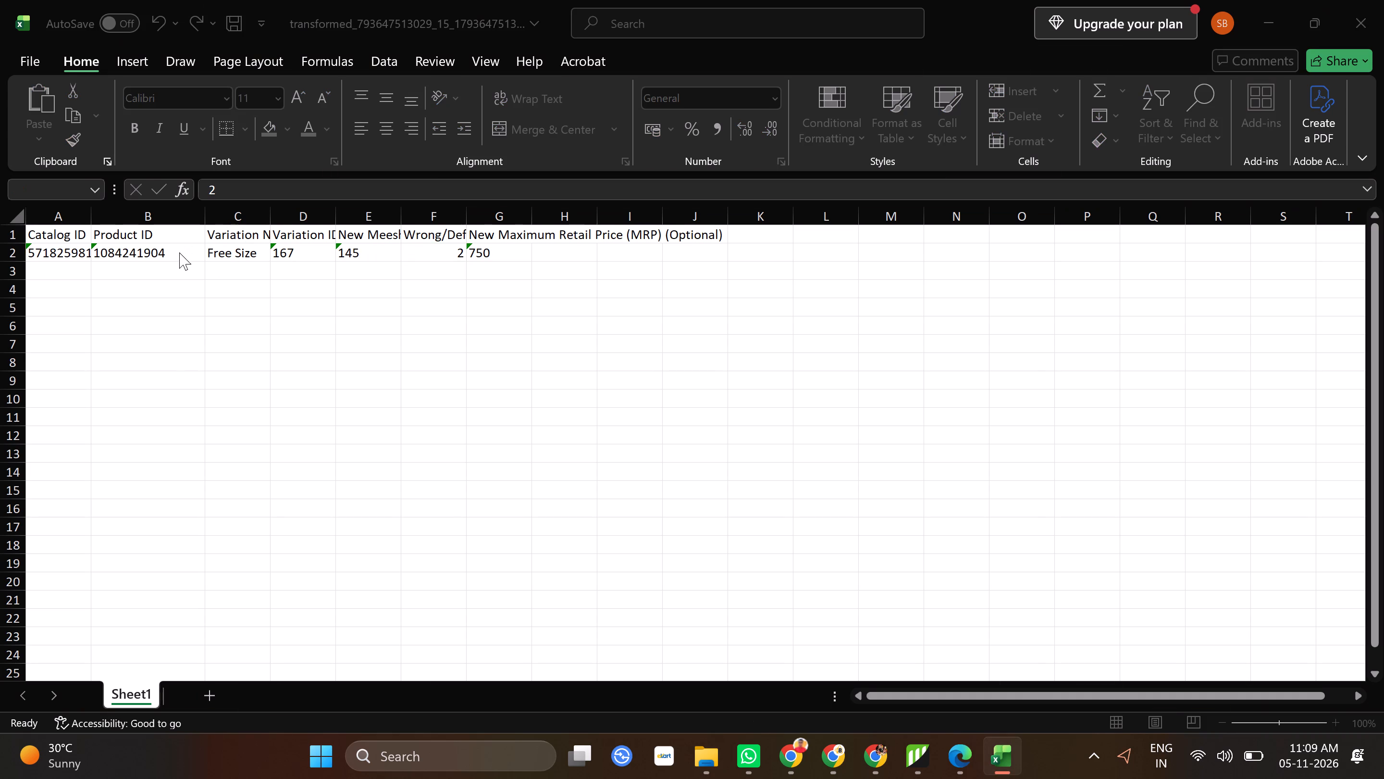
left_click_drag(161, 152, 188, 160)
double_click(162, 191)
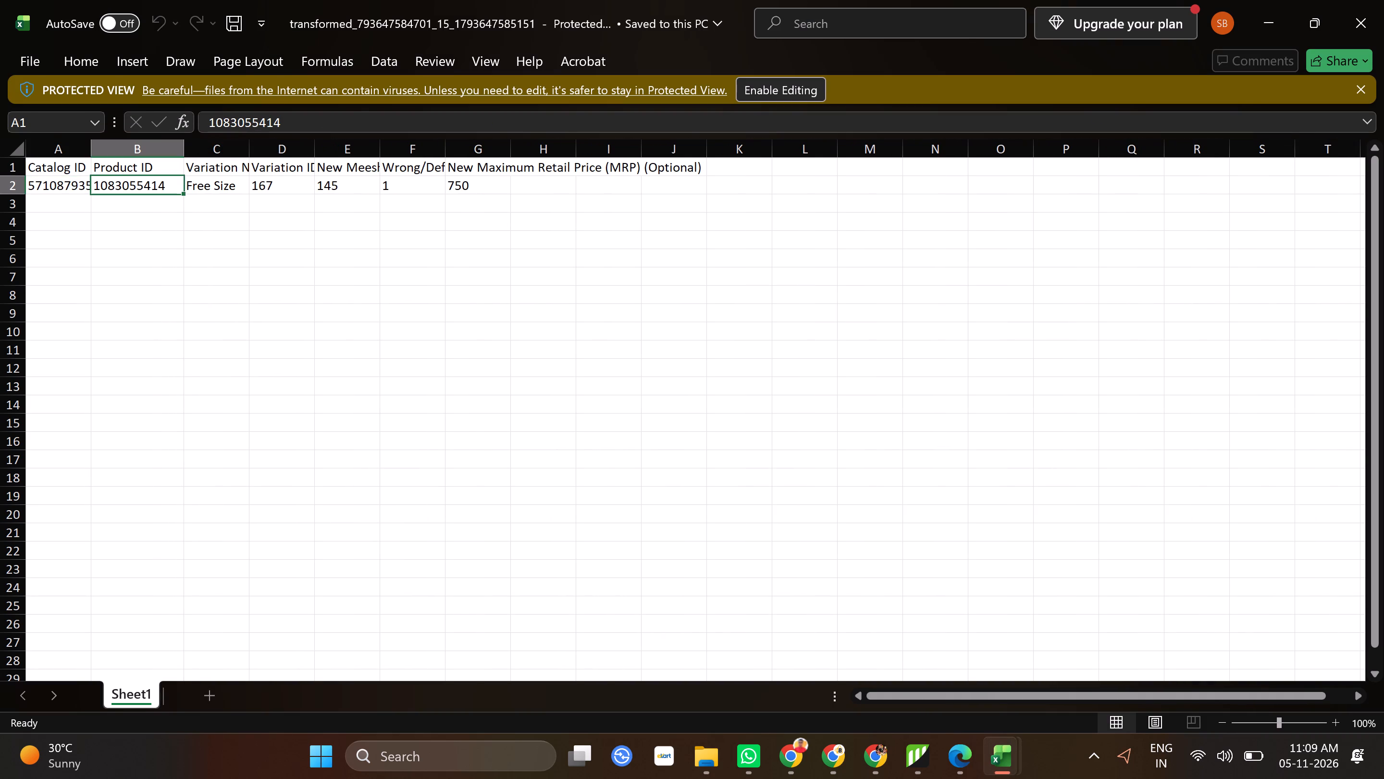
double_click(170, 189)
left_click(728, 87)
left_click(763, 89)
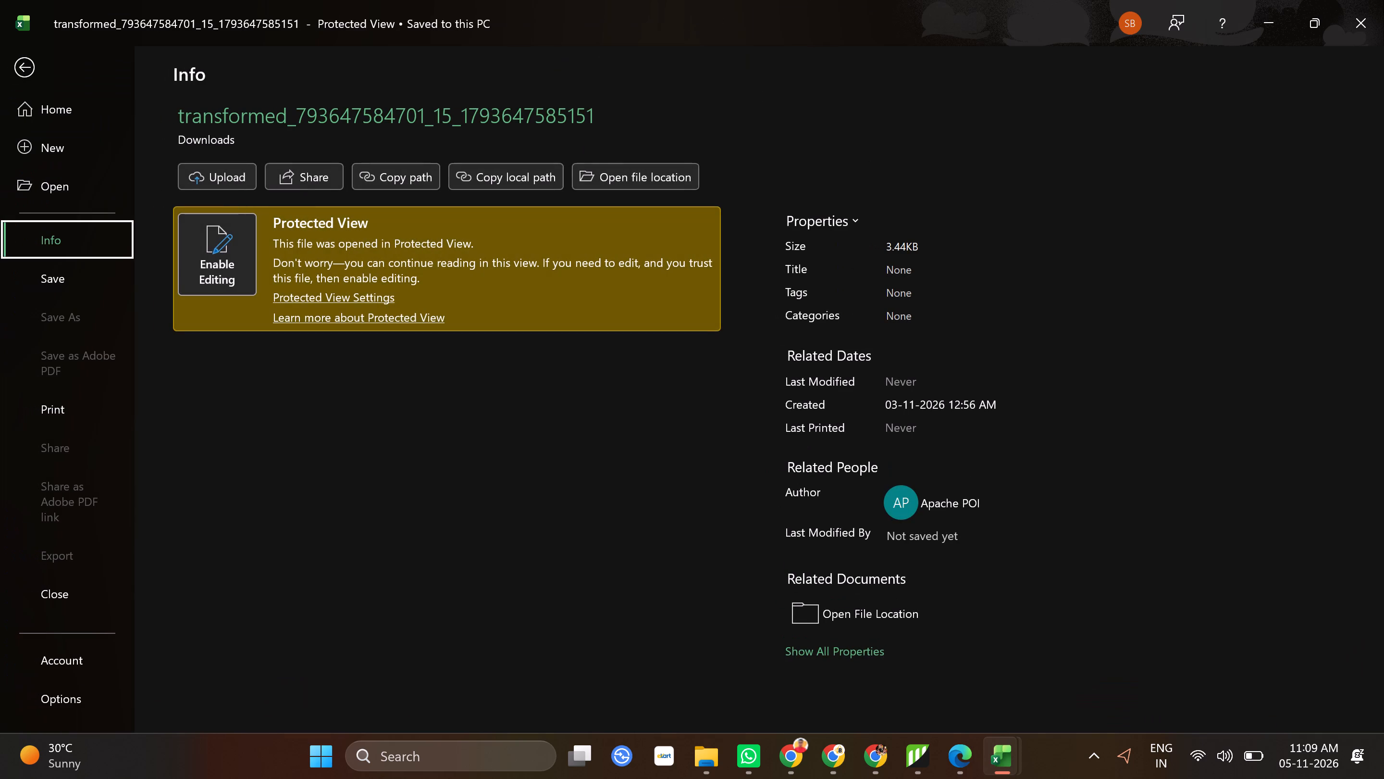
left_click_drag(869, 120, 878, 121)
left_click(32, 66)
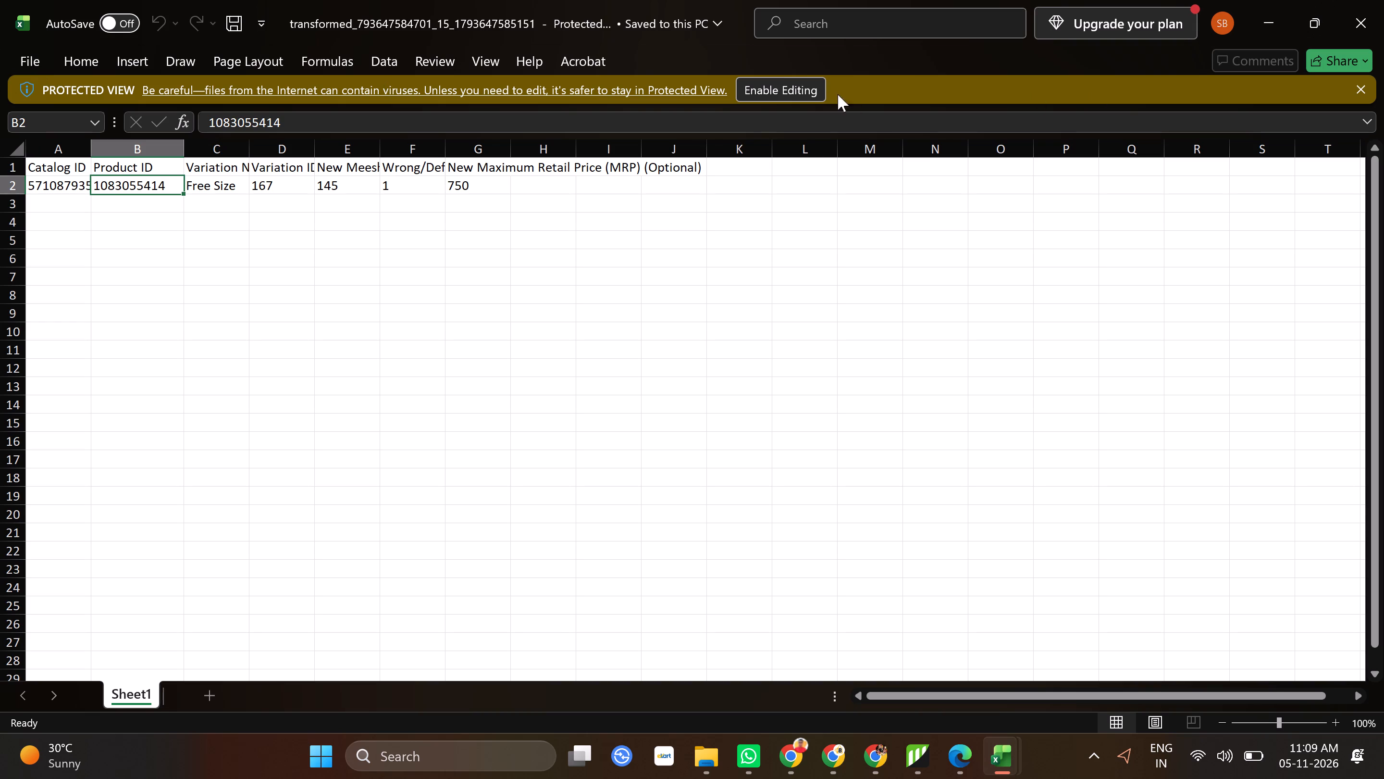
left_click(803, 82)
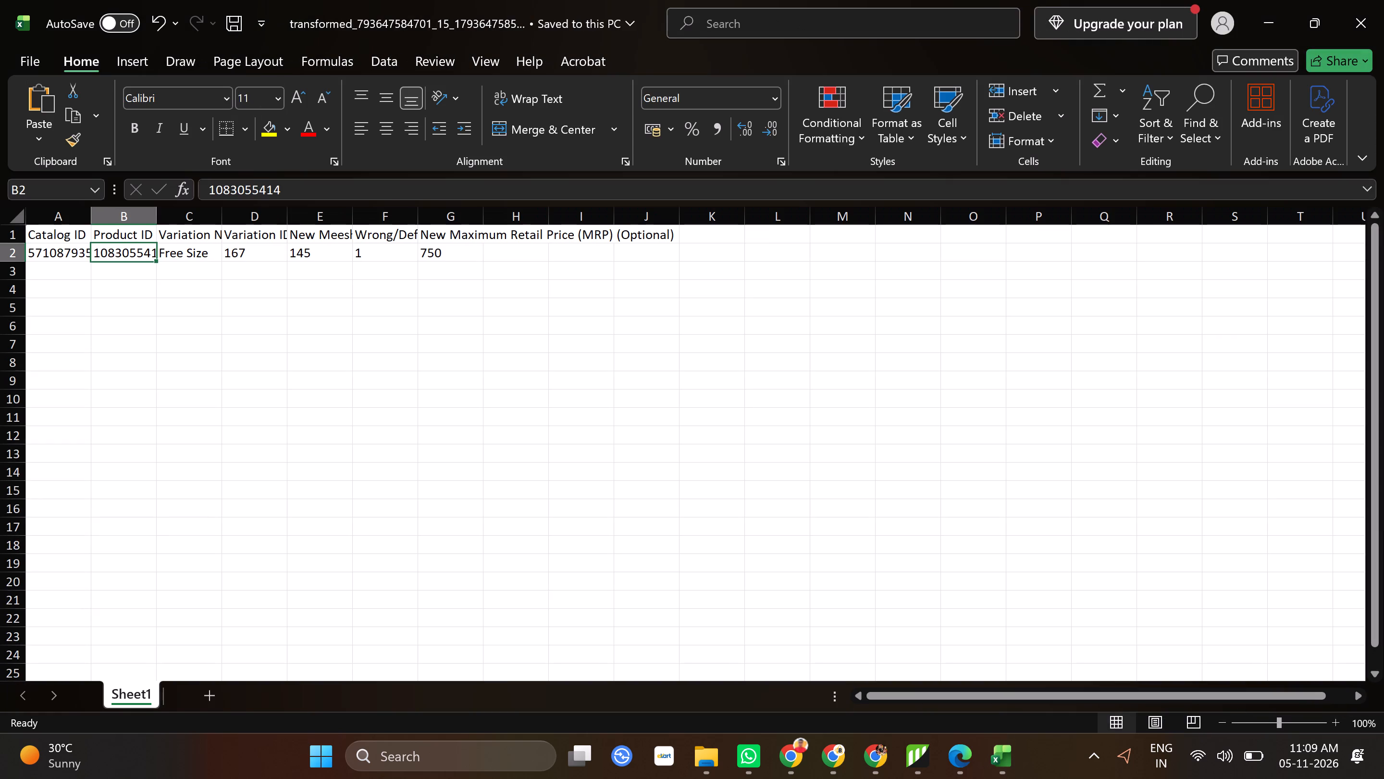
left_click(127, 258)
left_click_drag(161, 218, 168, 220)
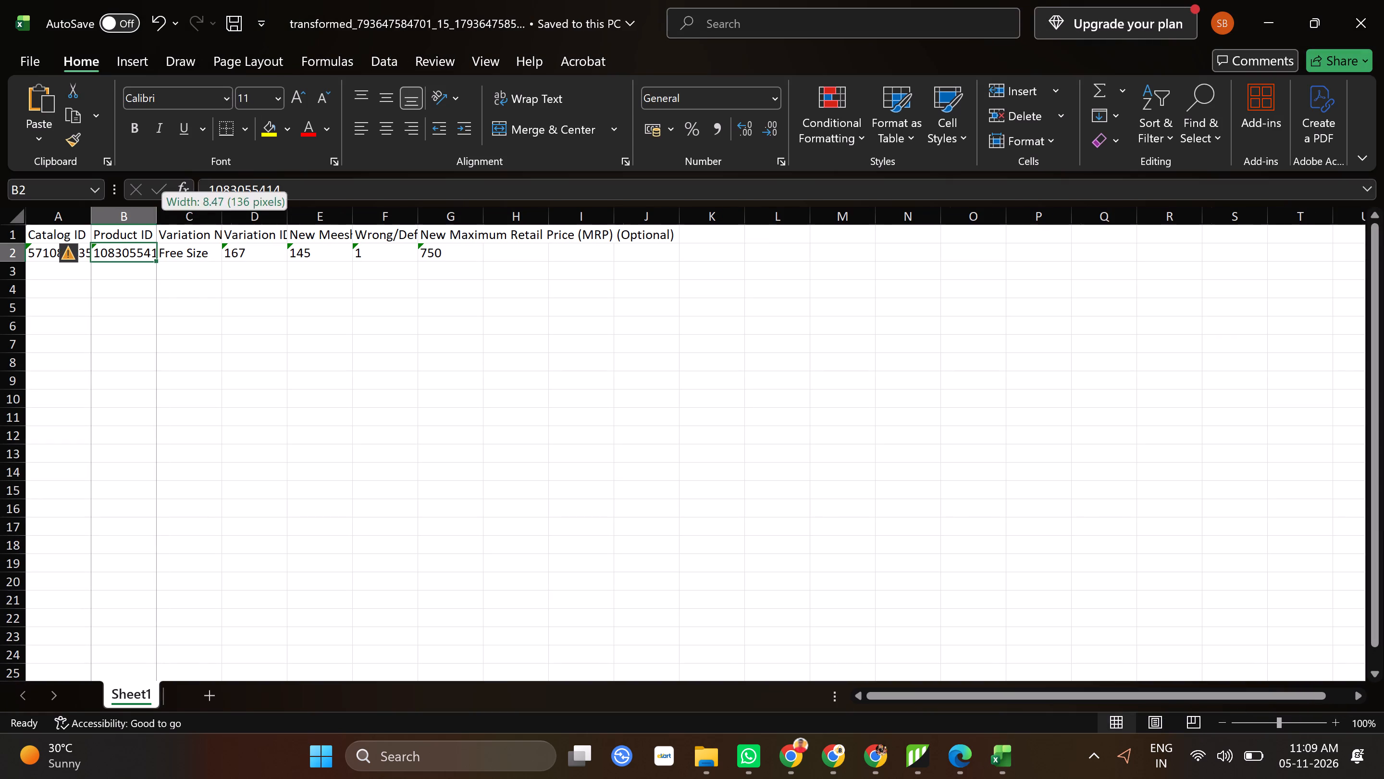
left_click_drag(168, 220, 221, 226)
left_click(167, 247)
triple_click(173, 252)
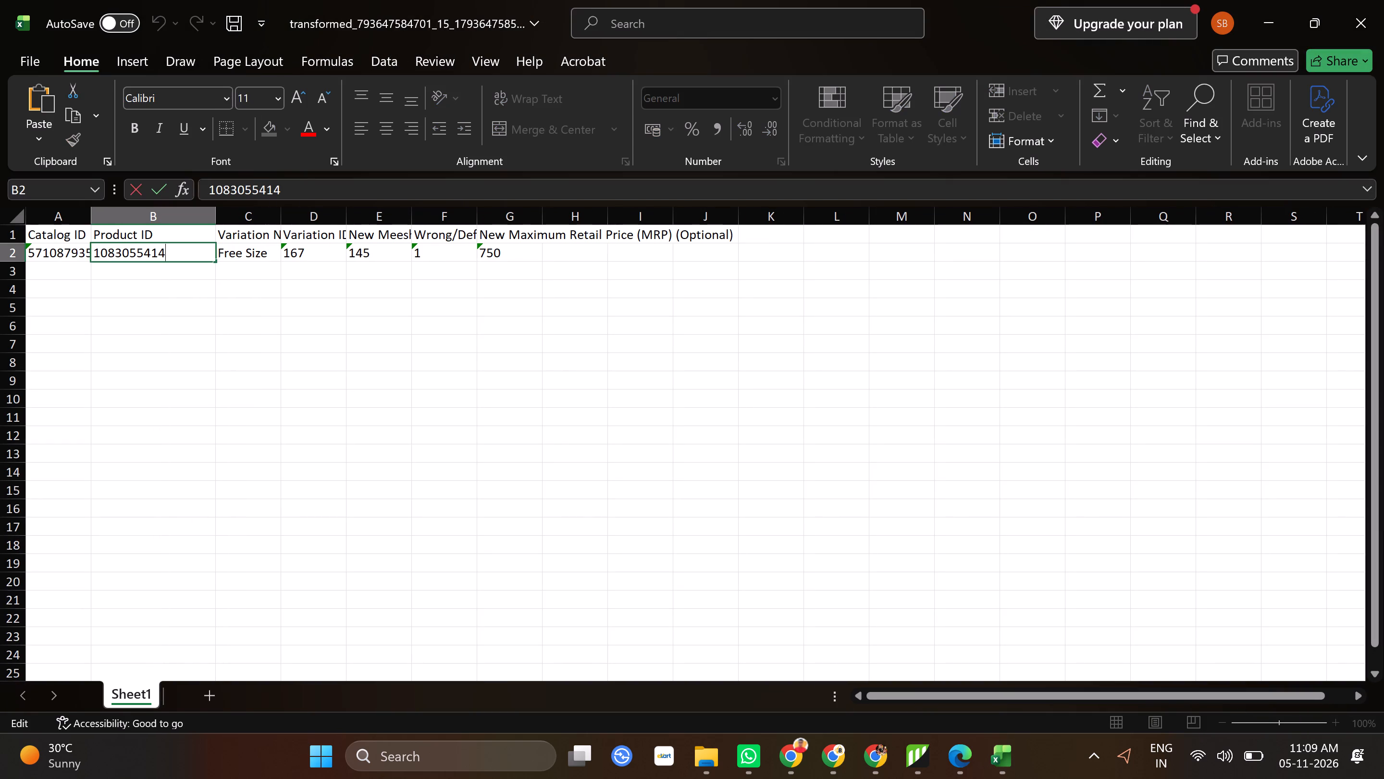
double_click(173, 252)
key("ctrl+c")
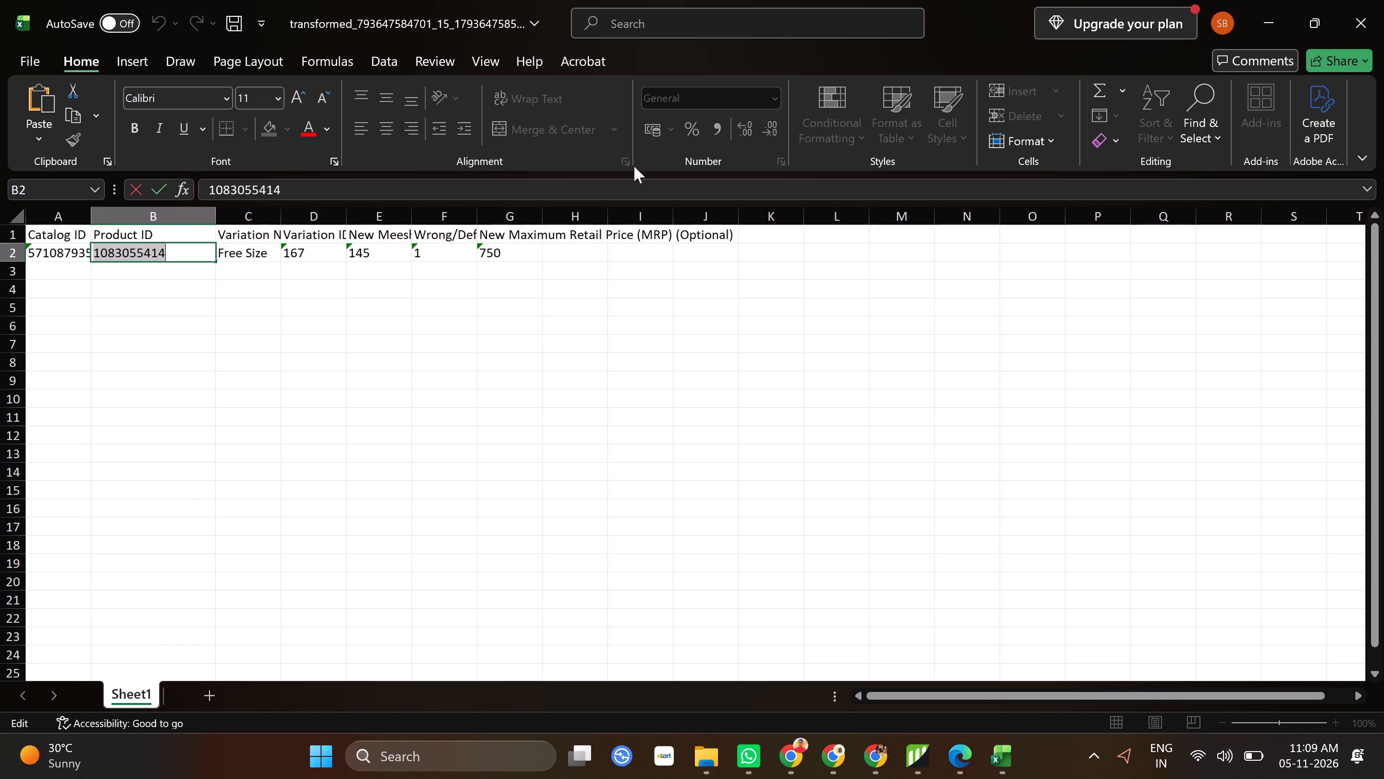
left_click(877, 751)
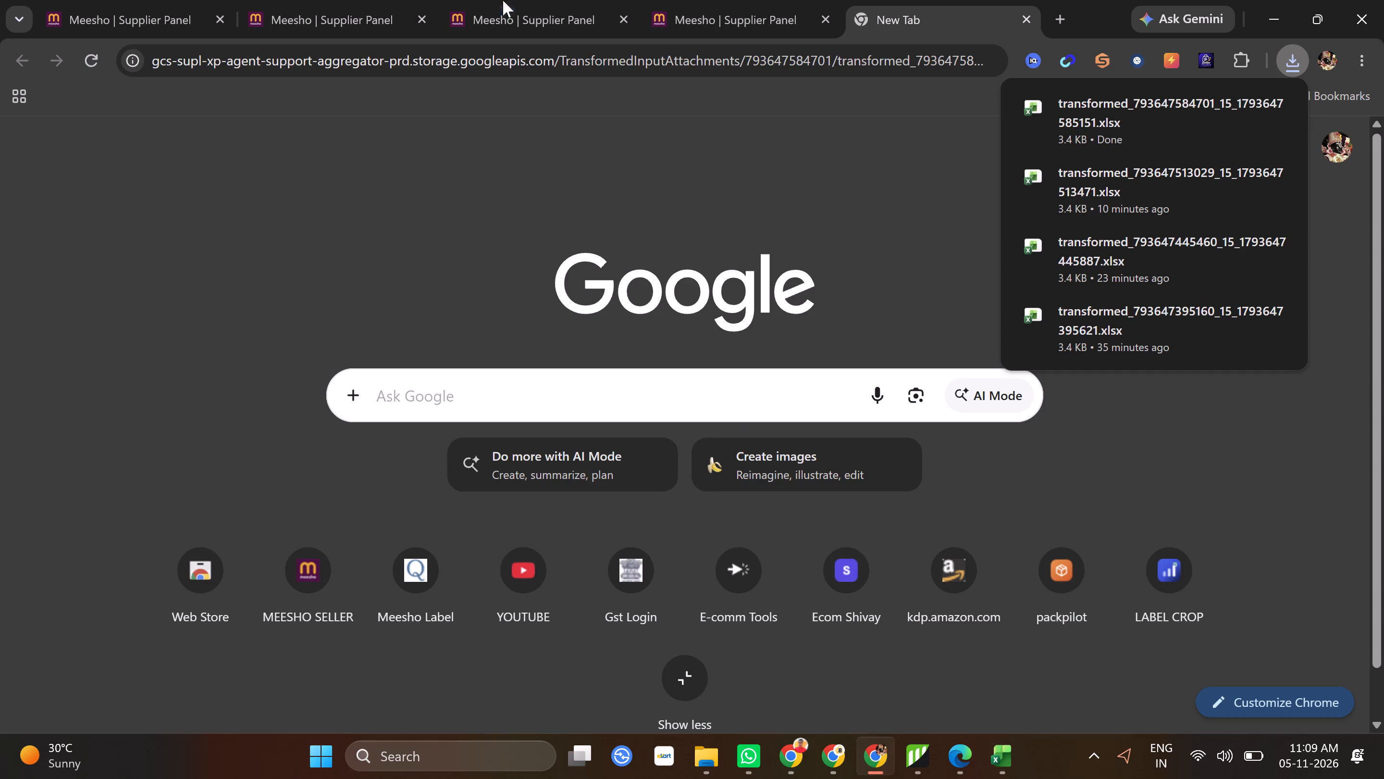
left_click(517, 0)
left_click(370, 0)
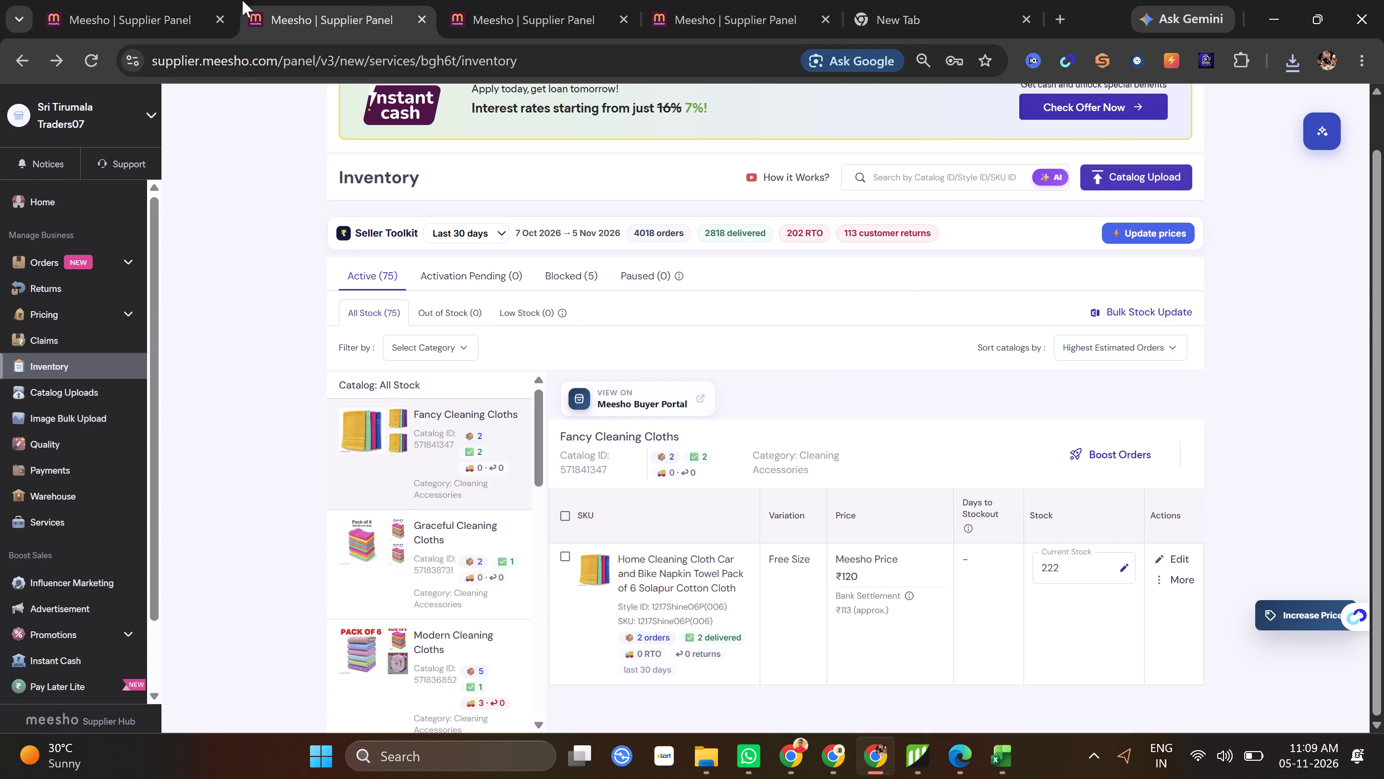
left_click(138, 0)
left_click(1117, 557)
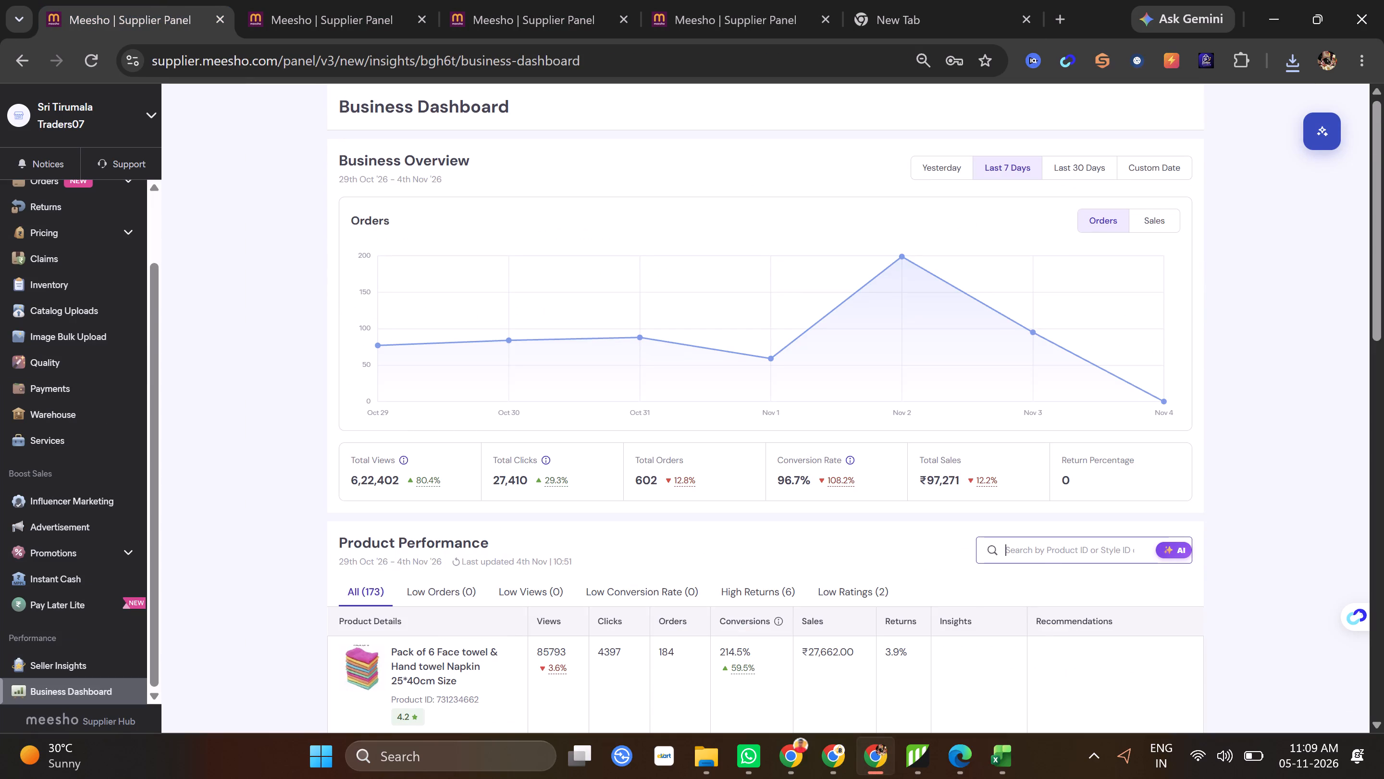
key("ctrl+v")
left_click(990, 573)
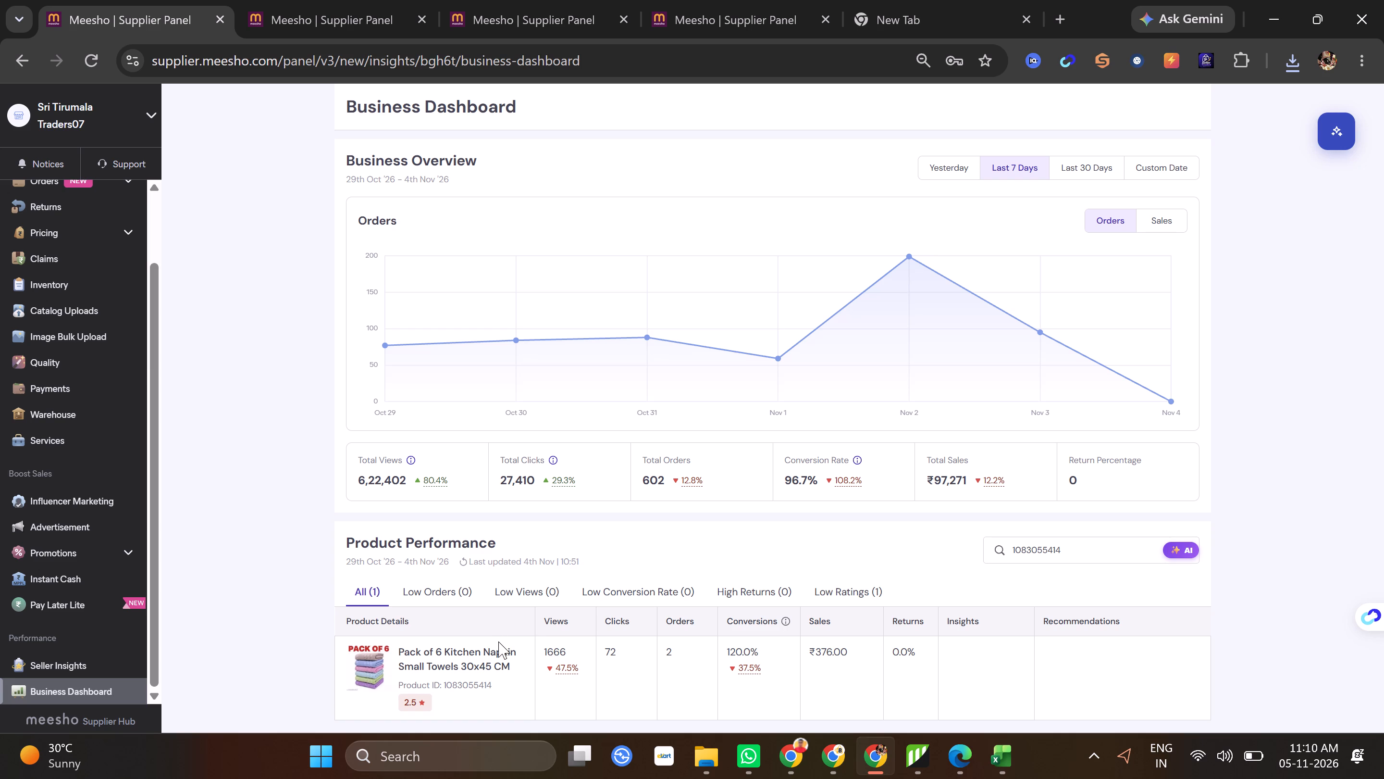
left_click(372, 10)
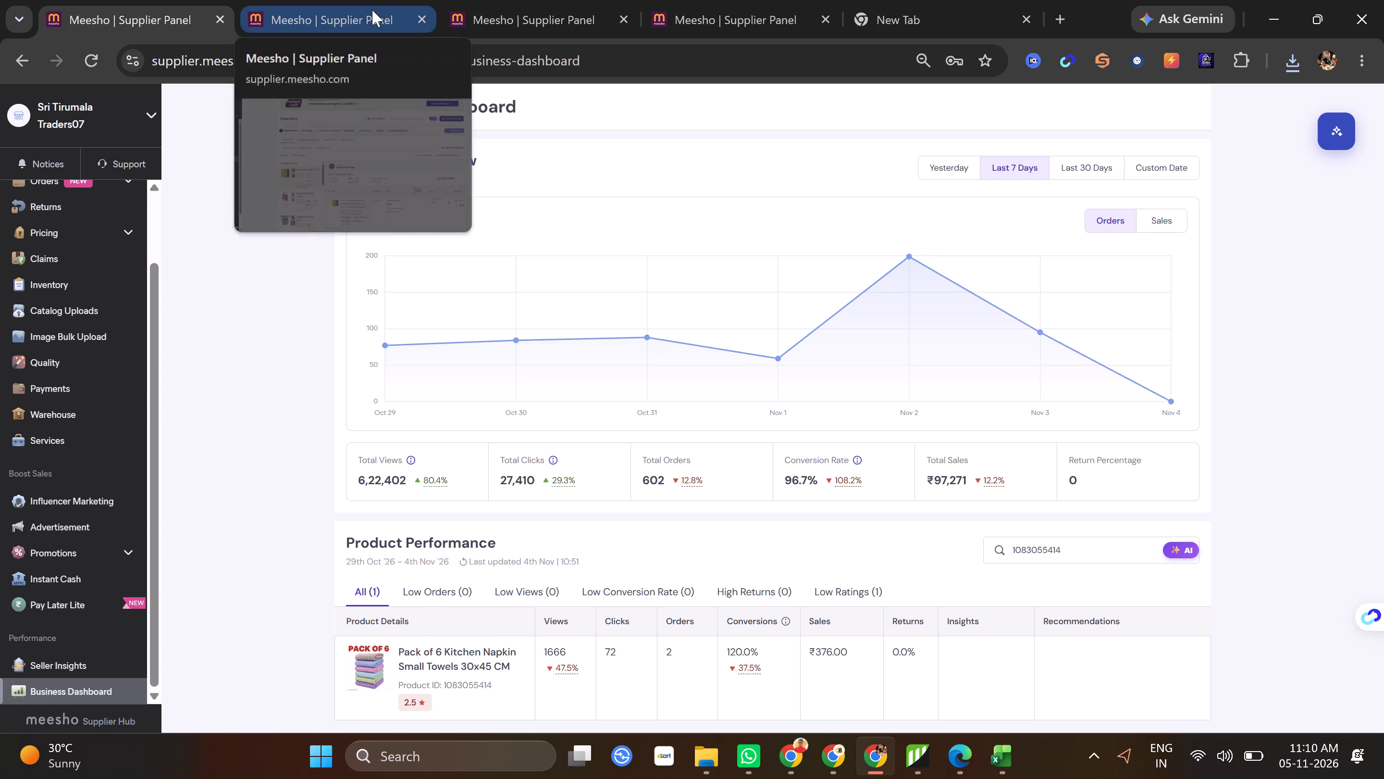
left_click(1012, 767)
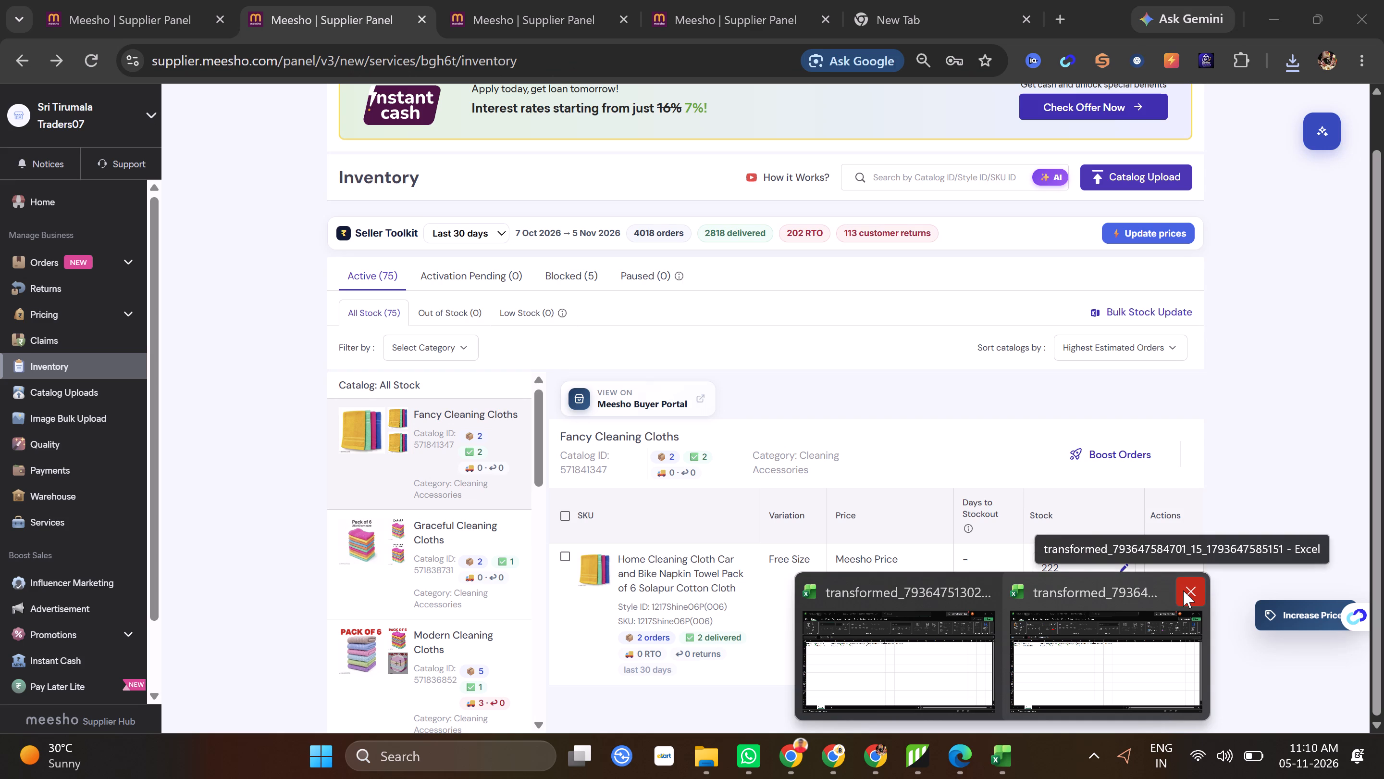
left_click(1158, 636)
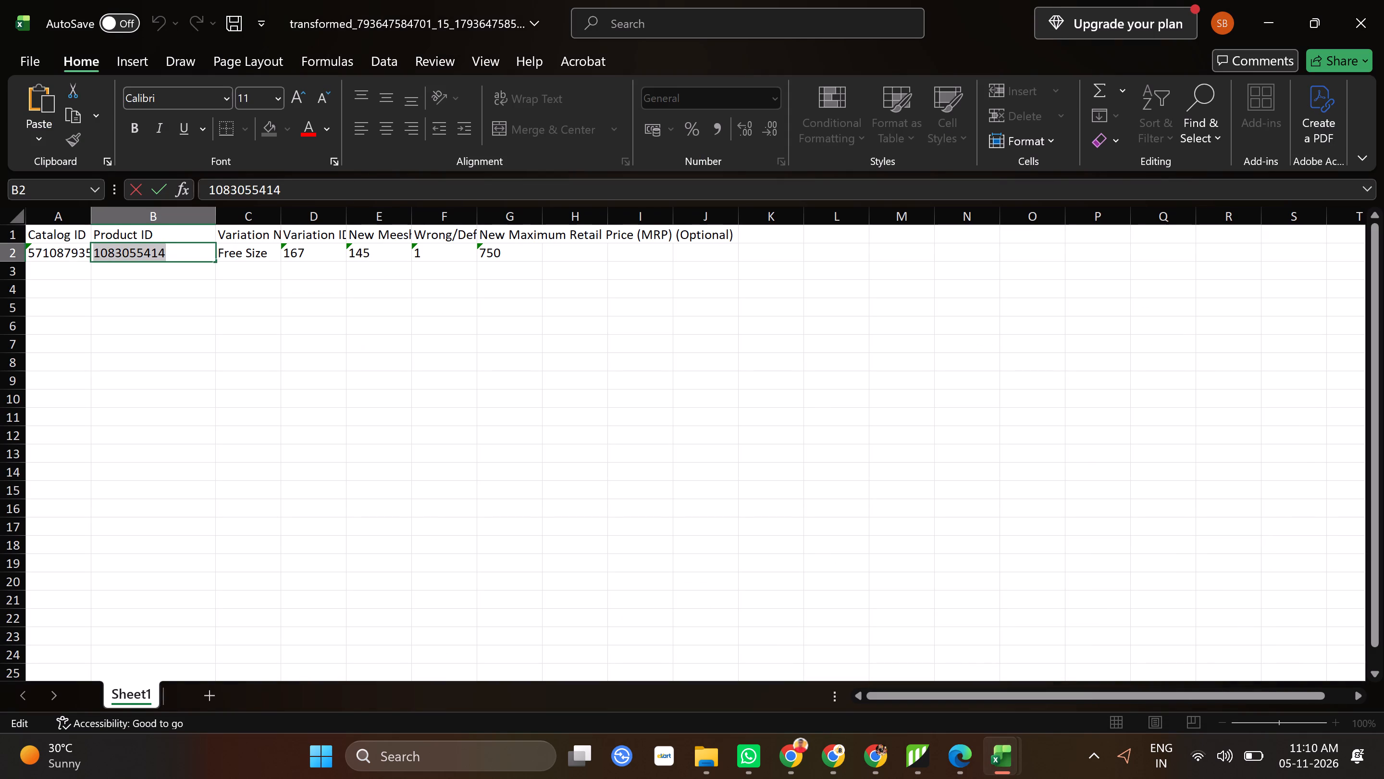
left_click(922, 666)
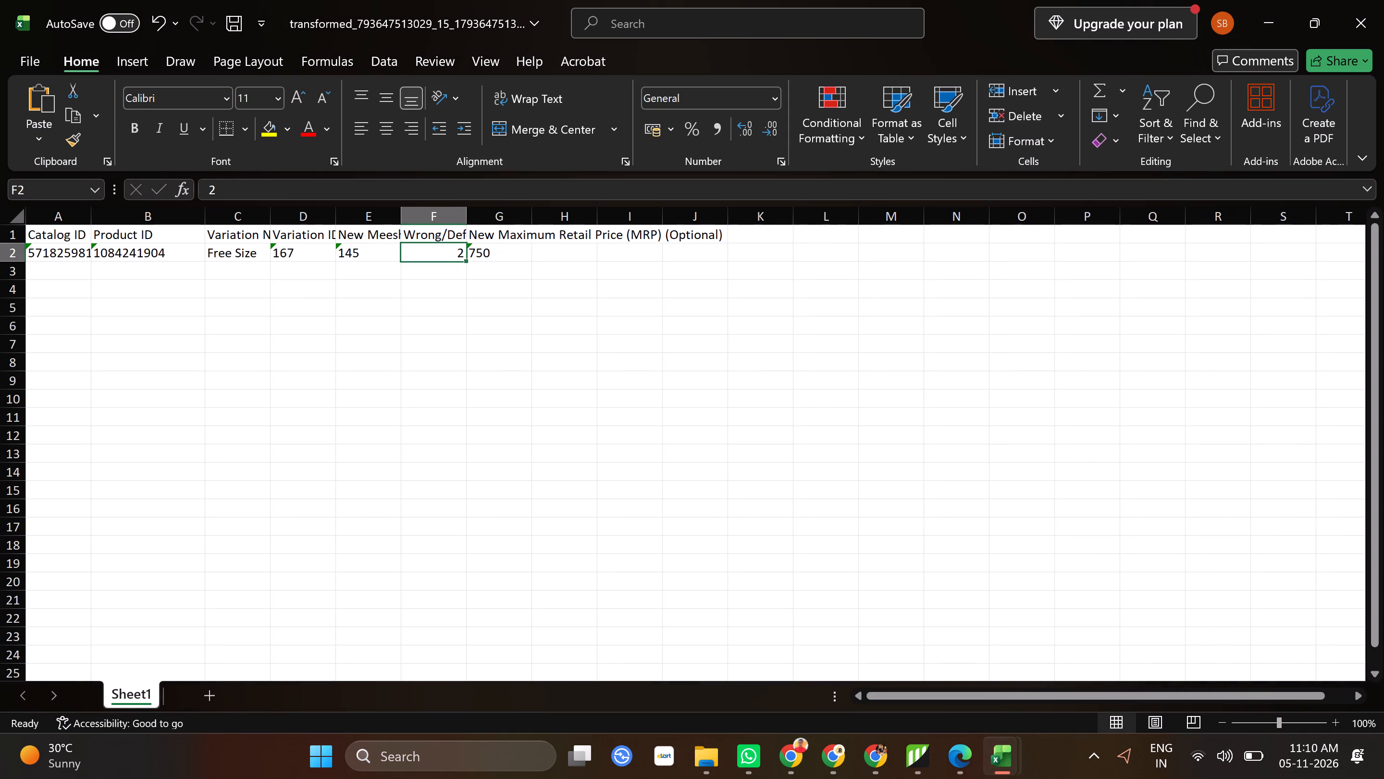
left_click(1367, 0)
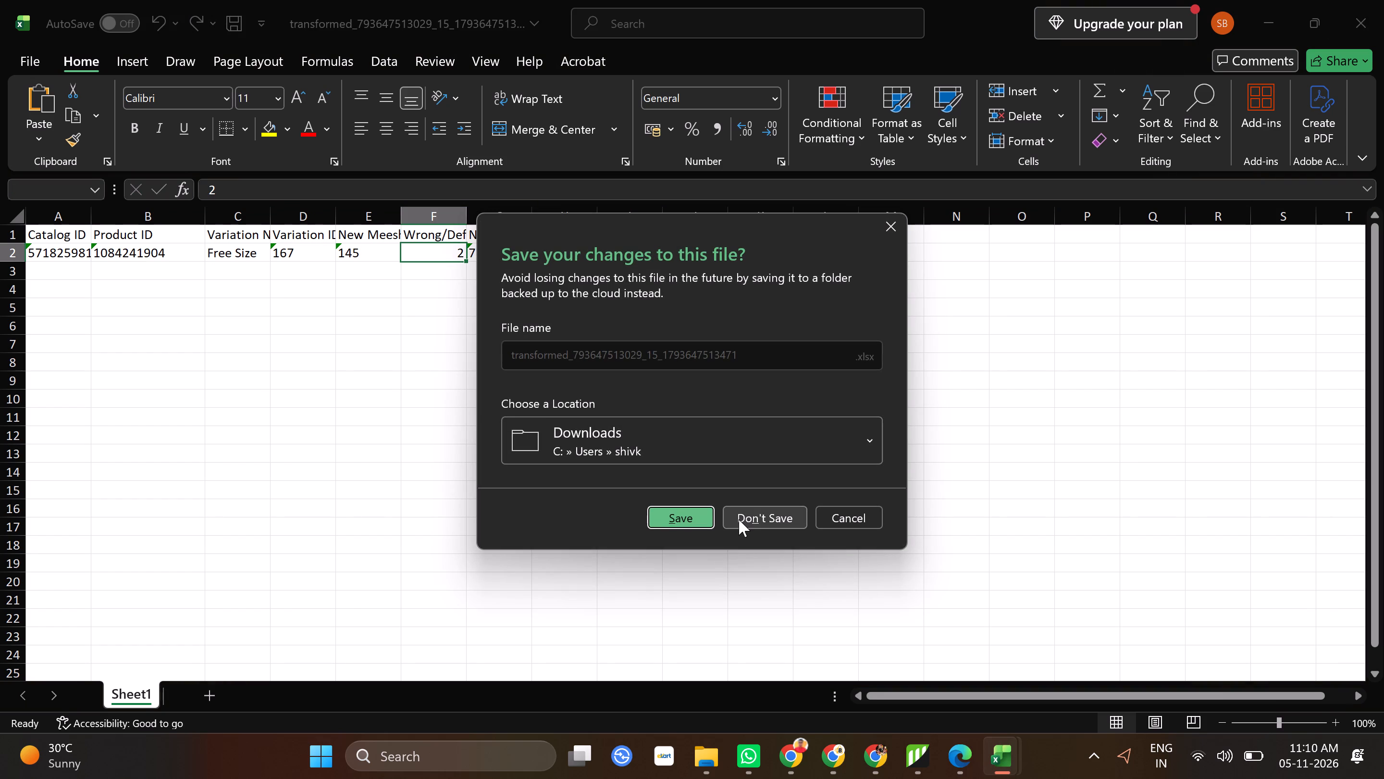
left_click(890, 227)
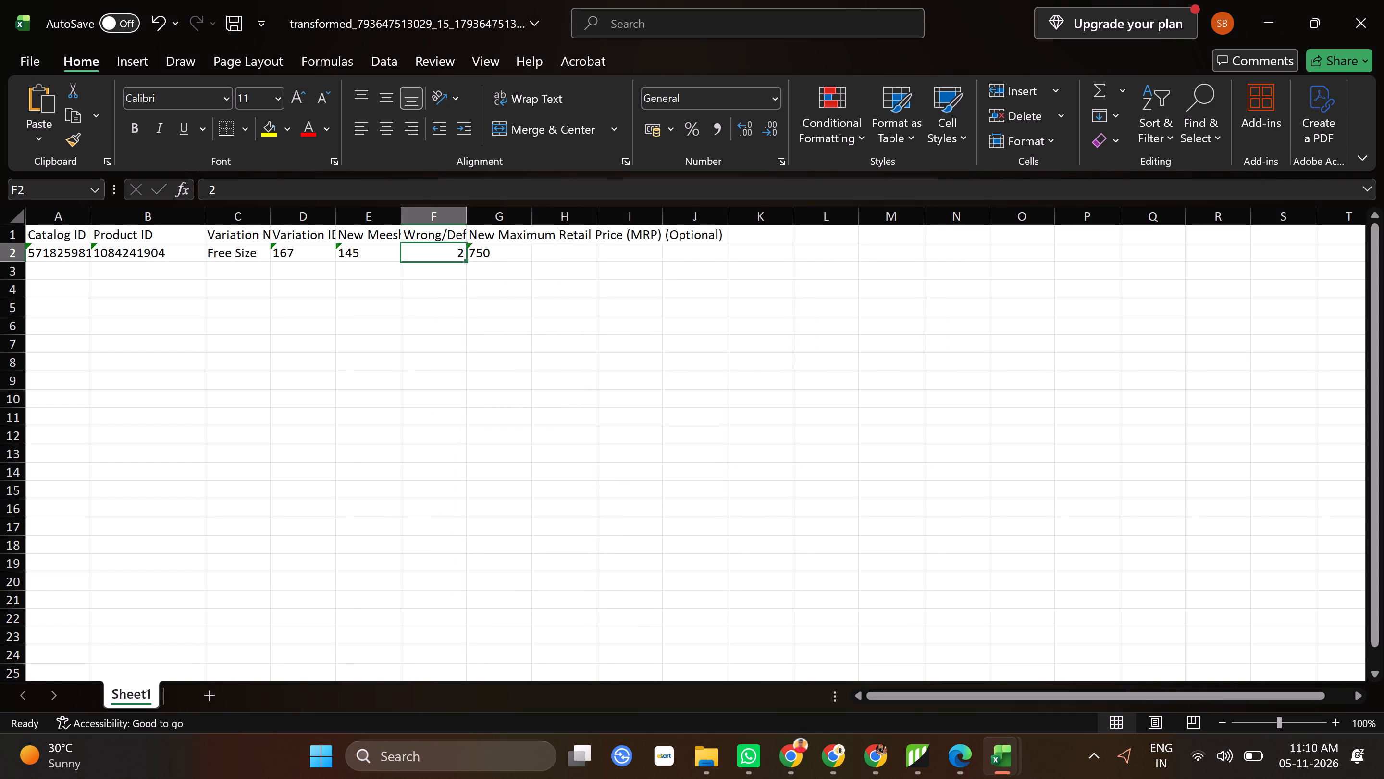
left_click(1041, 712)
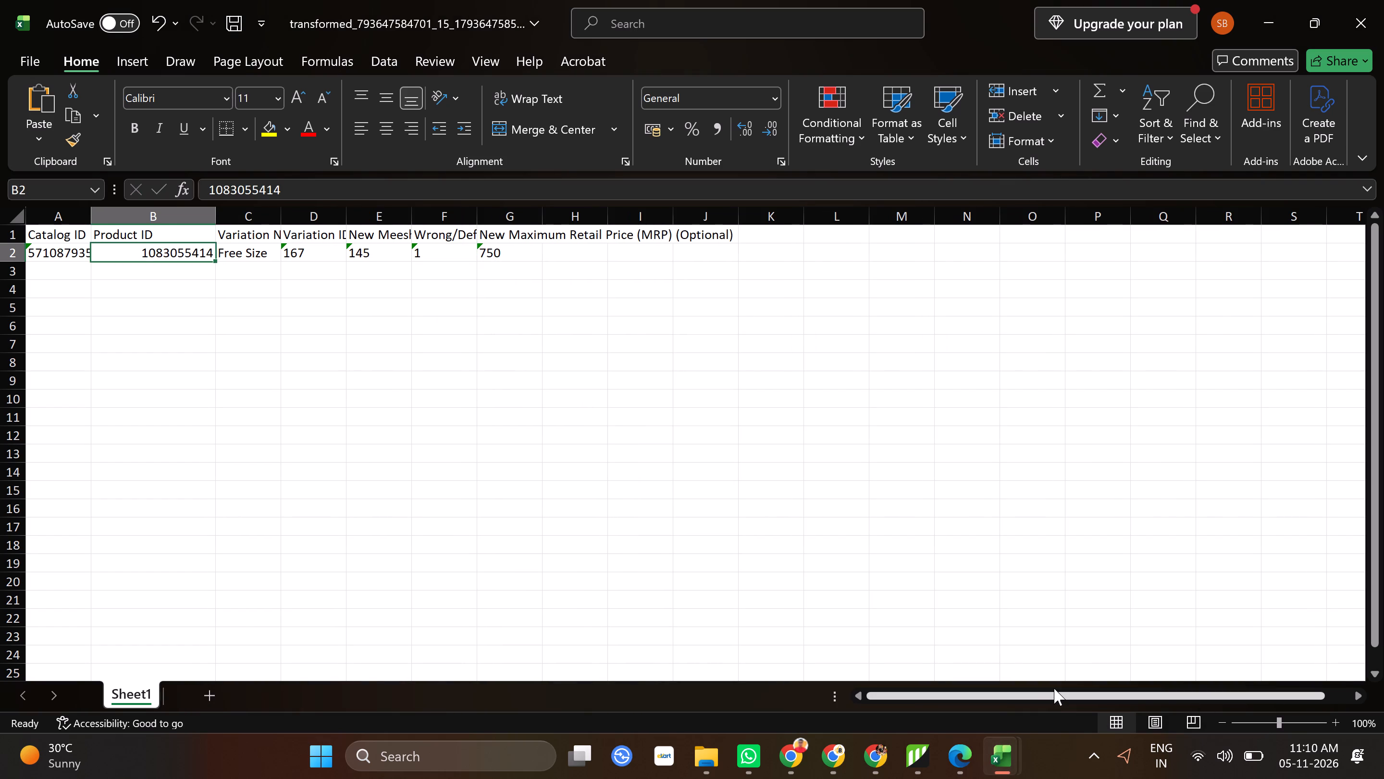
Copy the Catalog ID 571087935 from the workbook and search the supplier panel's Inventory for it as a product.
left_click(55, 257)
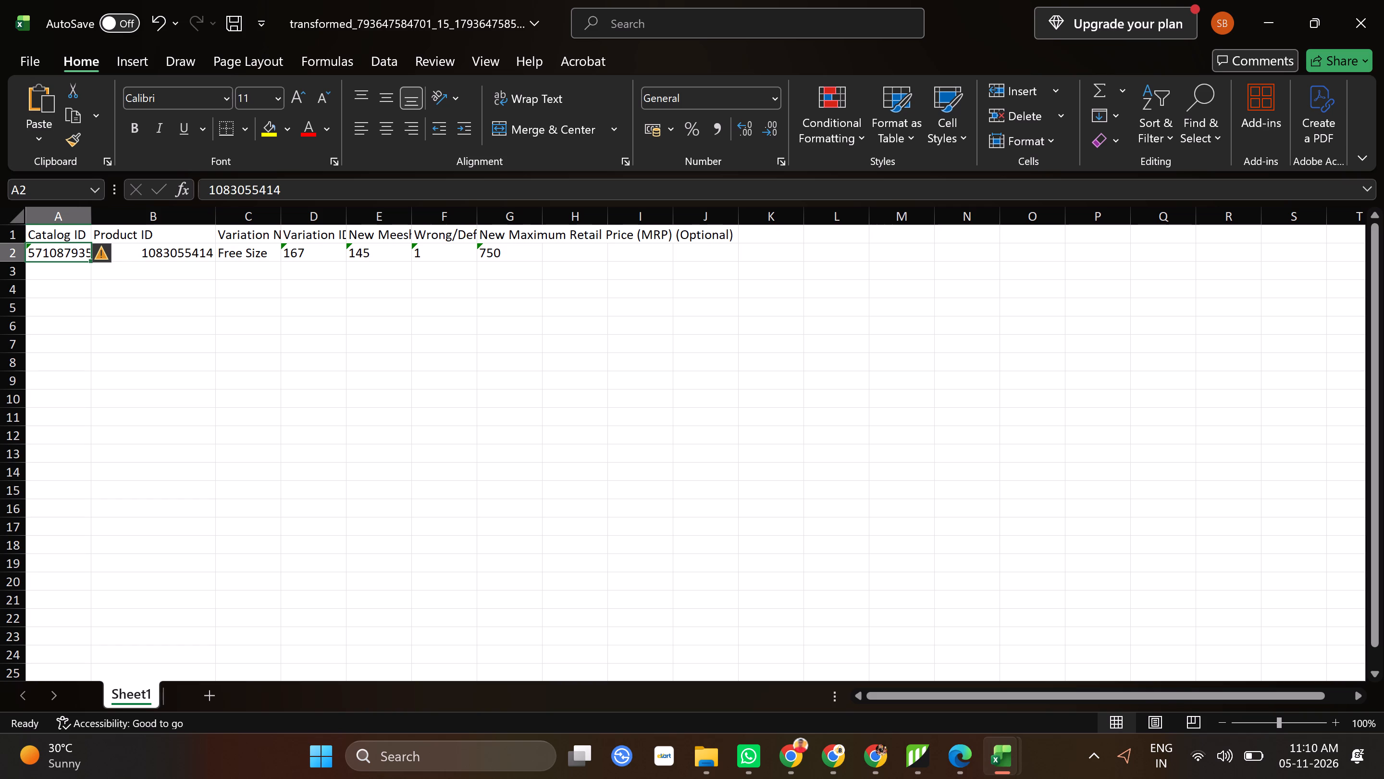
key("ctrl+c")
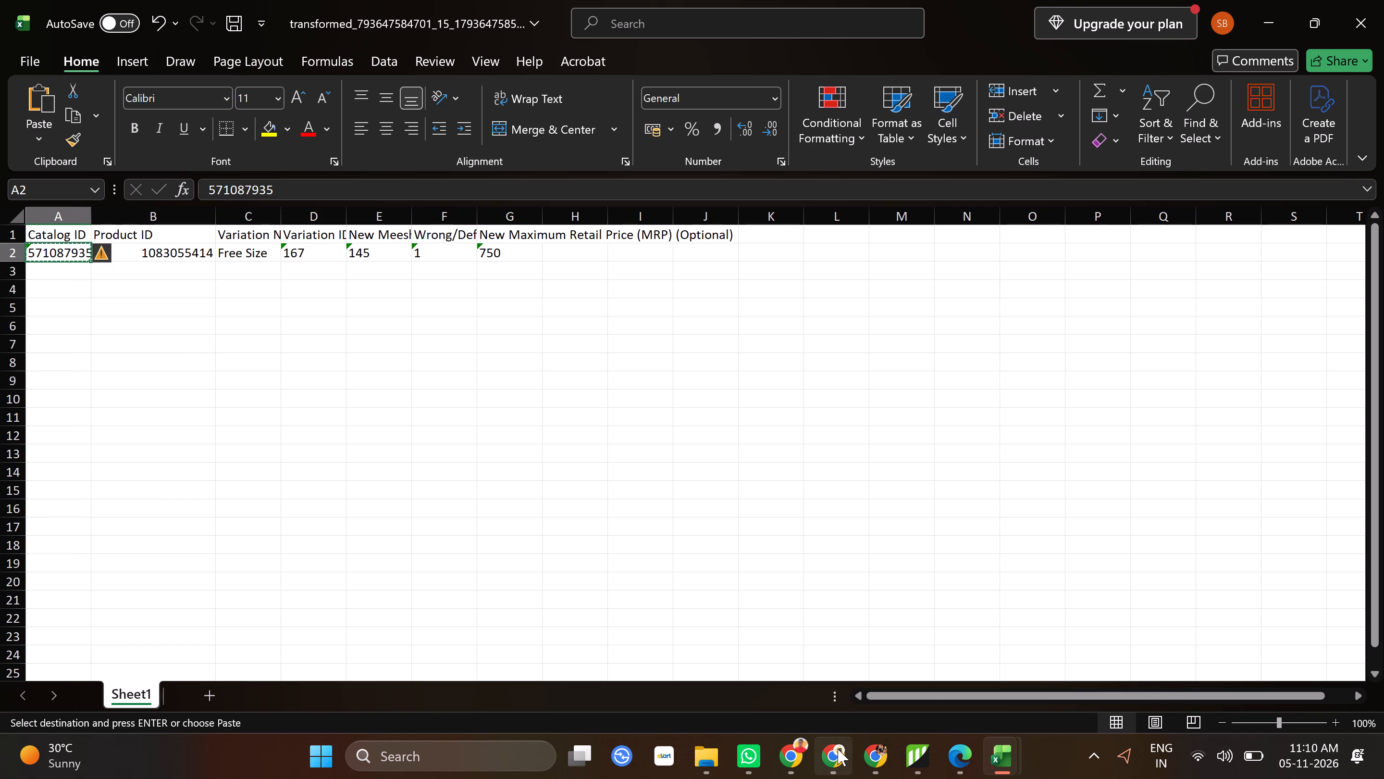
left_click(836, 749)
left_click(886, 753)
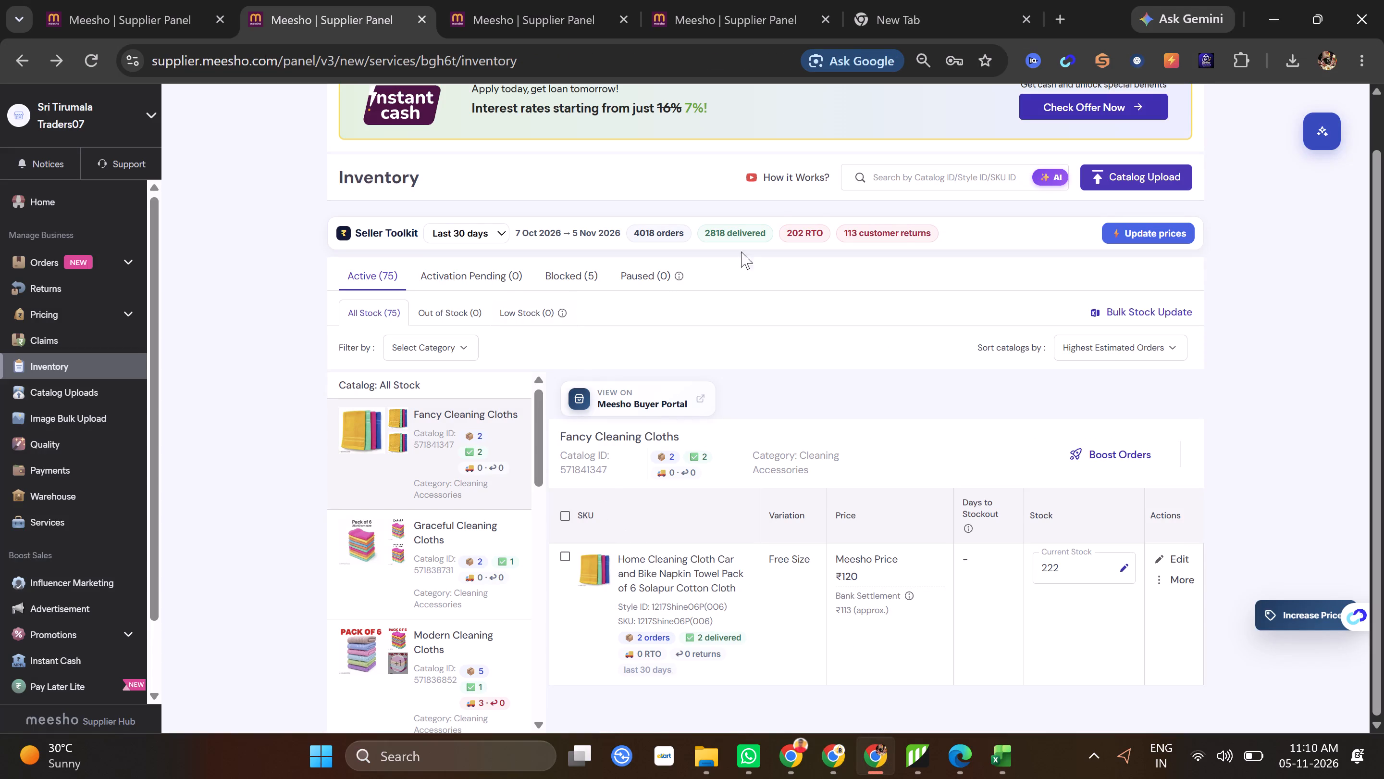
left_click(958, 186)
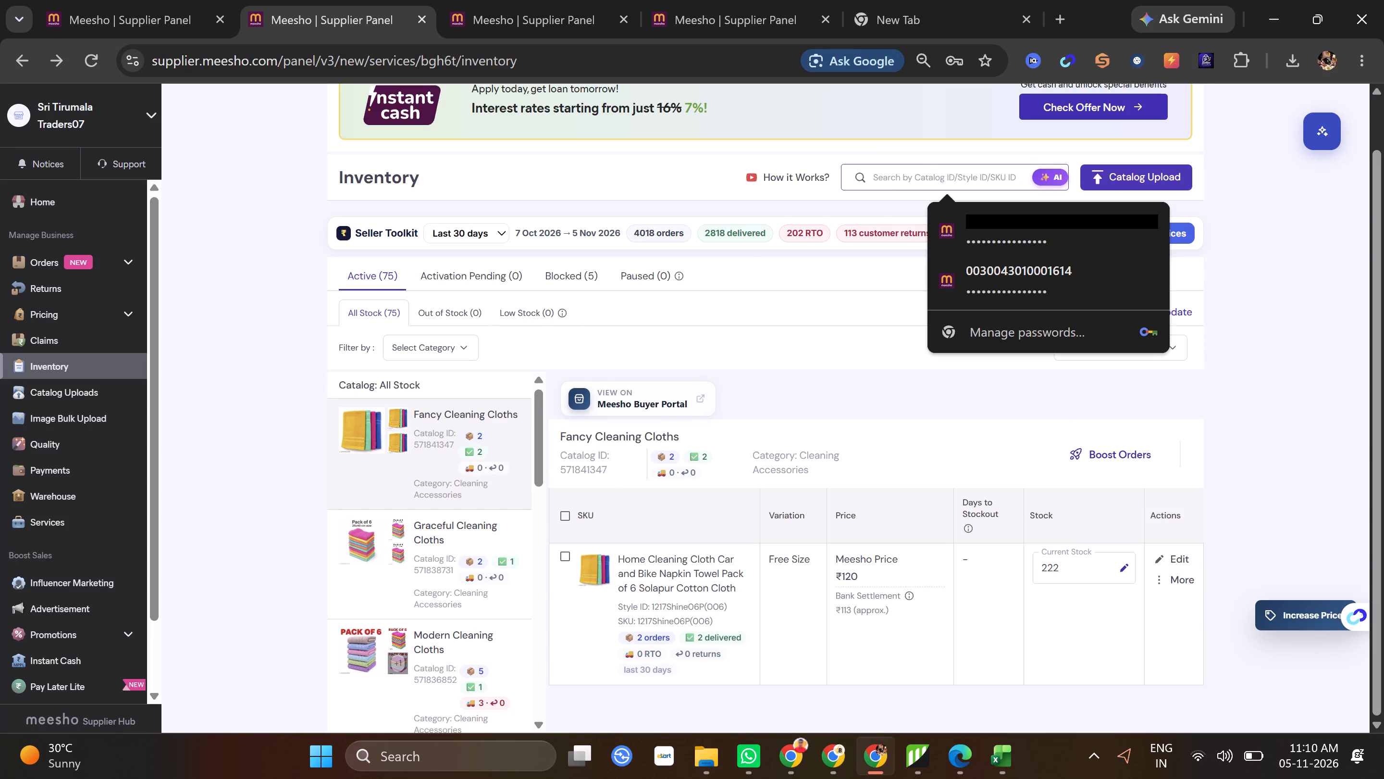
key("ctrl+v")
left_click(900, 226)
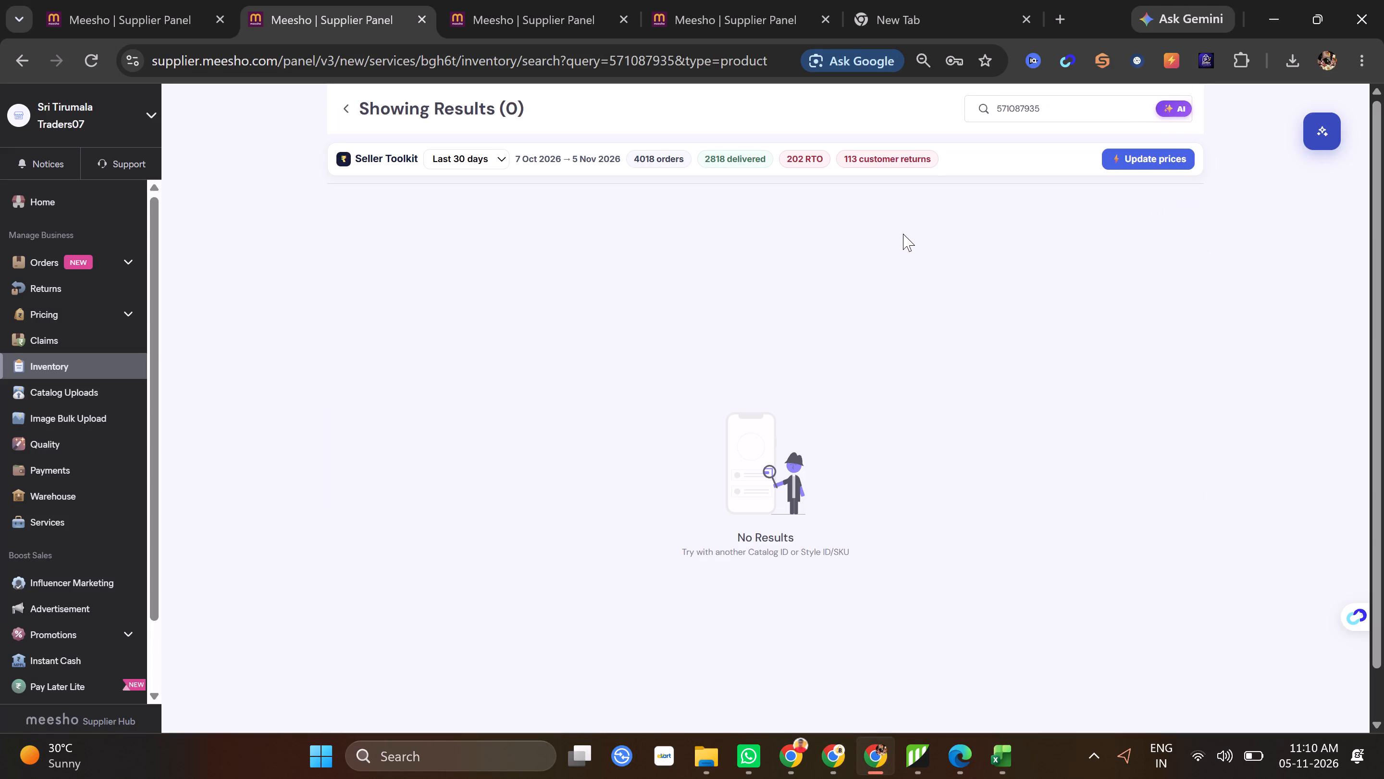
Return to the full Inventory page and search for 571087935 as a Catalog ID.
left_click(345, 111)
left_click(937, 233)
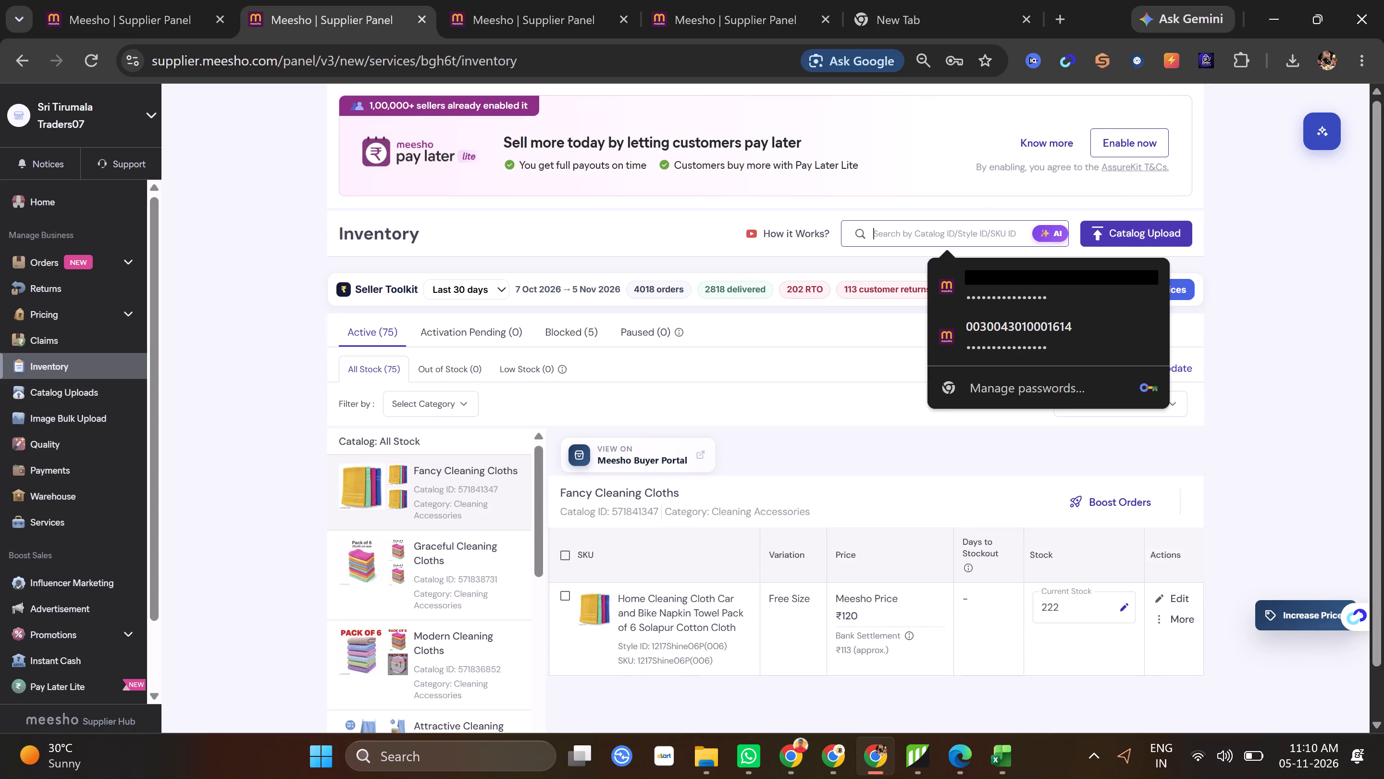
key("ctrl+v")
left_click(875, 267)
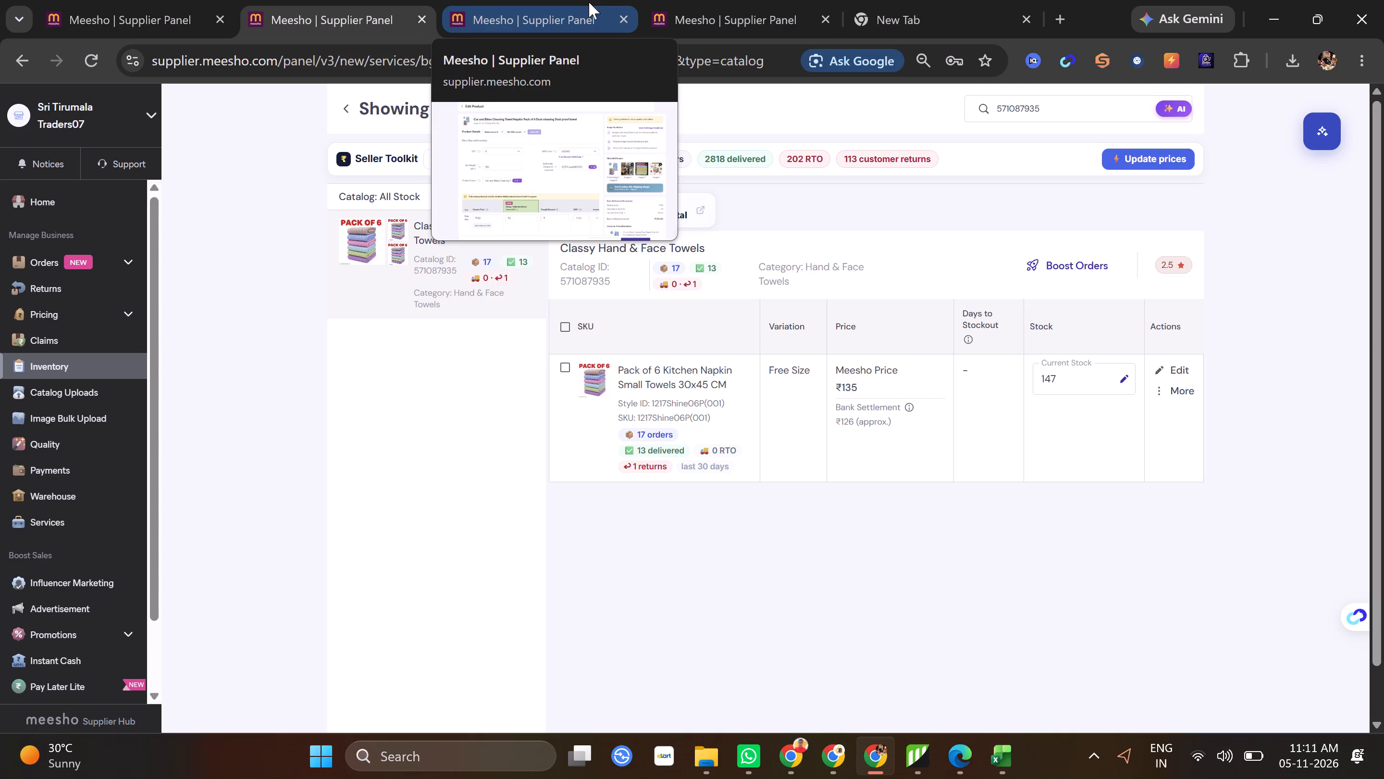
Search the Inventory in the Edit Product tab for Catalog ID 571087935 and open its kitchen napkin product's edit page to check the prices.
left_click(372, 0)
left_click(535, 0)
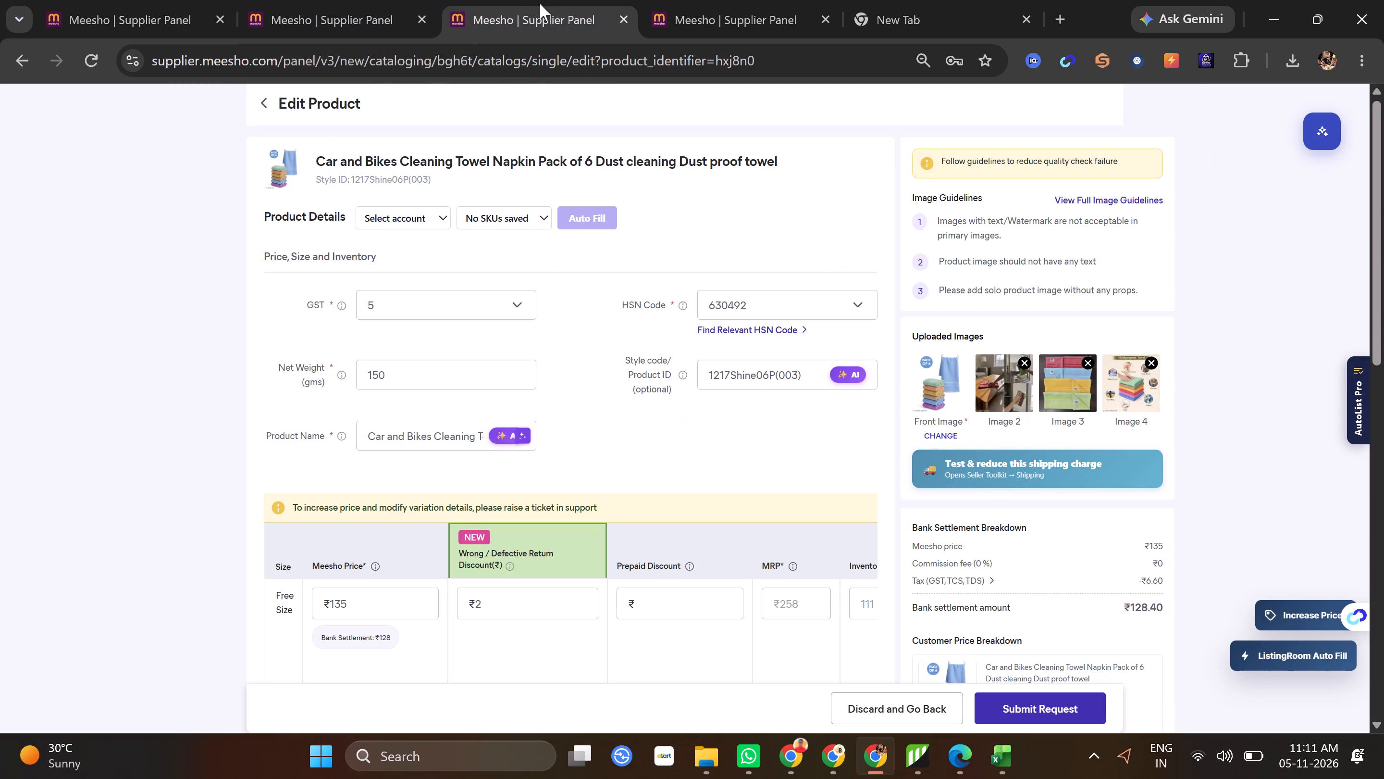
left_click_drag(515, 96, 550, 101)
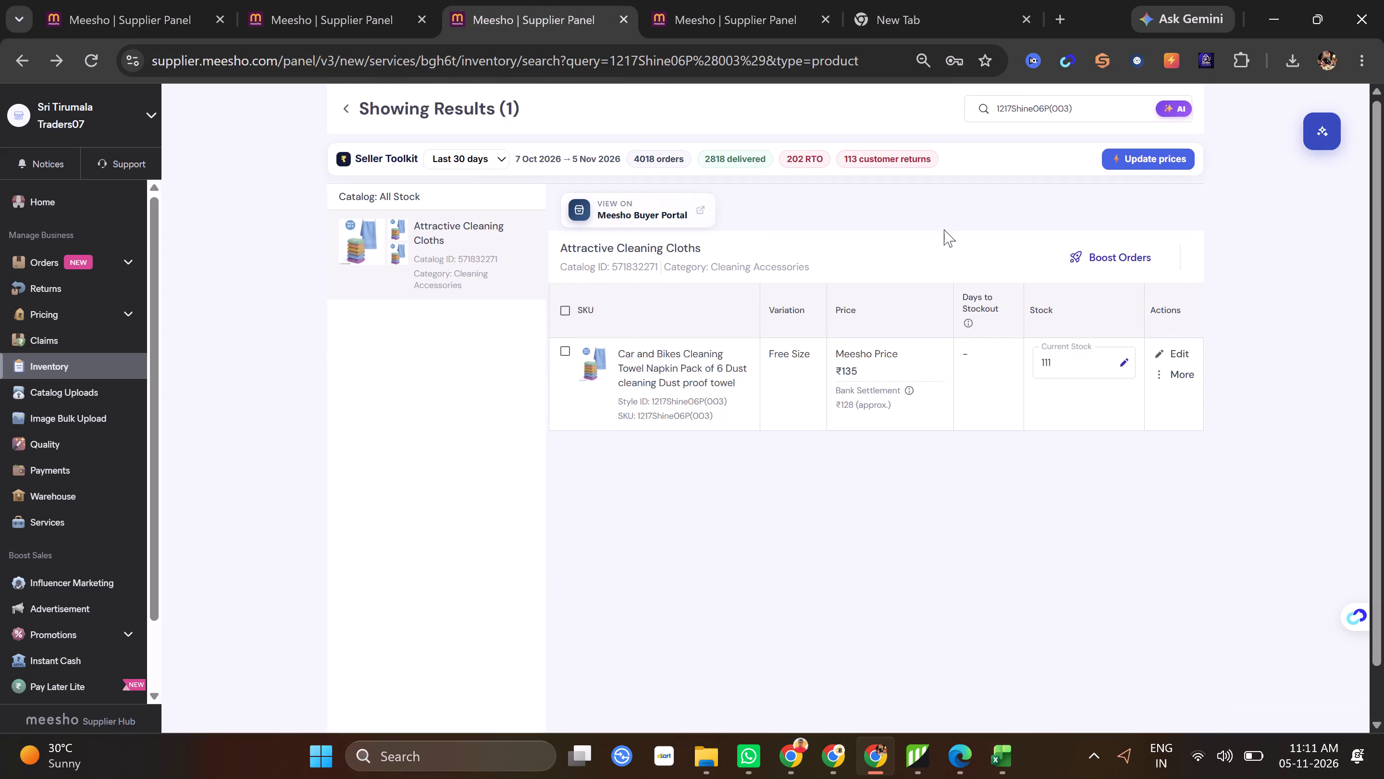
left_click_drag(1112, 105, 973, 116)
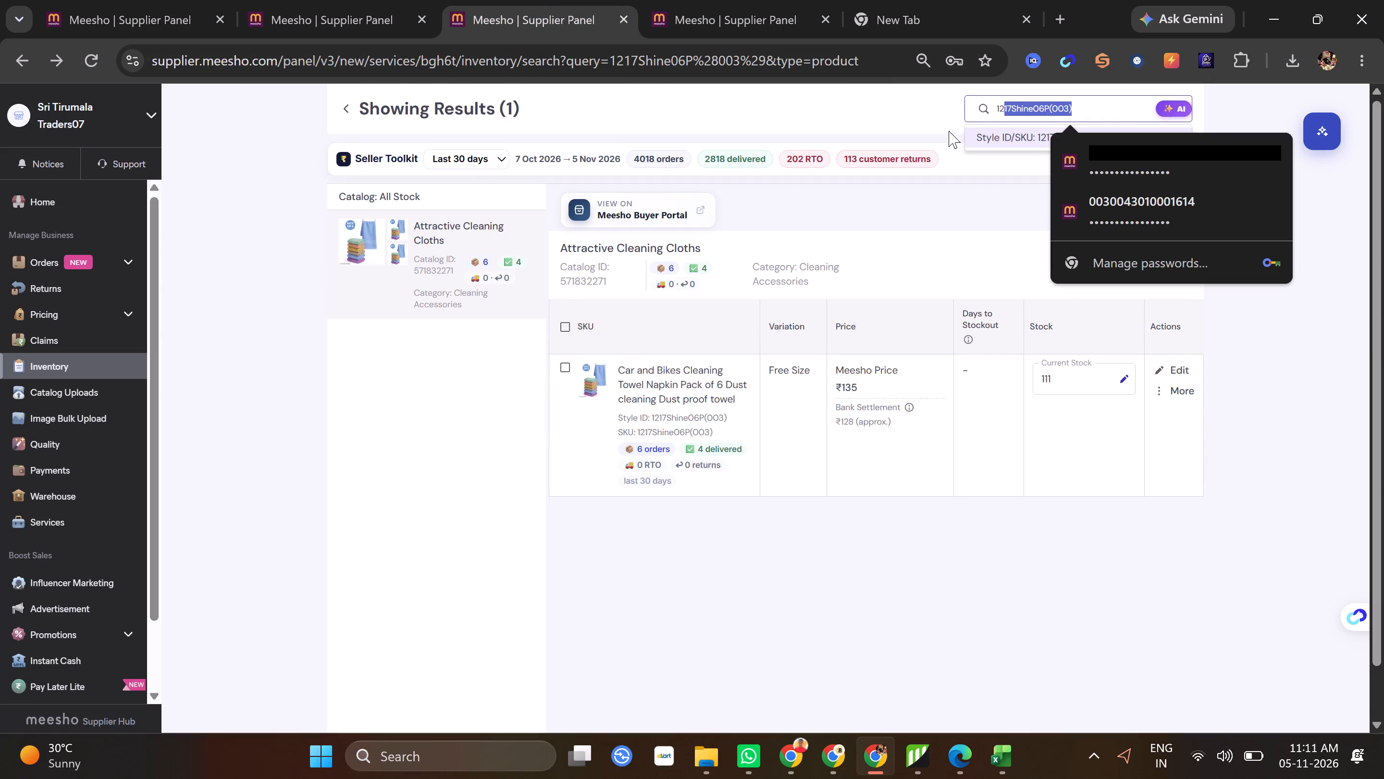
key("ctrl+v")
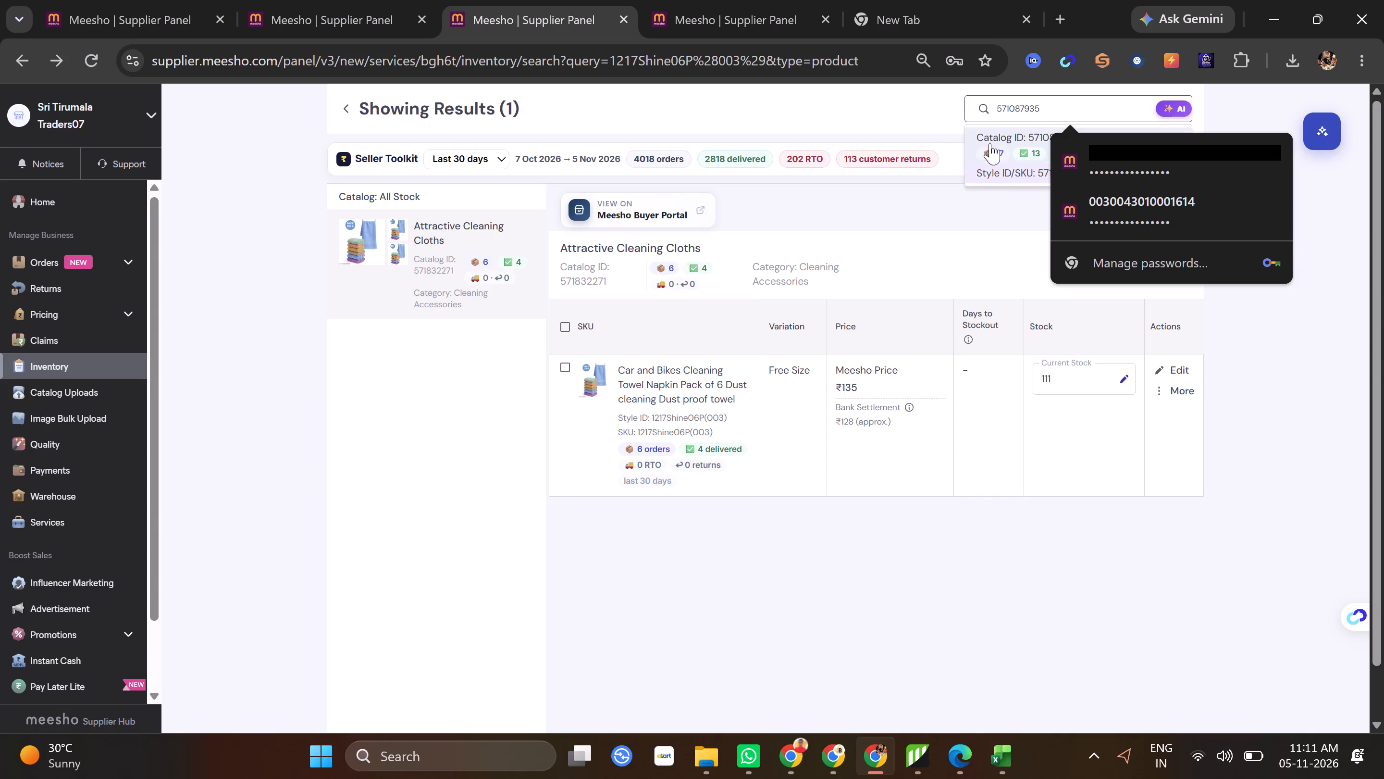
left_click(995, 129)
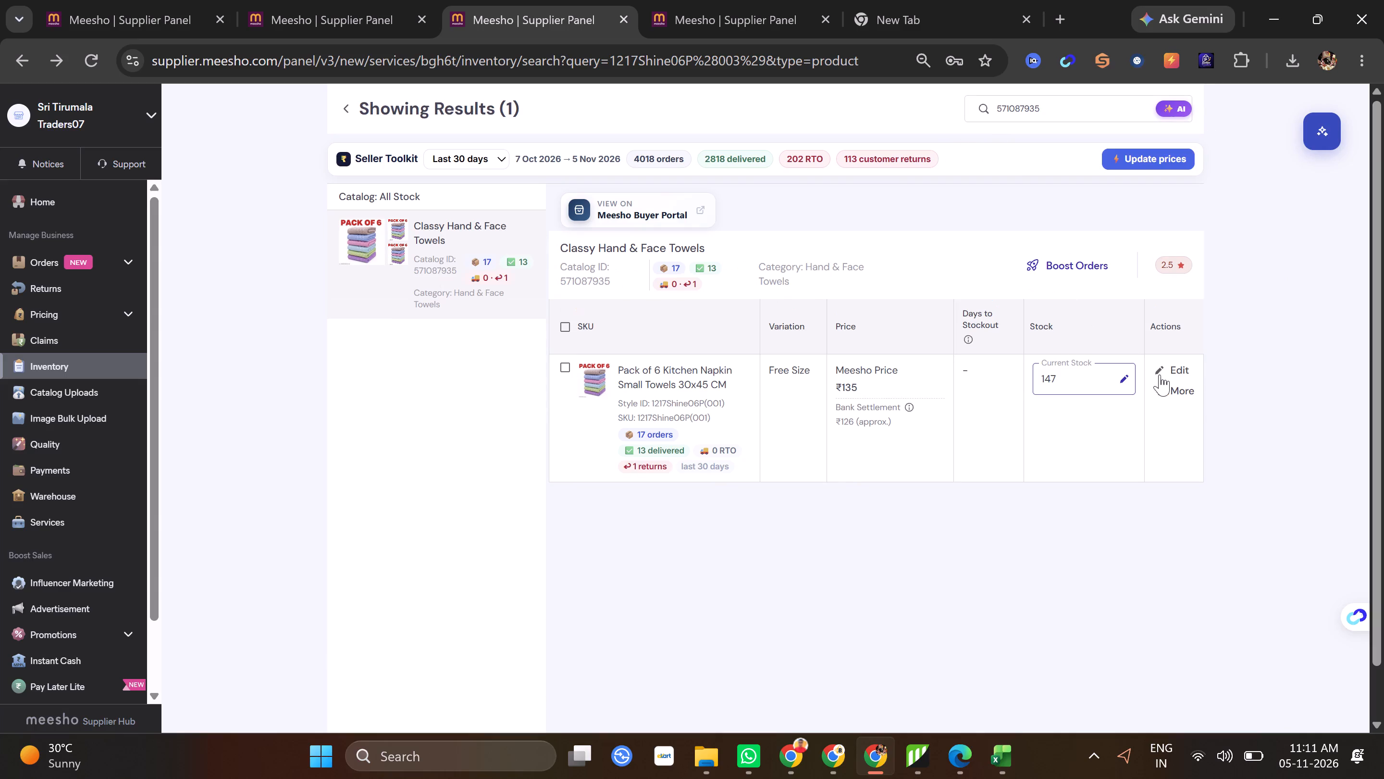
left_click(1165, 373)
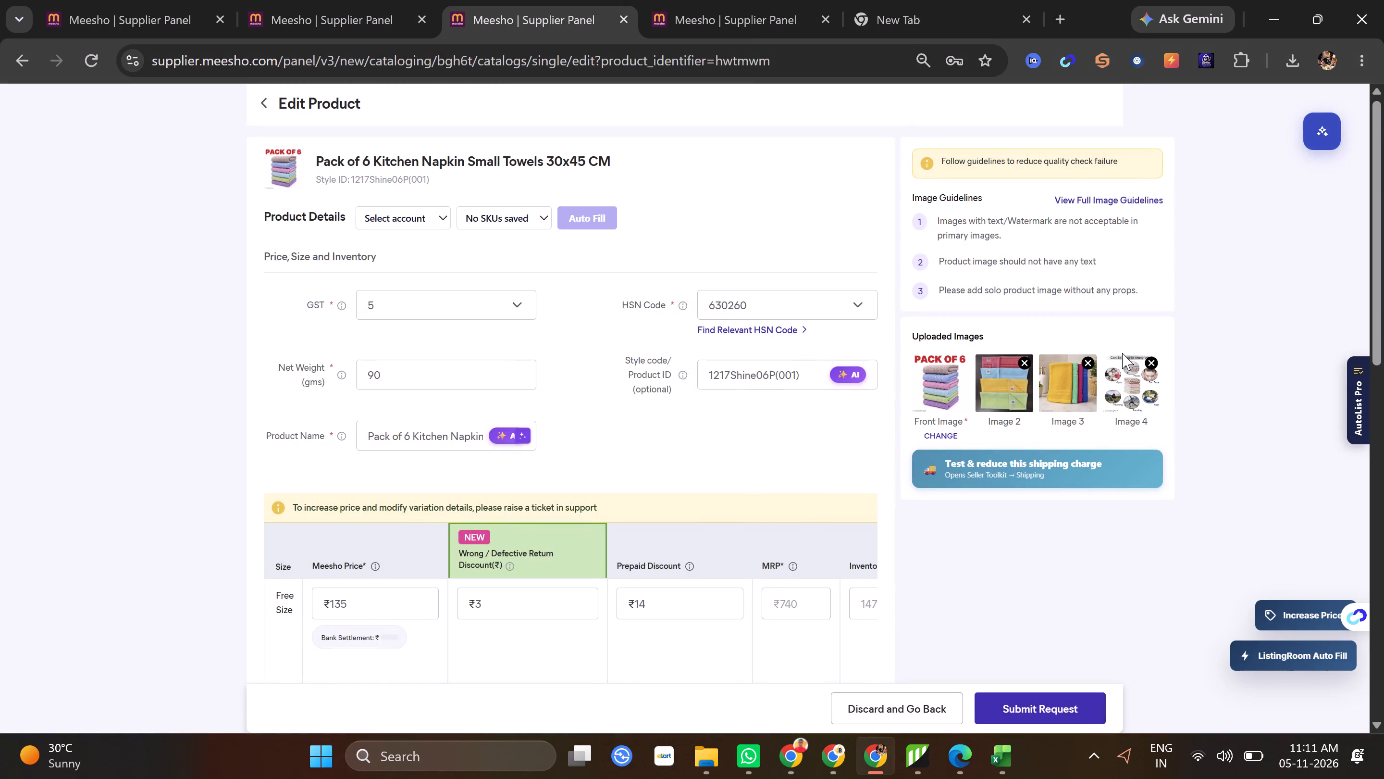
scroll(718, 486, "down", 4)
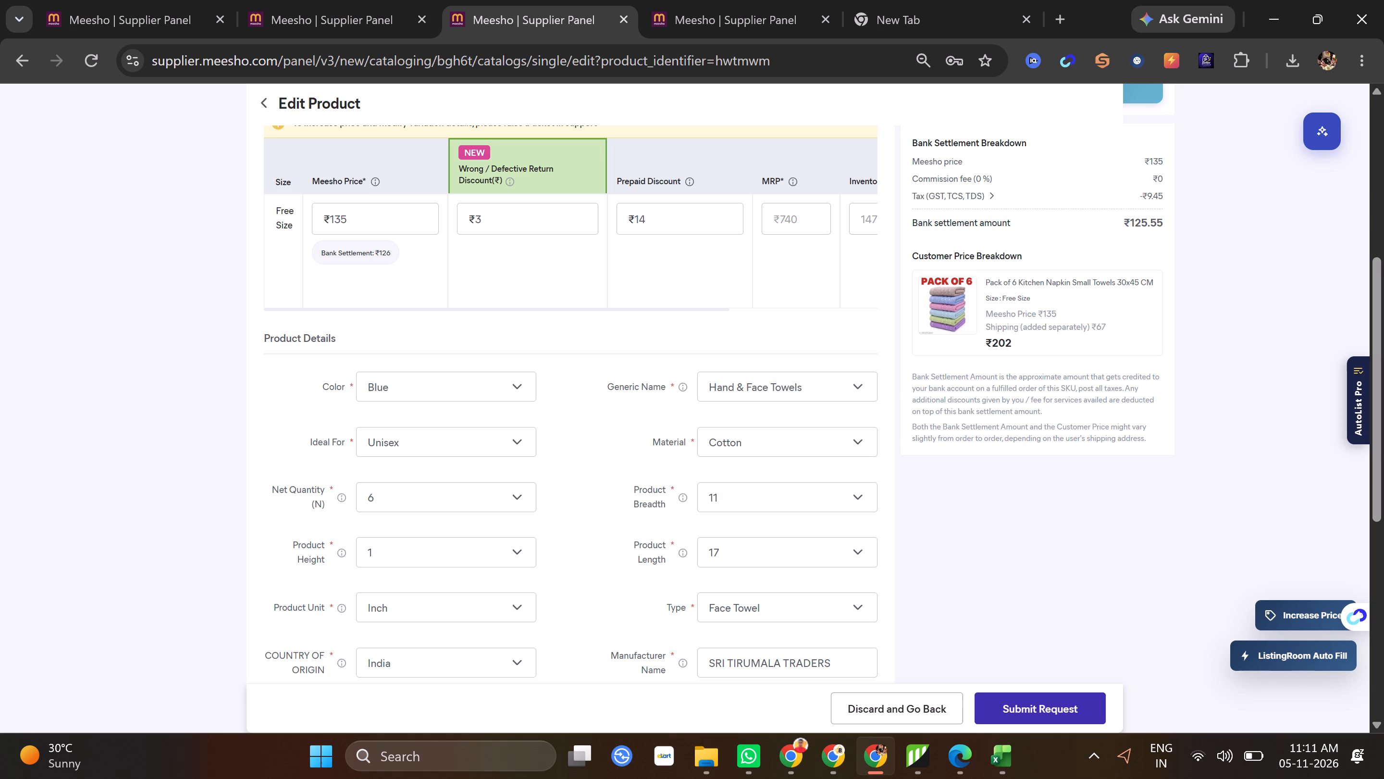
left_click(1015, 765)
left_click(1101, 709)
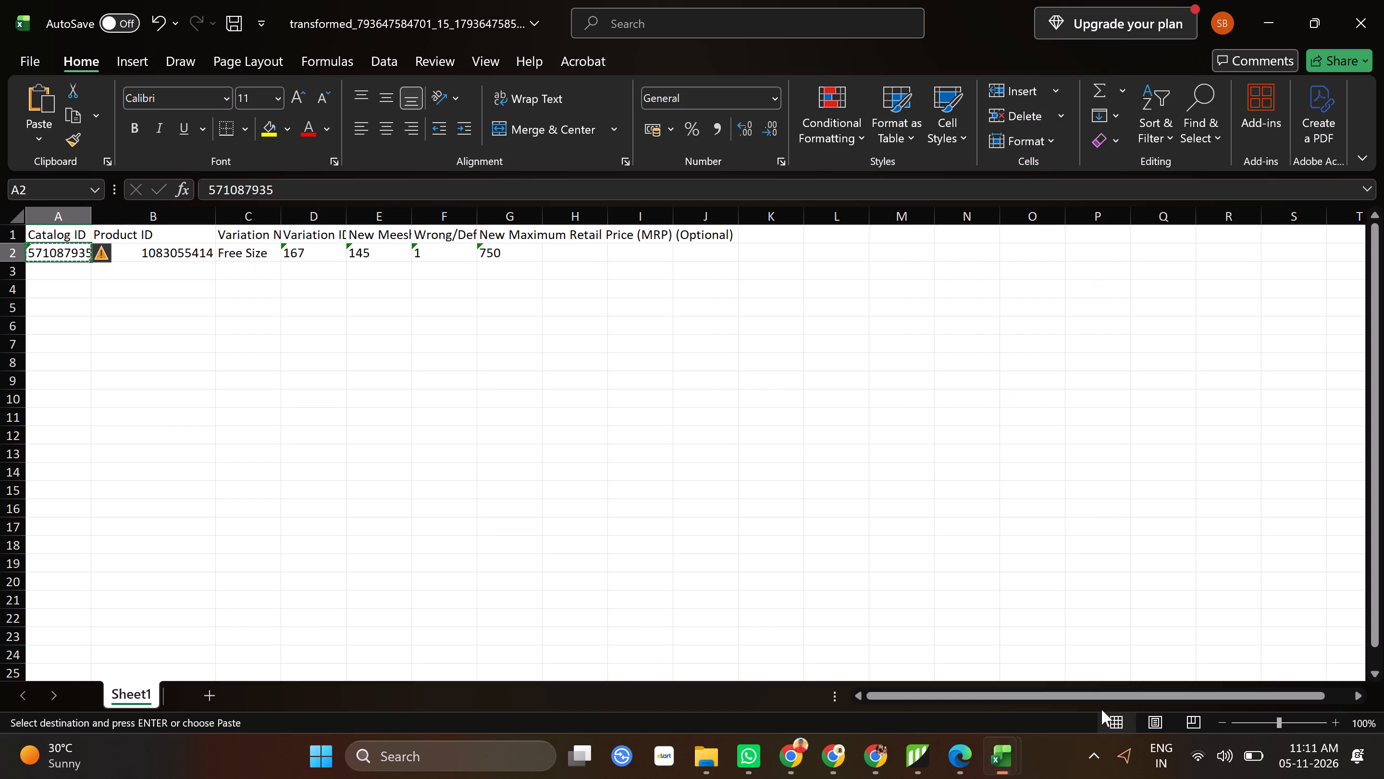
left_click(438, 257)
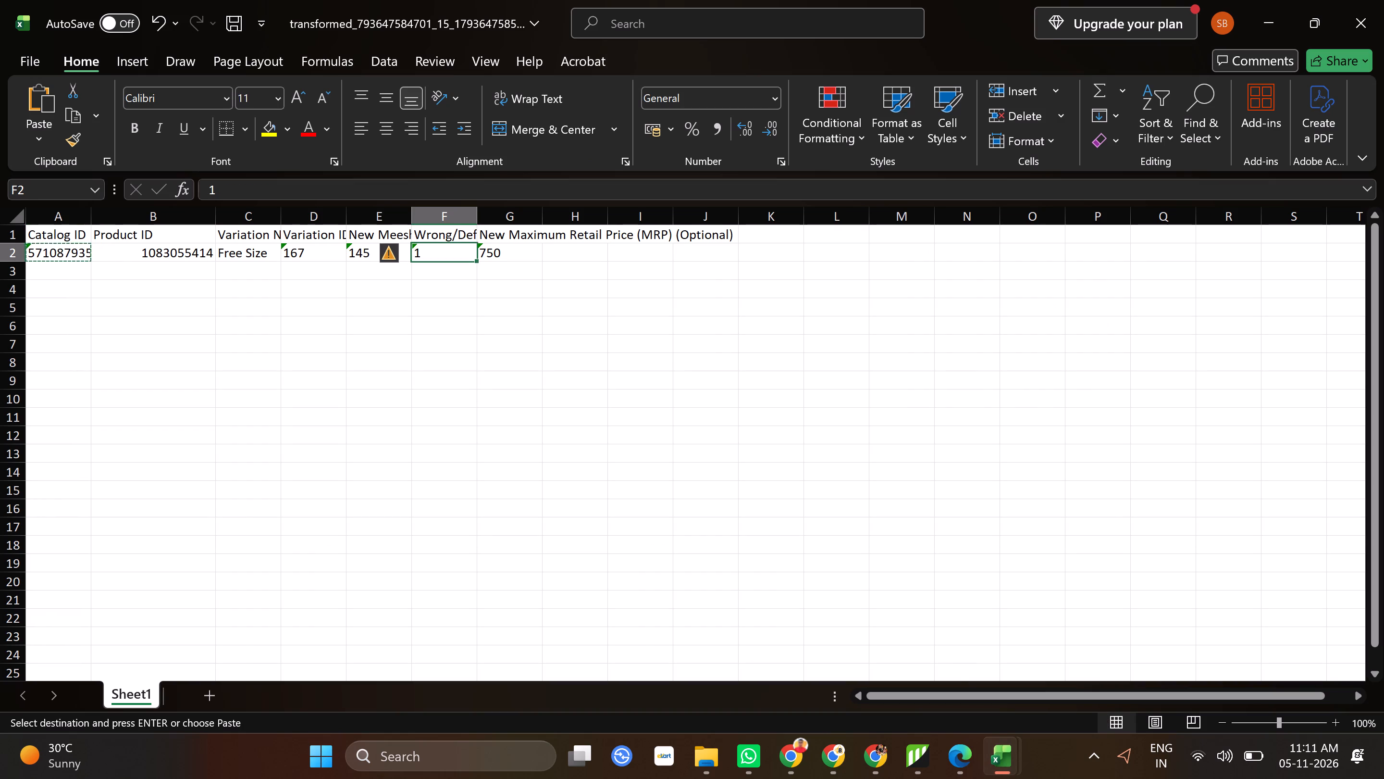
key("BackSpace")
key("3")
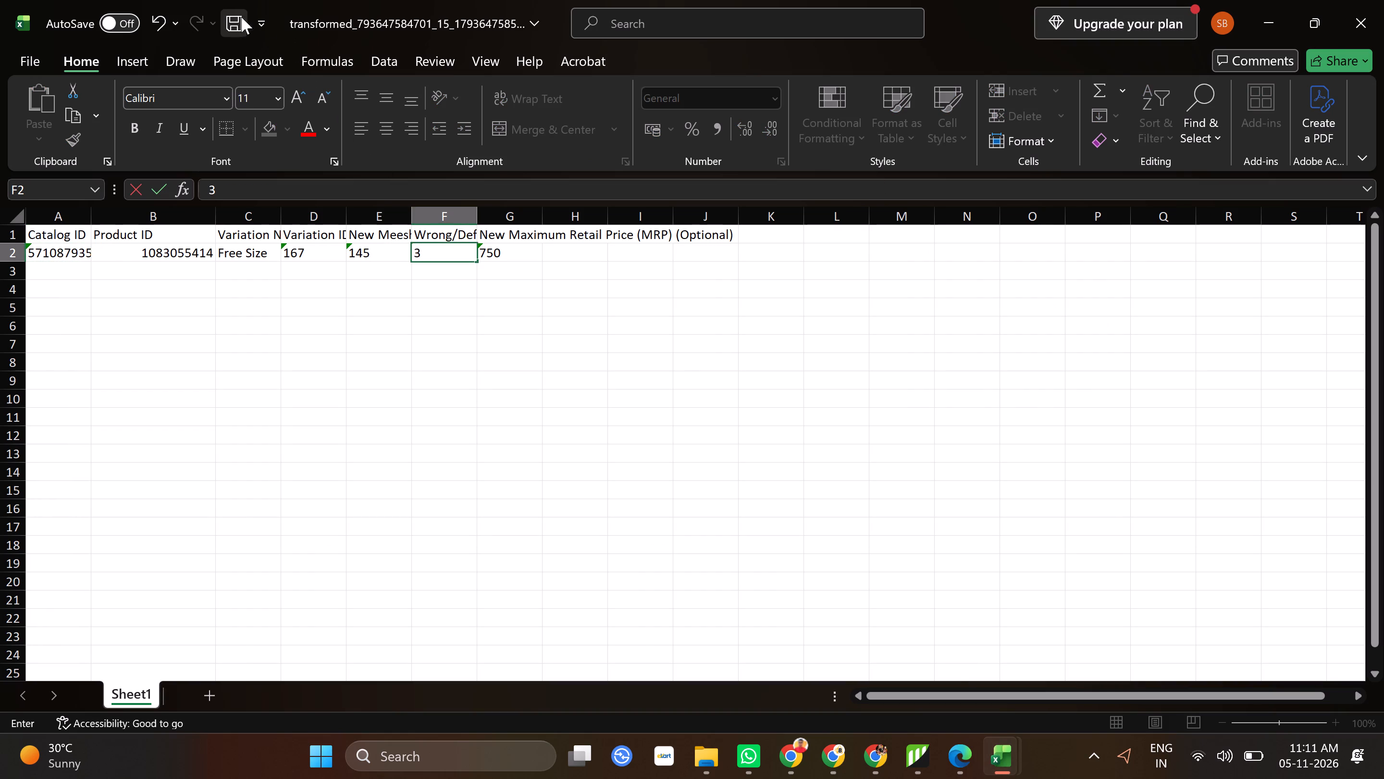
left_click(233, 25)
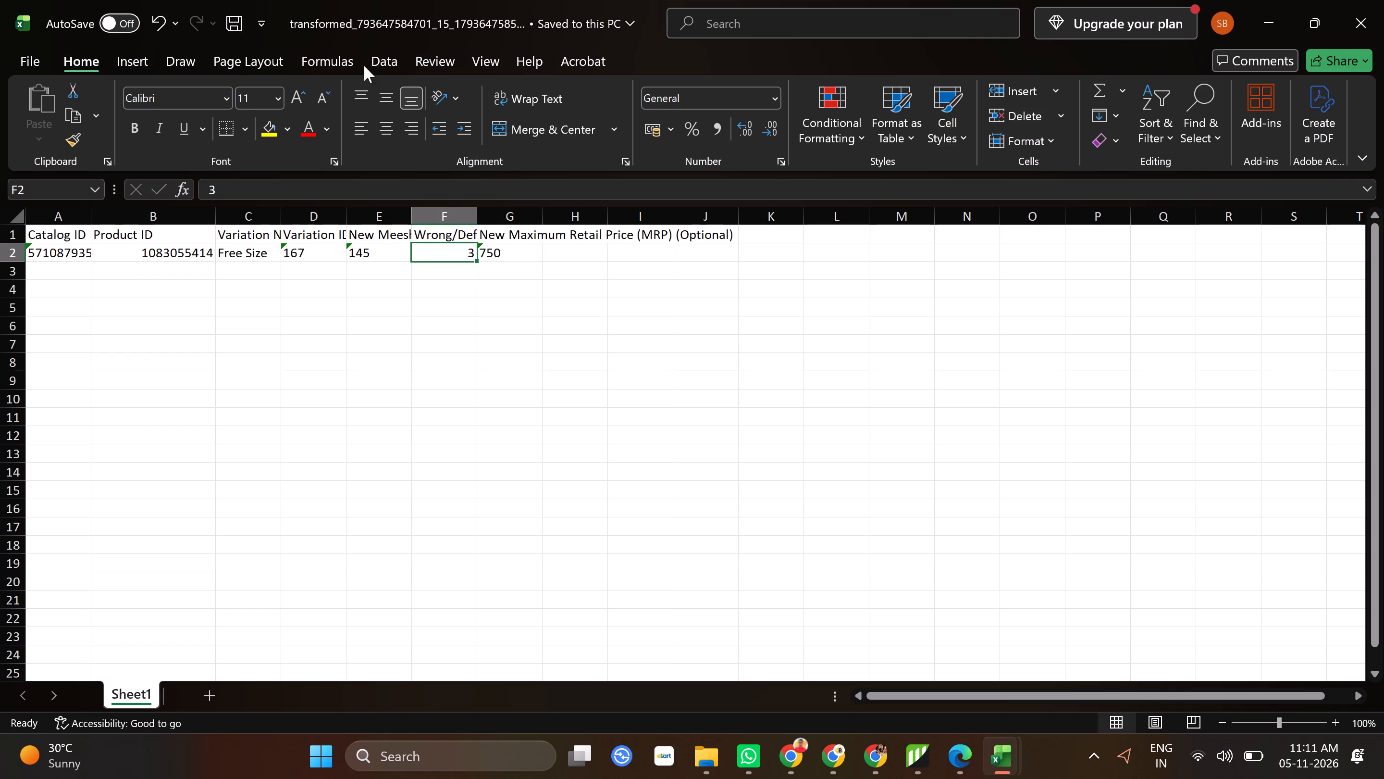
left_click(1345, 13)
left_click(1377, 17)
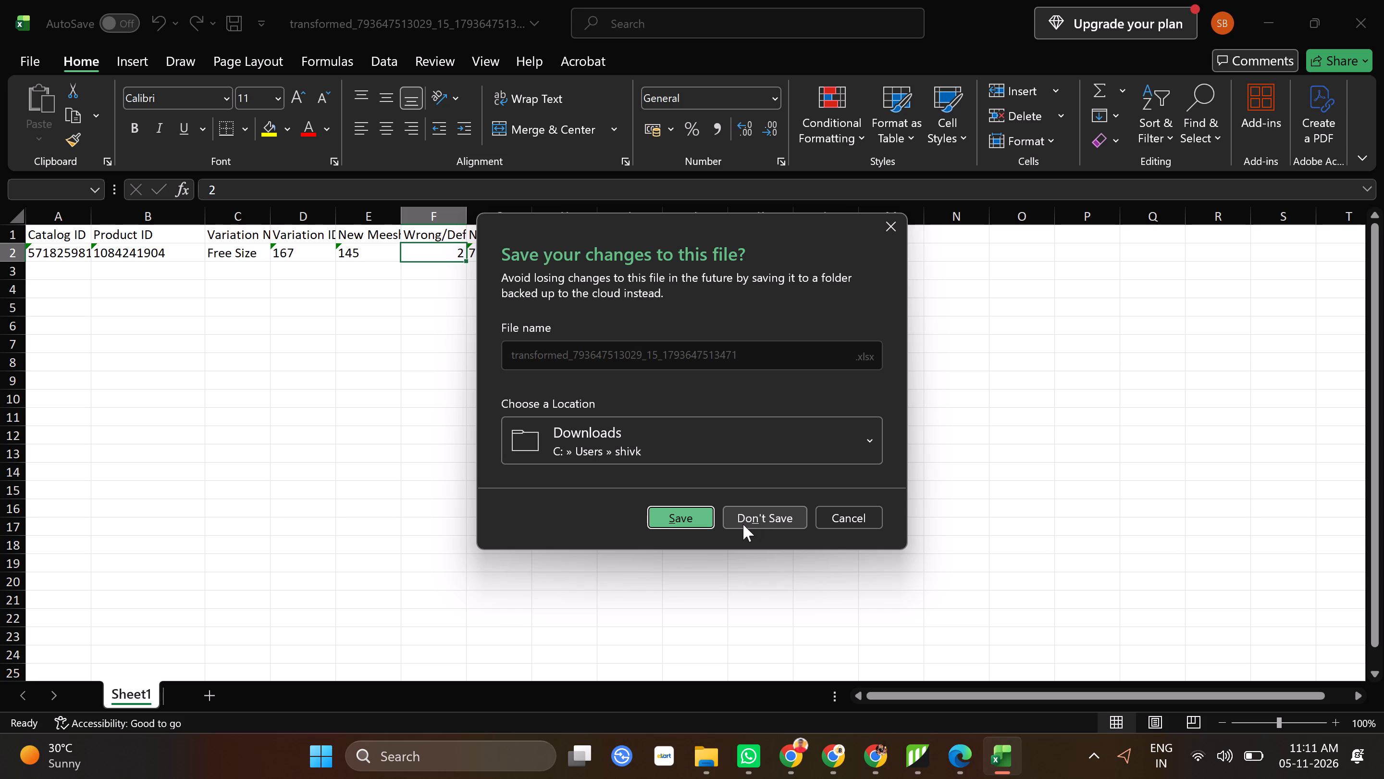
left_click(693, 524)
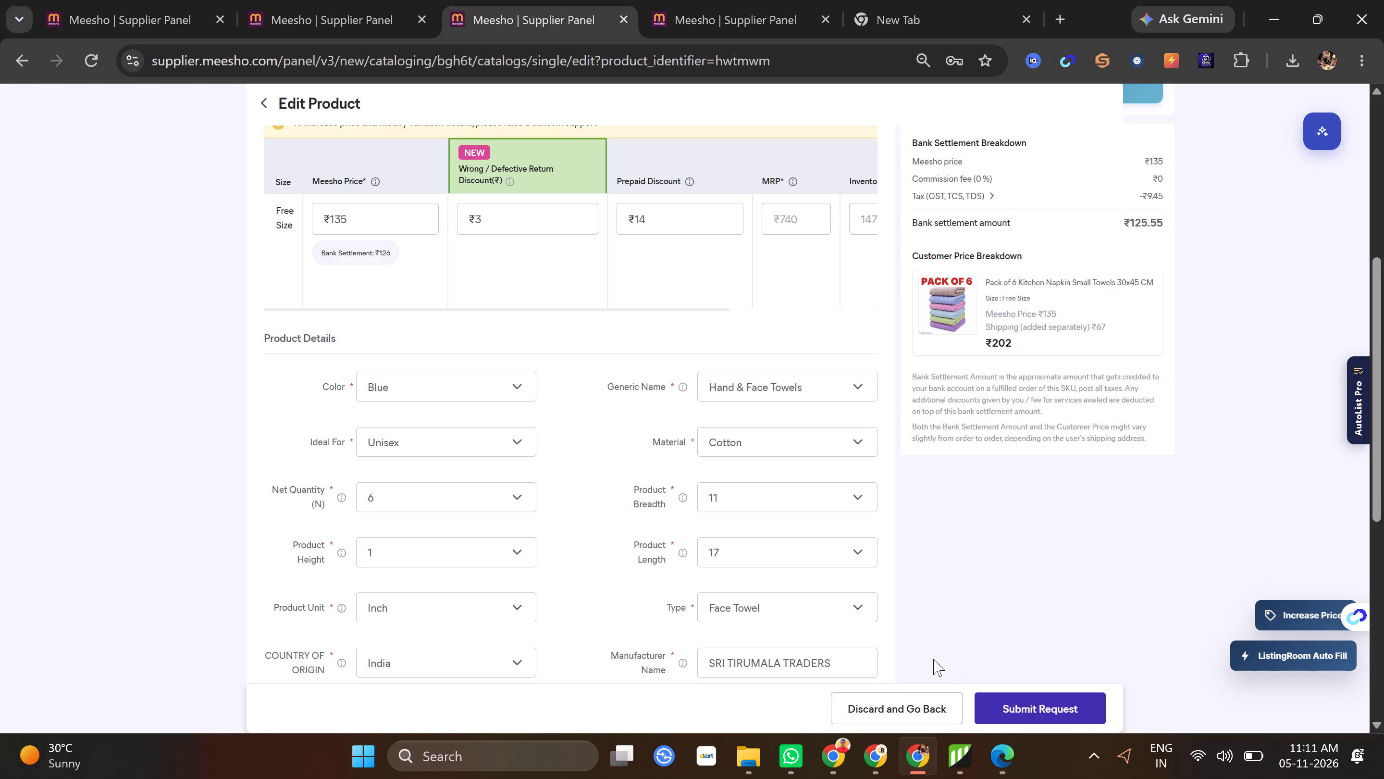
left_click(341, 0)
left_click(753, 0)
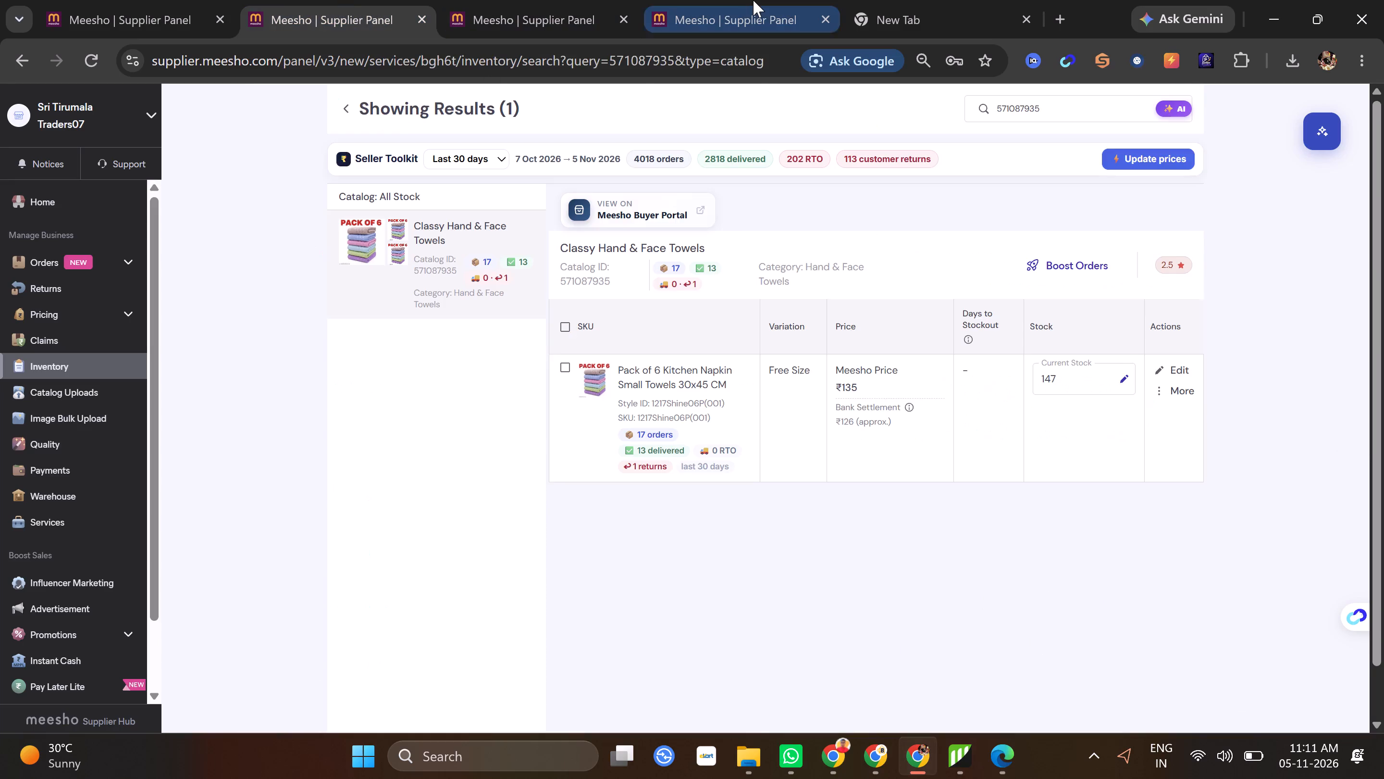
left_click(814, 389)
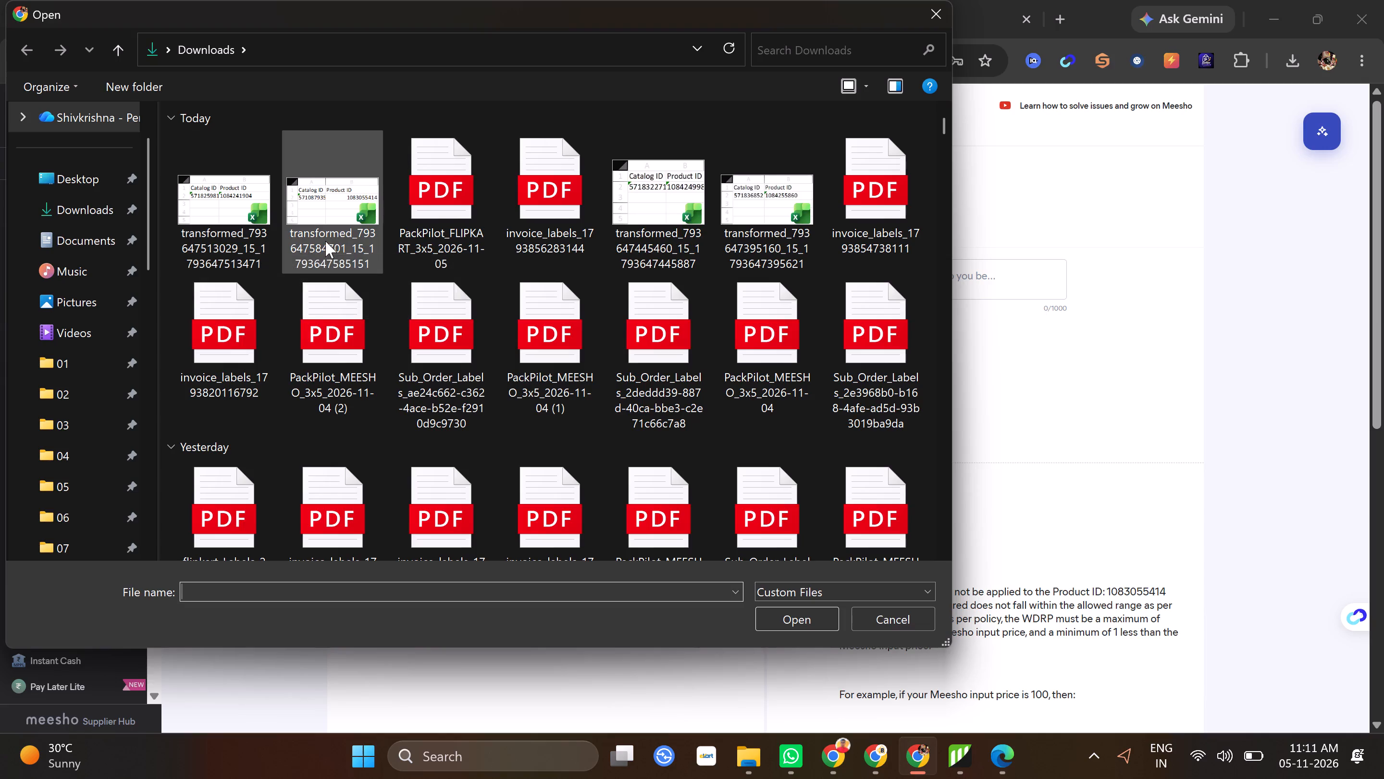
left_click(935, 12)
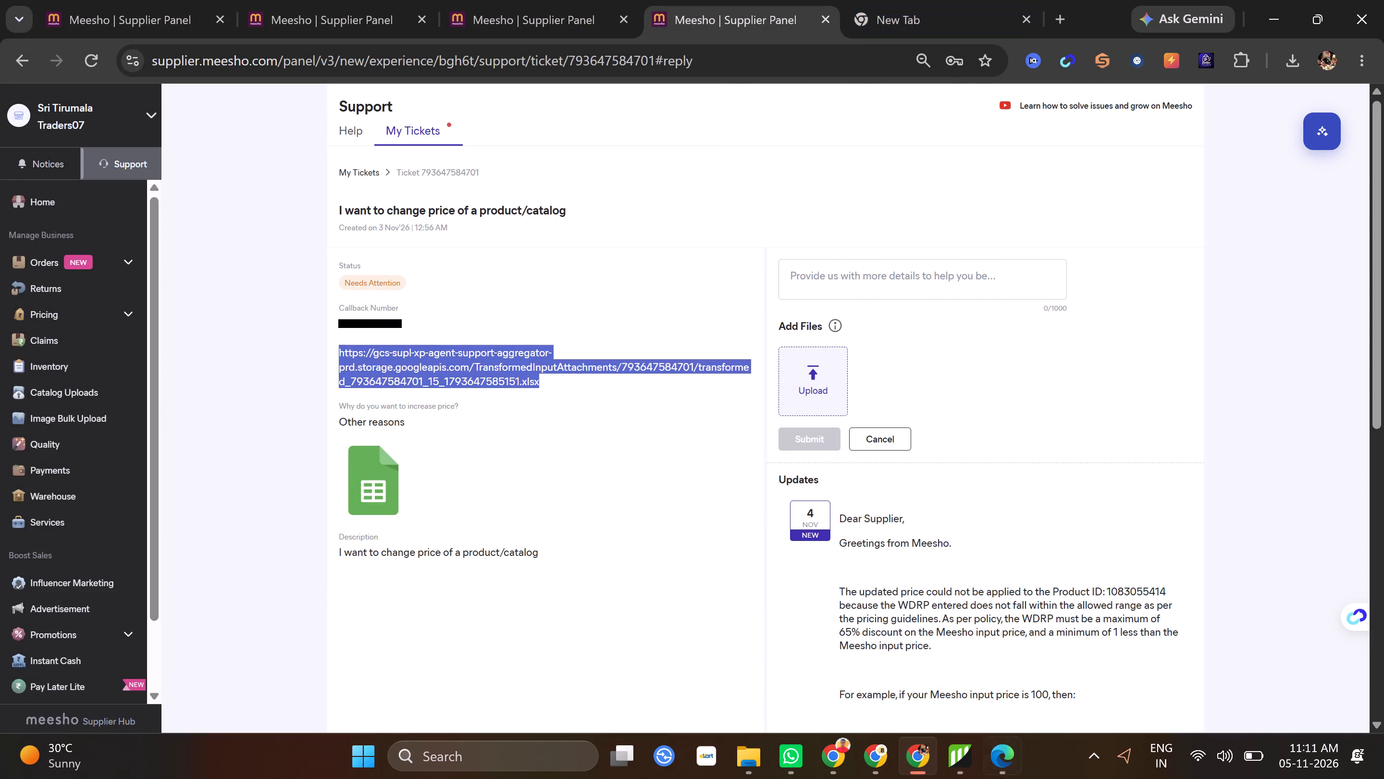
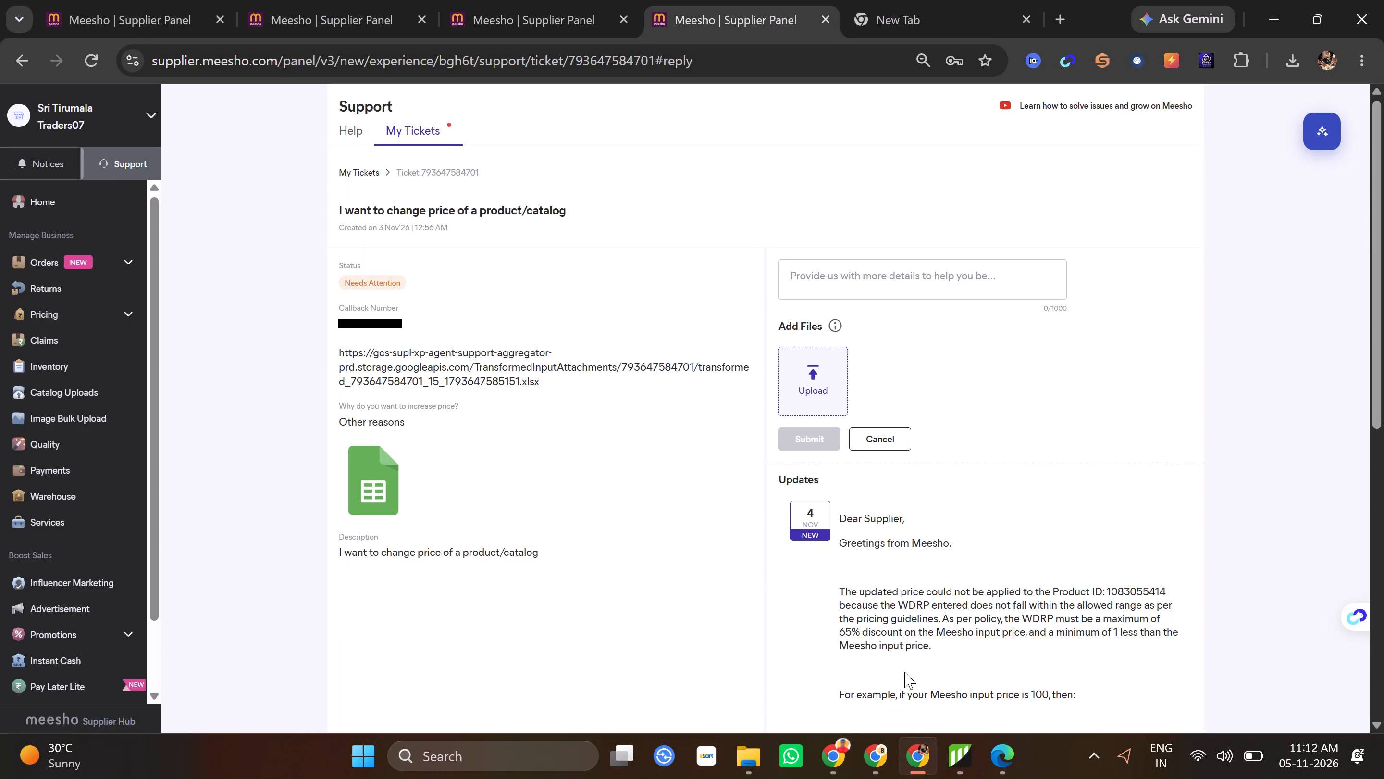
left_click(751, 756)
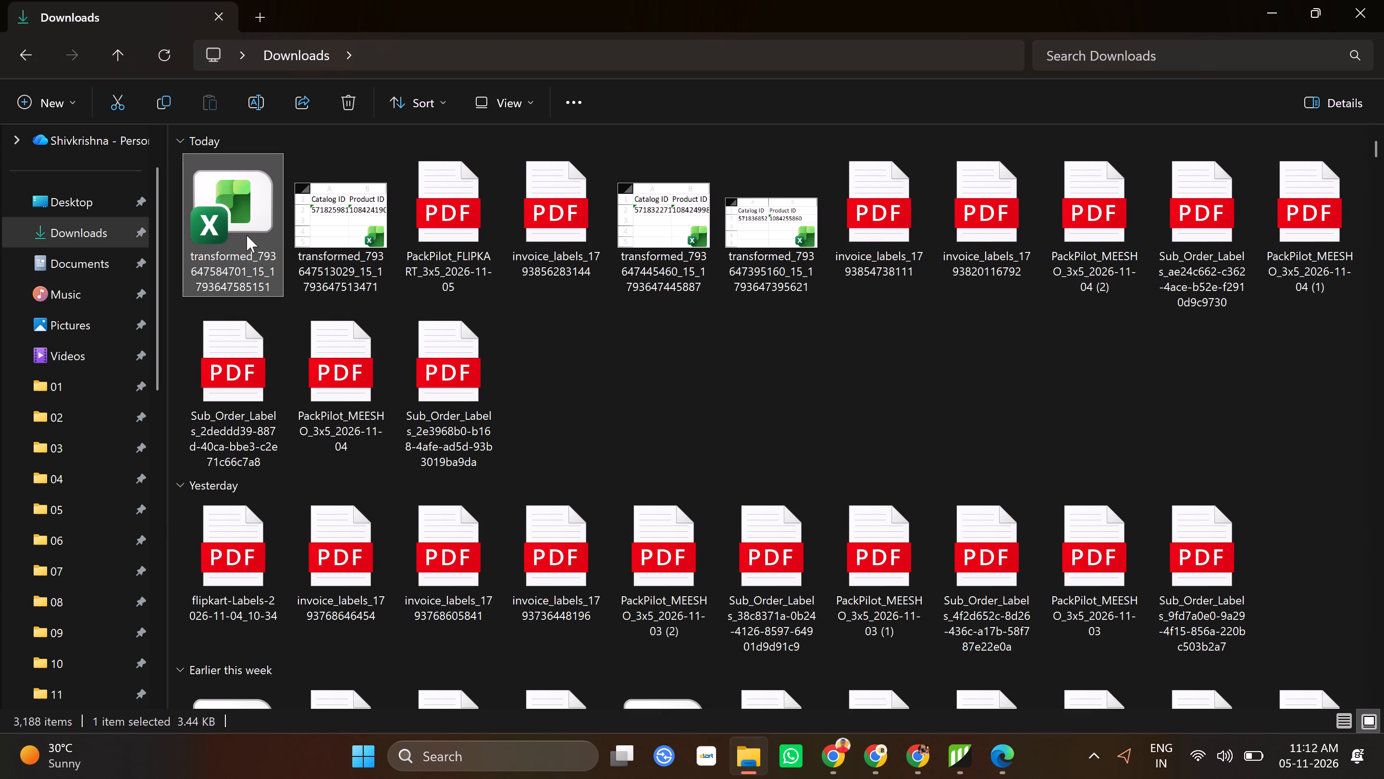
double_click(231, 235)
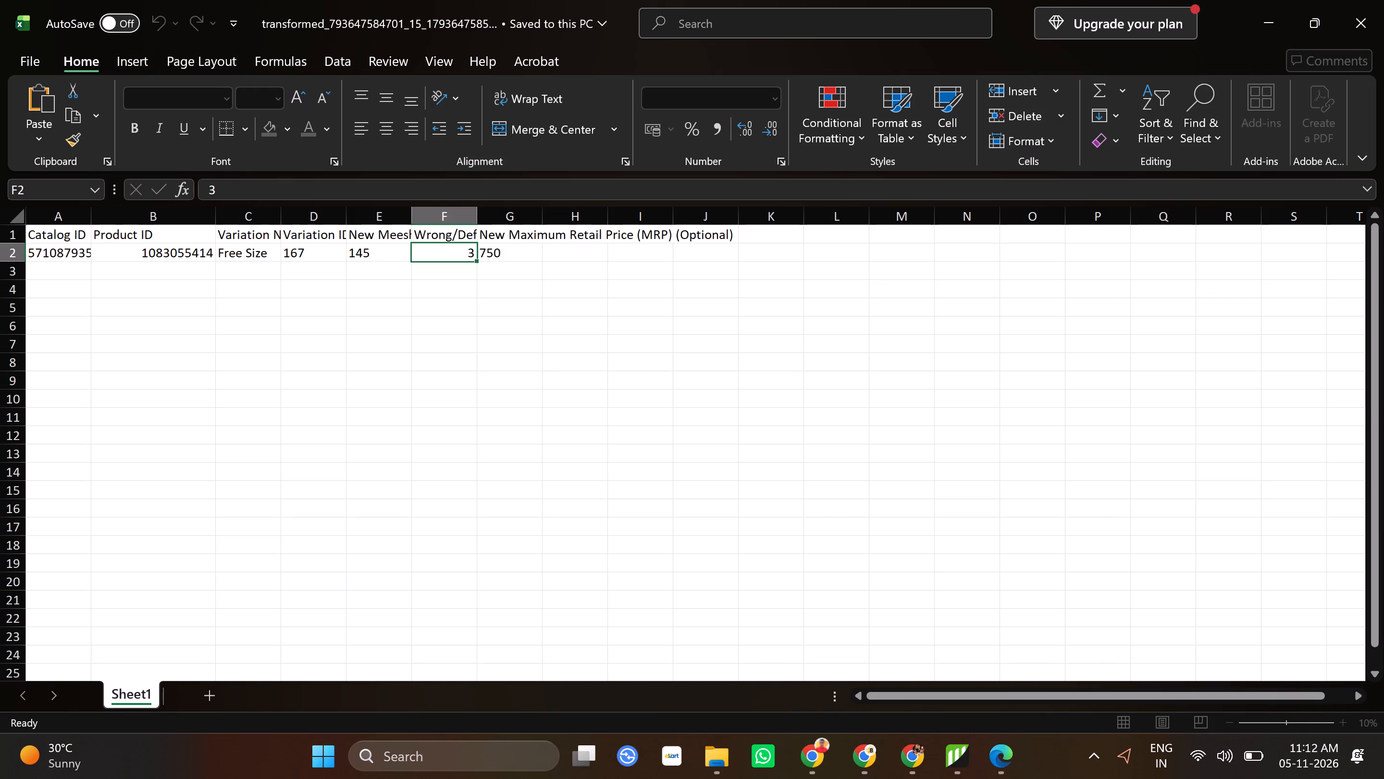
left_click(1367, 3)
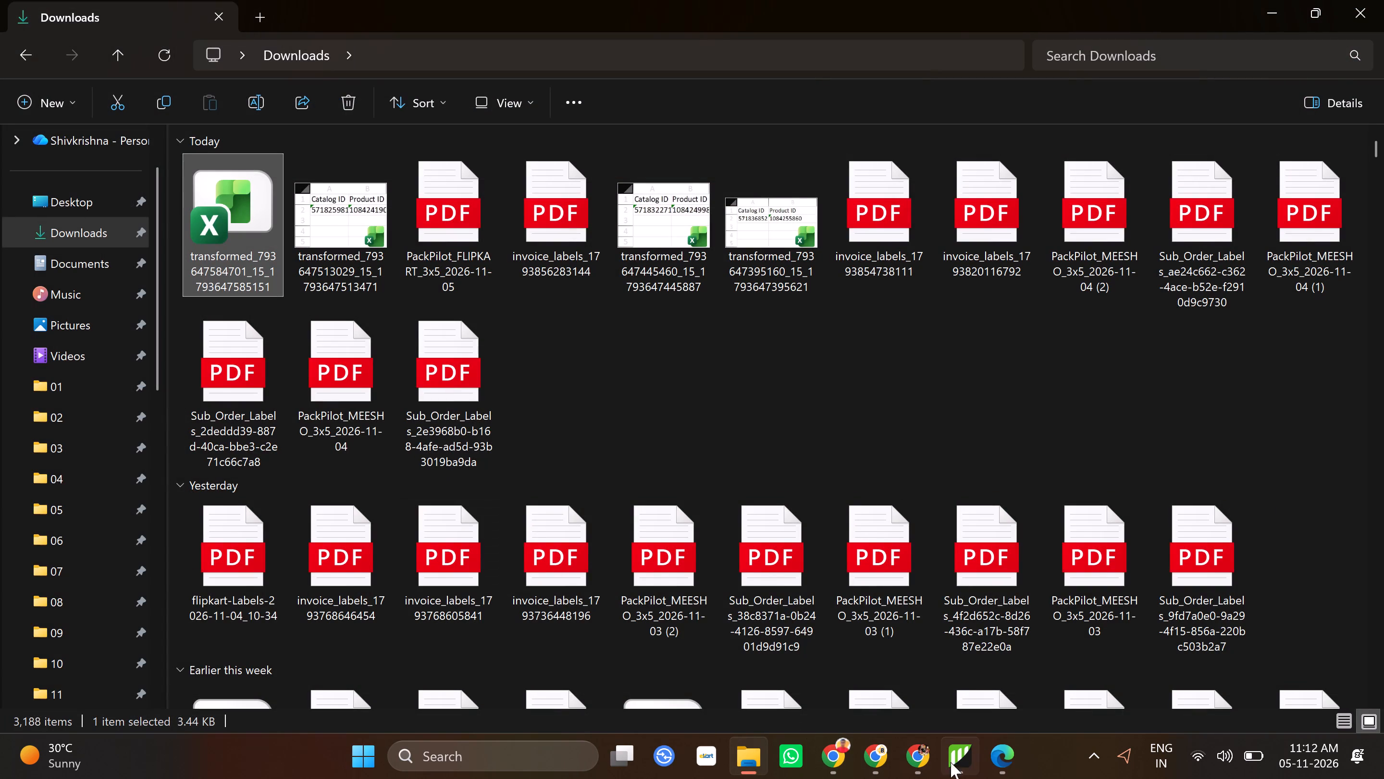
left_click(900, 756)
left_click(809, 366)
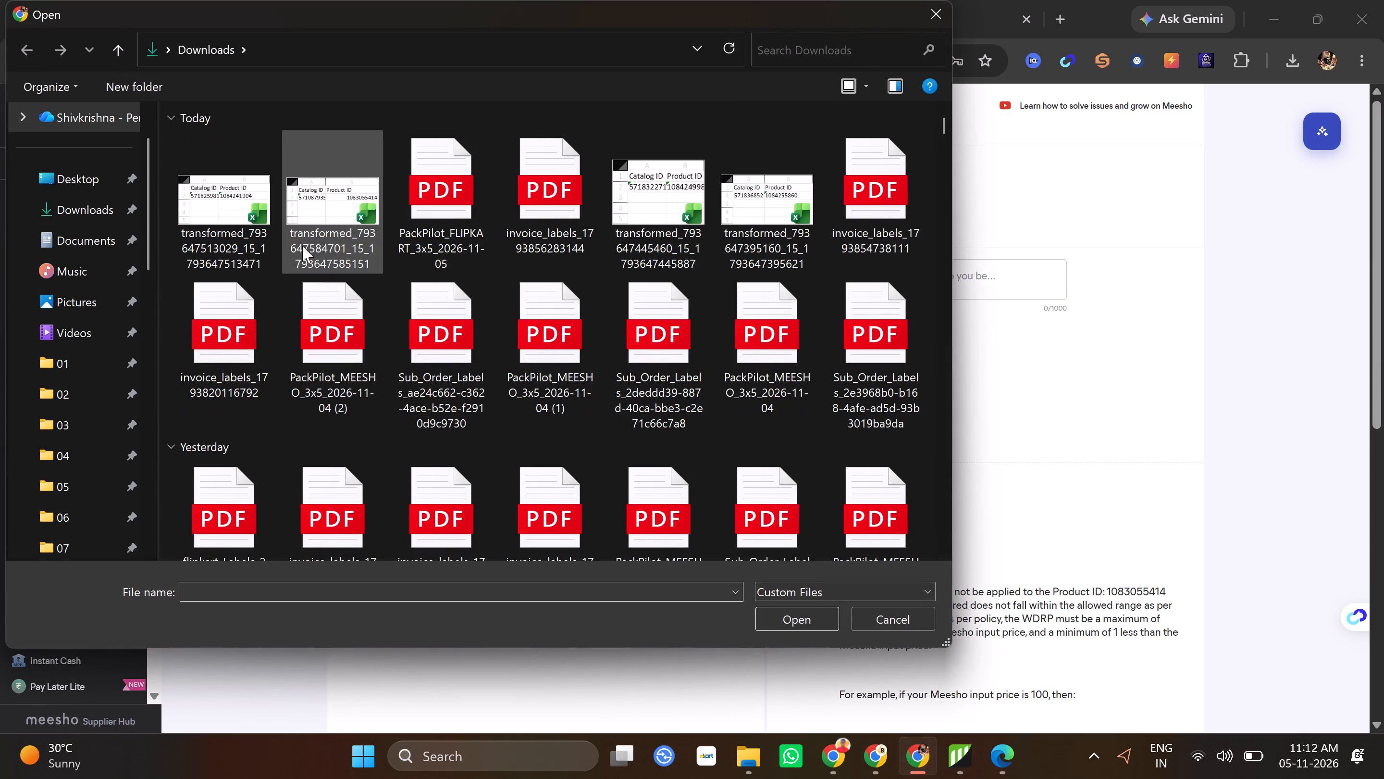
double_click(353, 240)
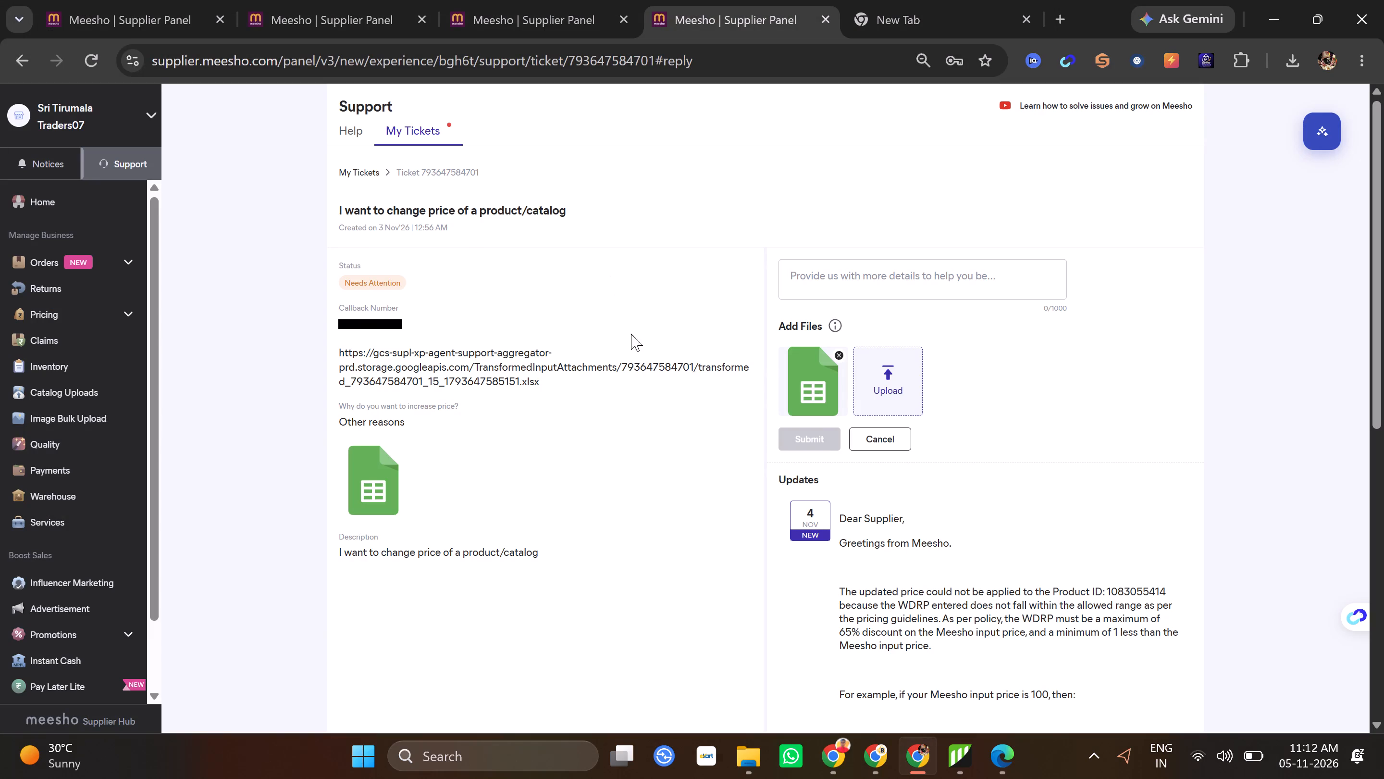
left_click(842, 283)
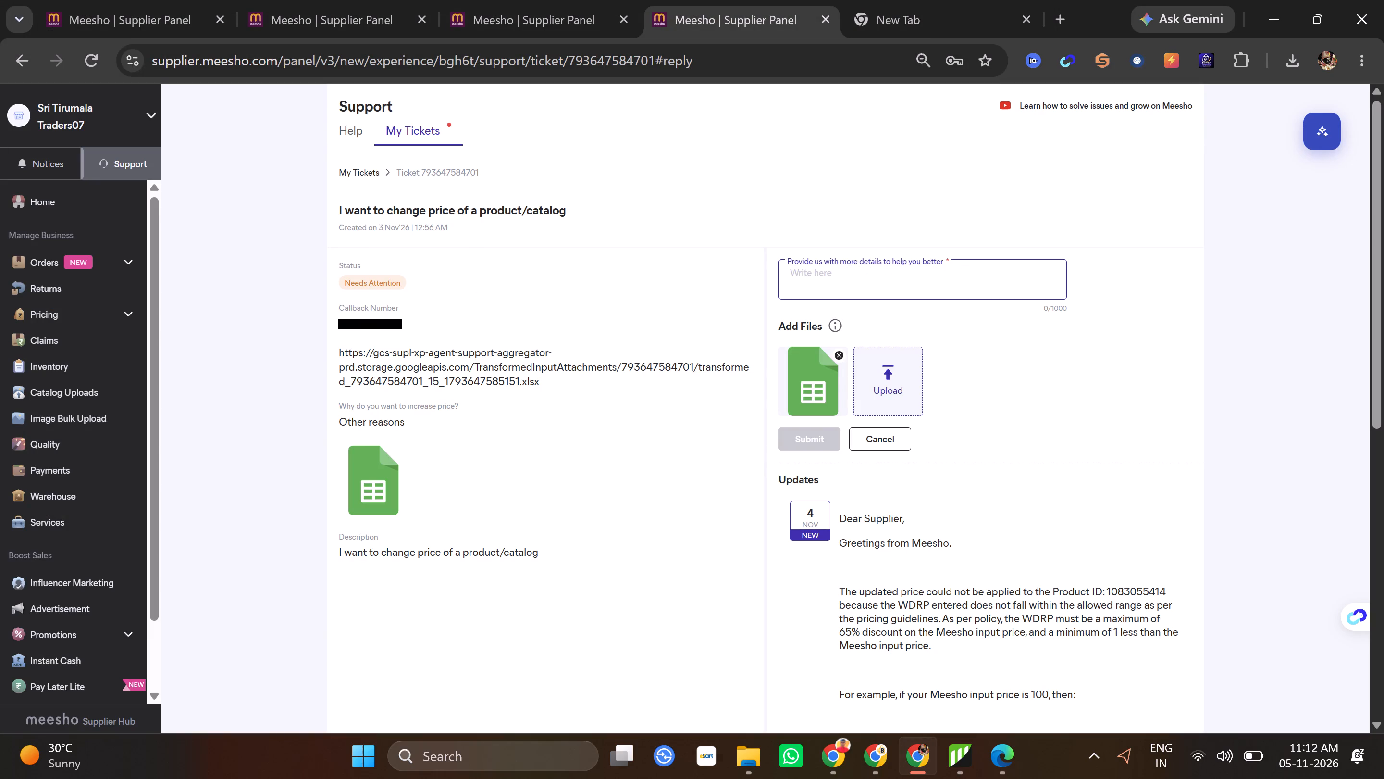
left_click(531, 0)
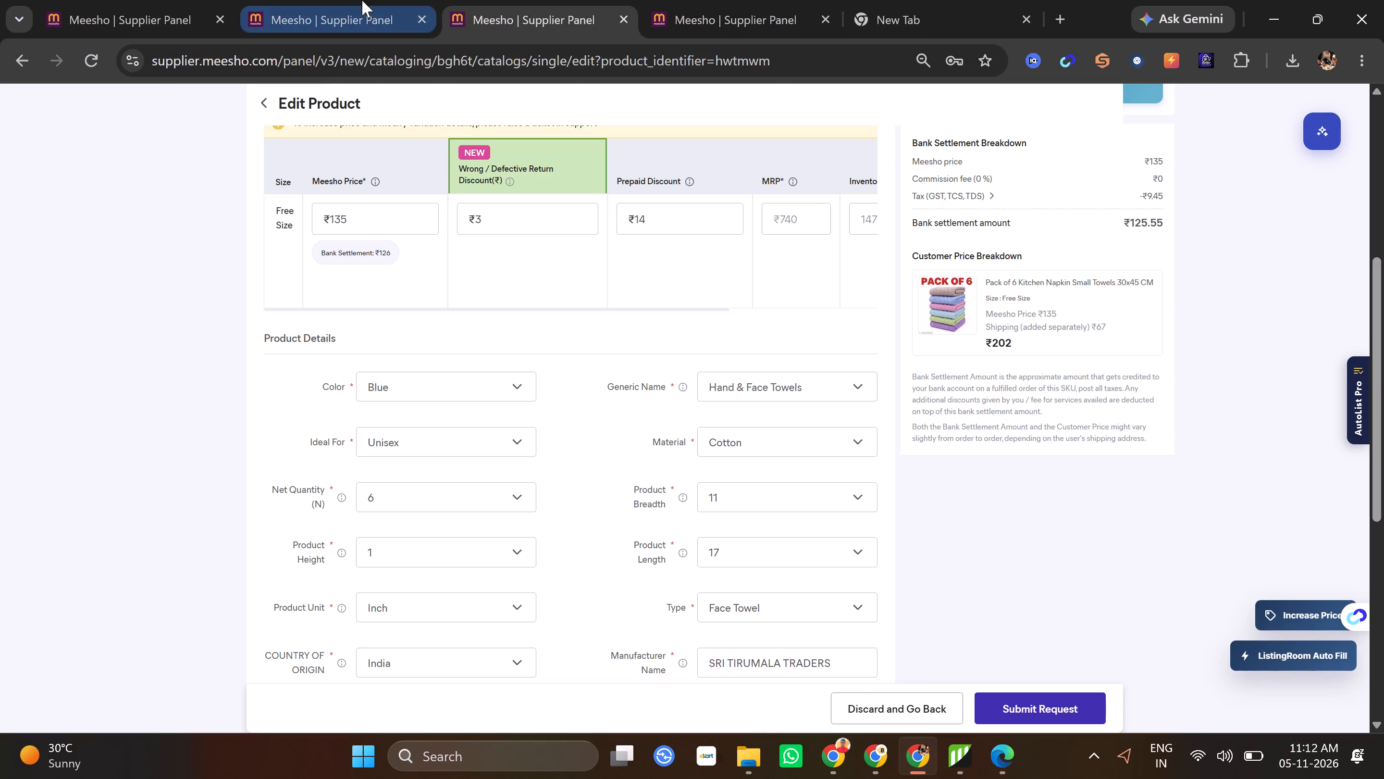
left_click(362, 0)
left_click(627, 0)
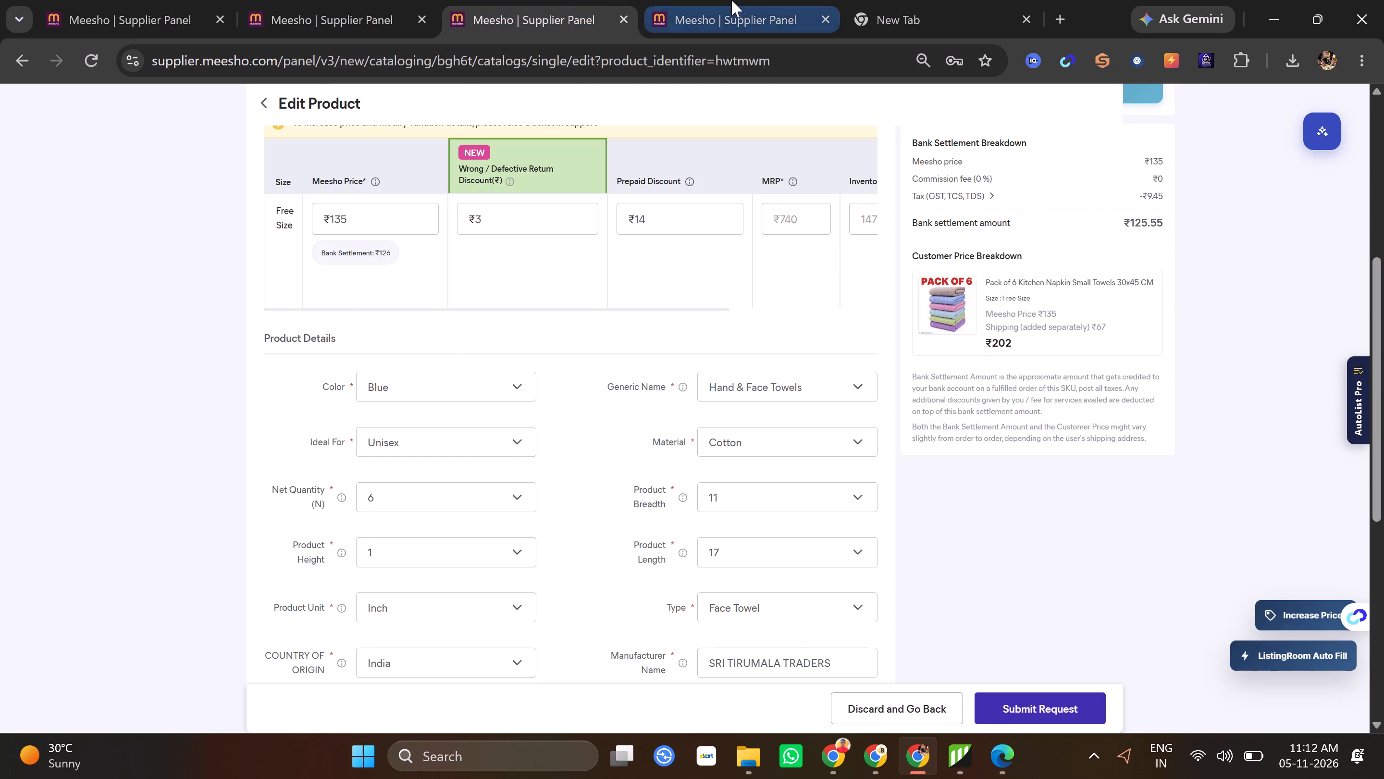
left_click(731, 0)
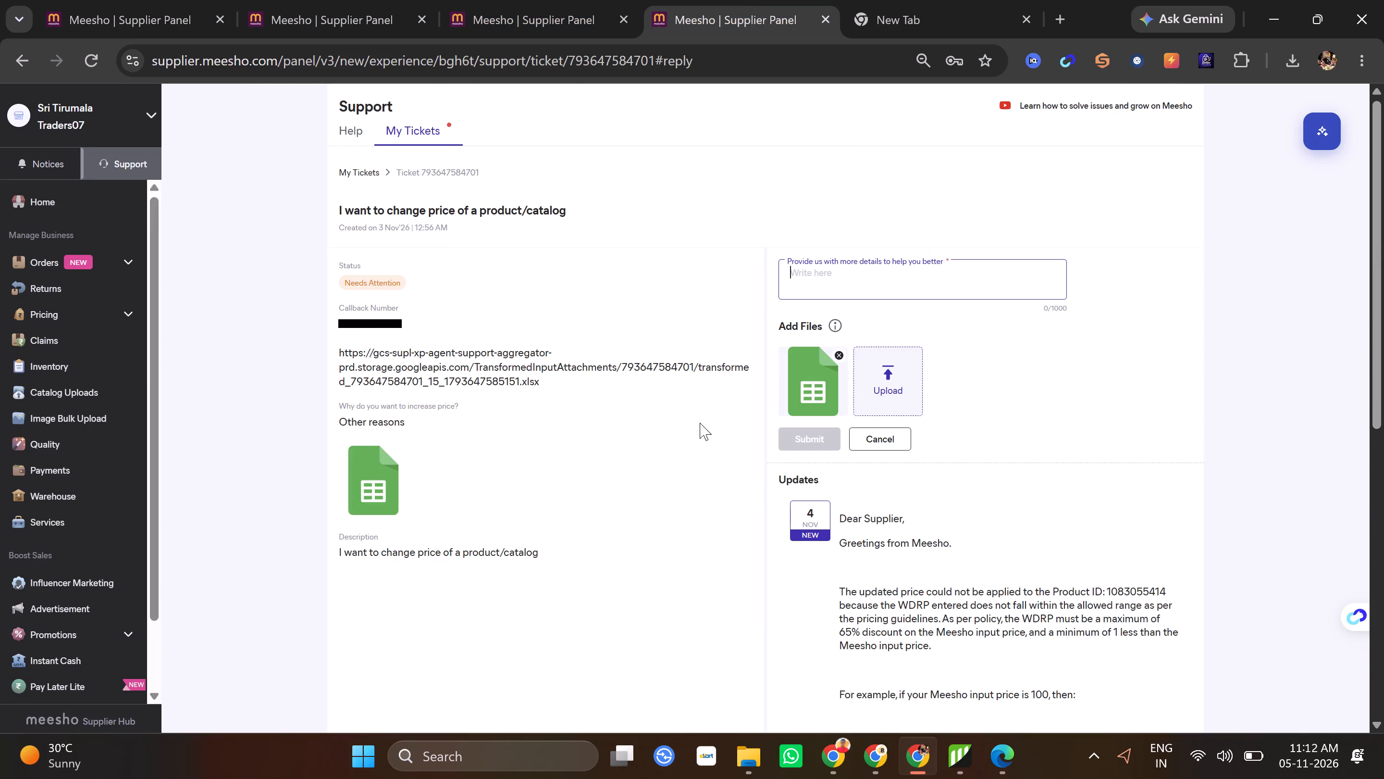
key("super+v")
scroll(1002, 543, "down", 13)
scroll(991, 587, "down", 3)
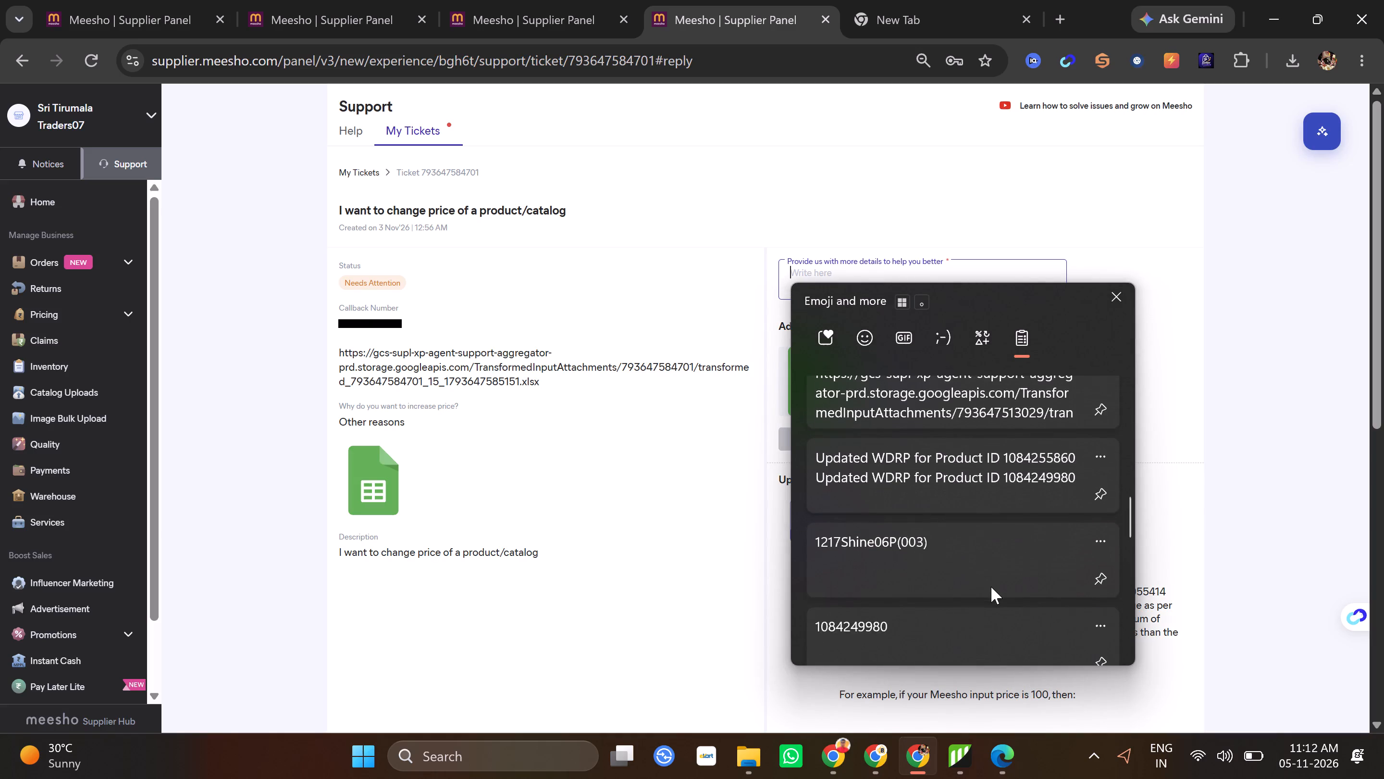
scroll(993, 587, "down", 7)
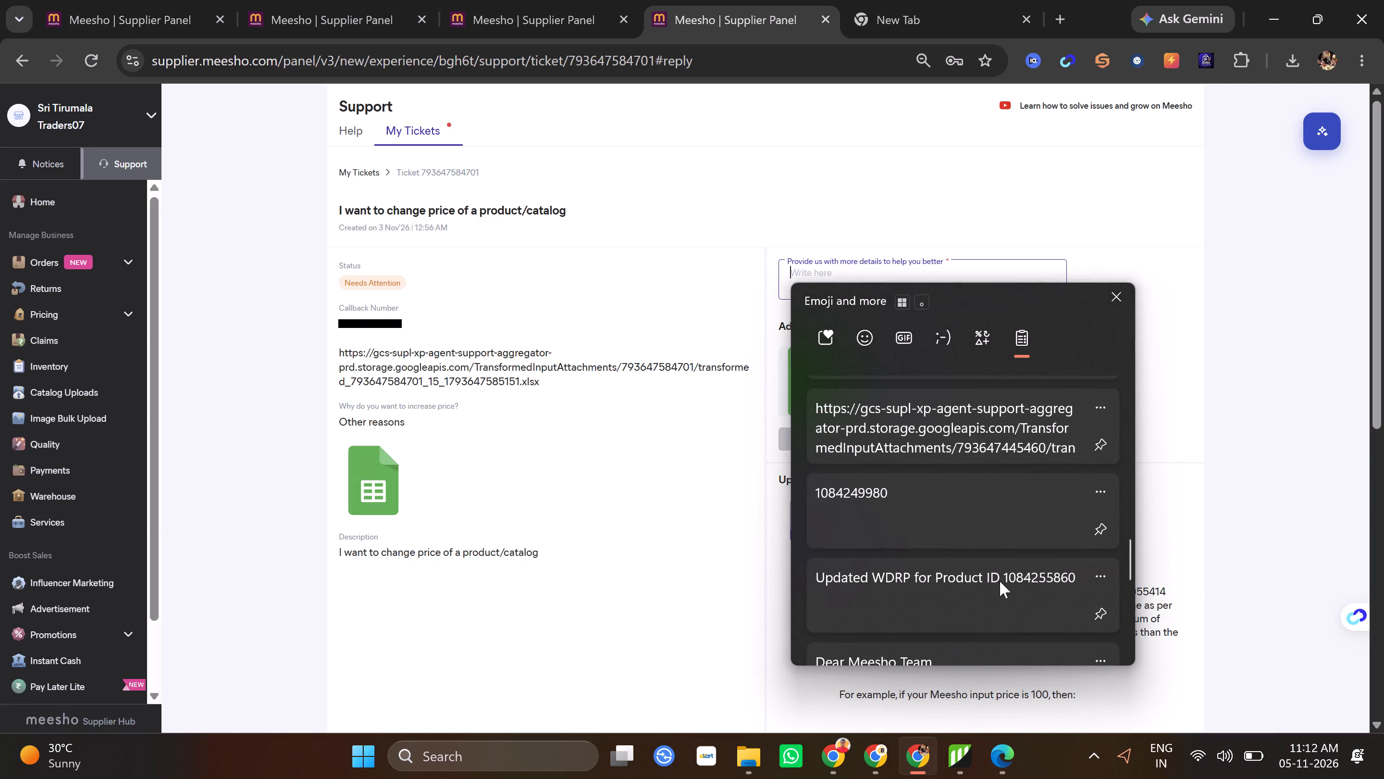
double_click(1001, 580)
key("ctrl+v")
key("ctrl+v")
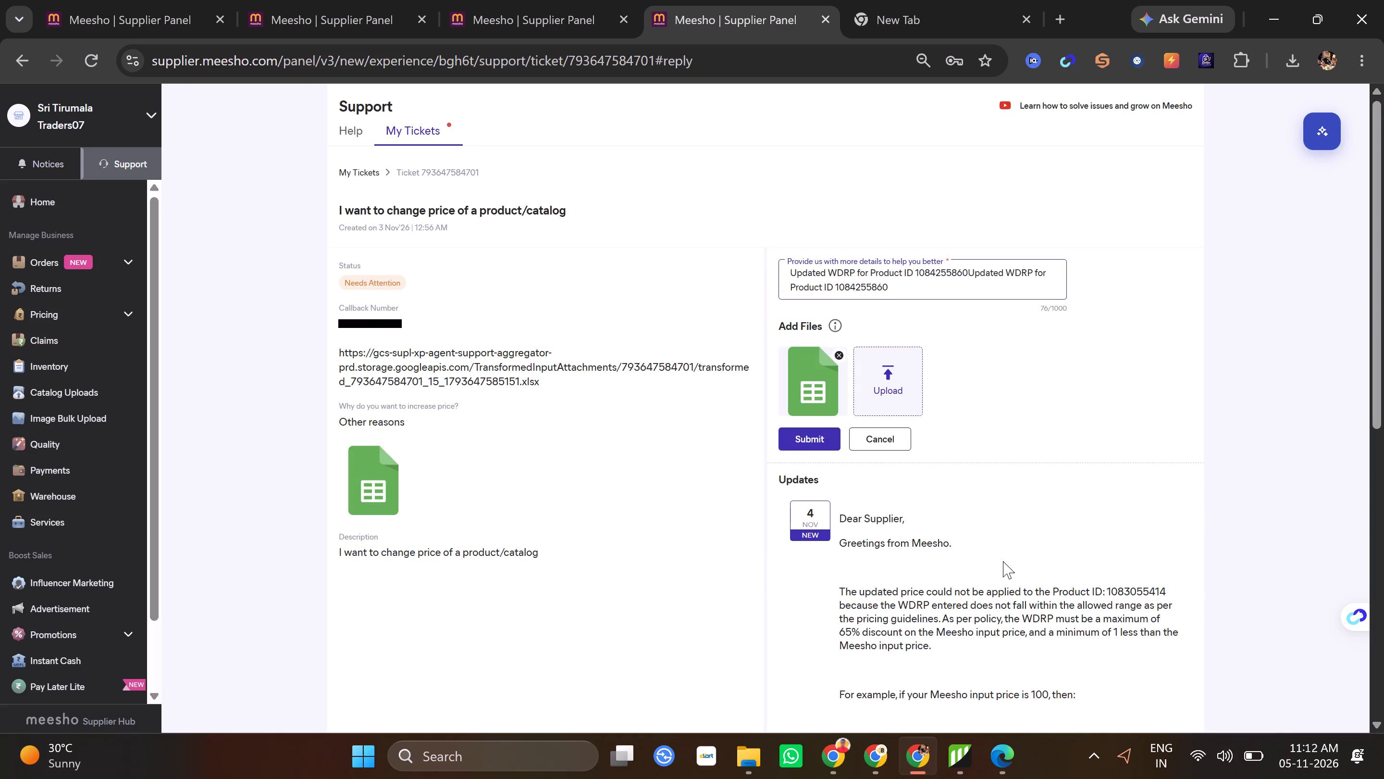
left_click_drag(937, 293, 958, 268)
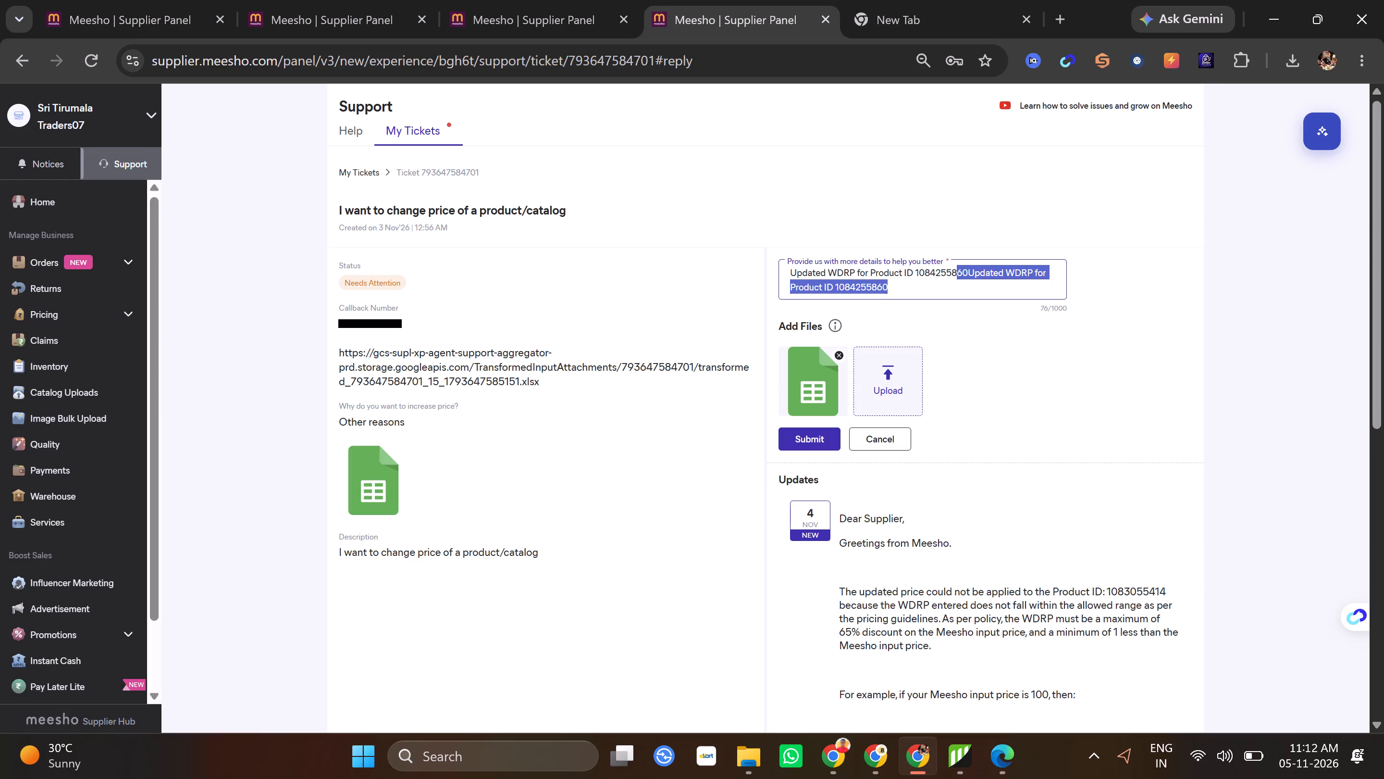
left_click_drag(958, 268, 973, 271)
key("BackSpace")
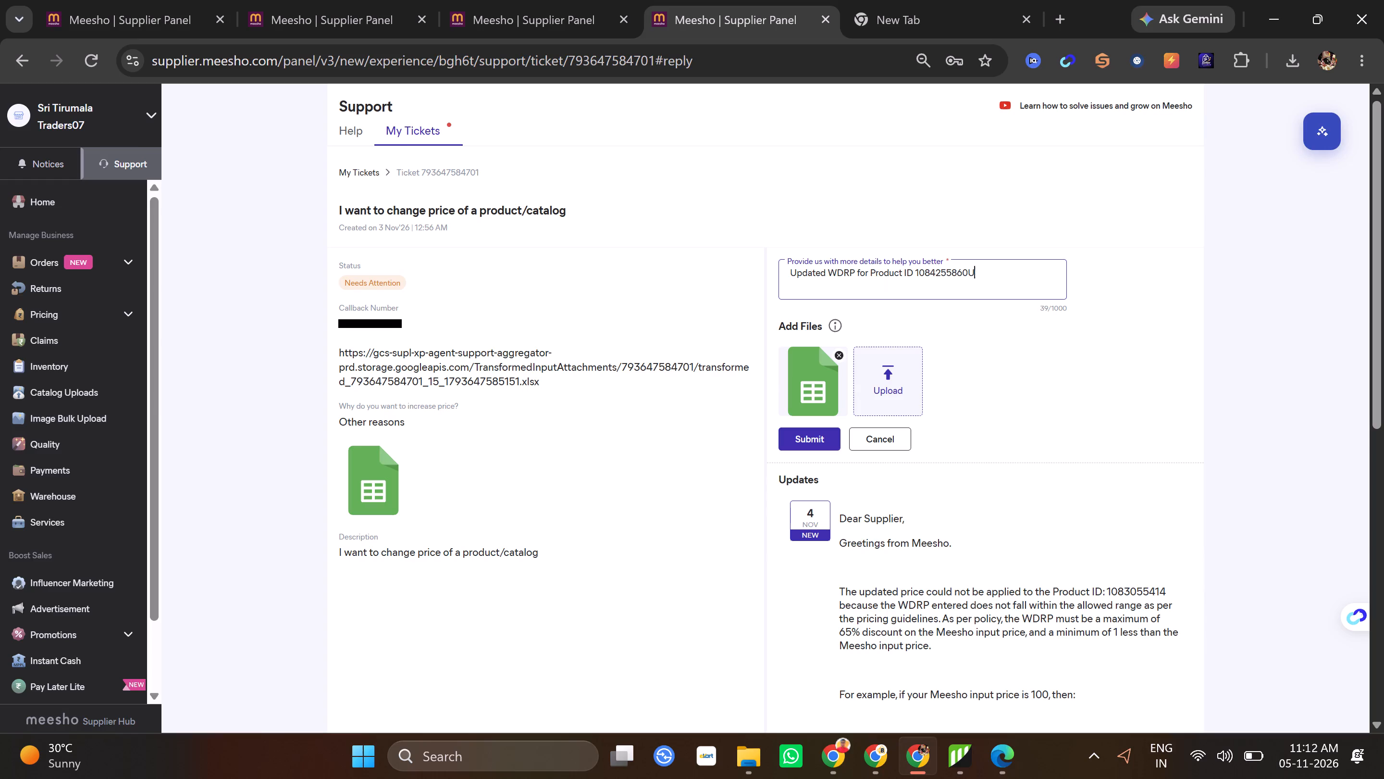
key("BackSpace")
double_click(1151, 590)
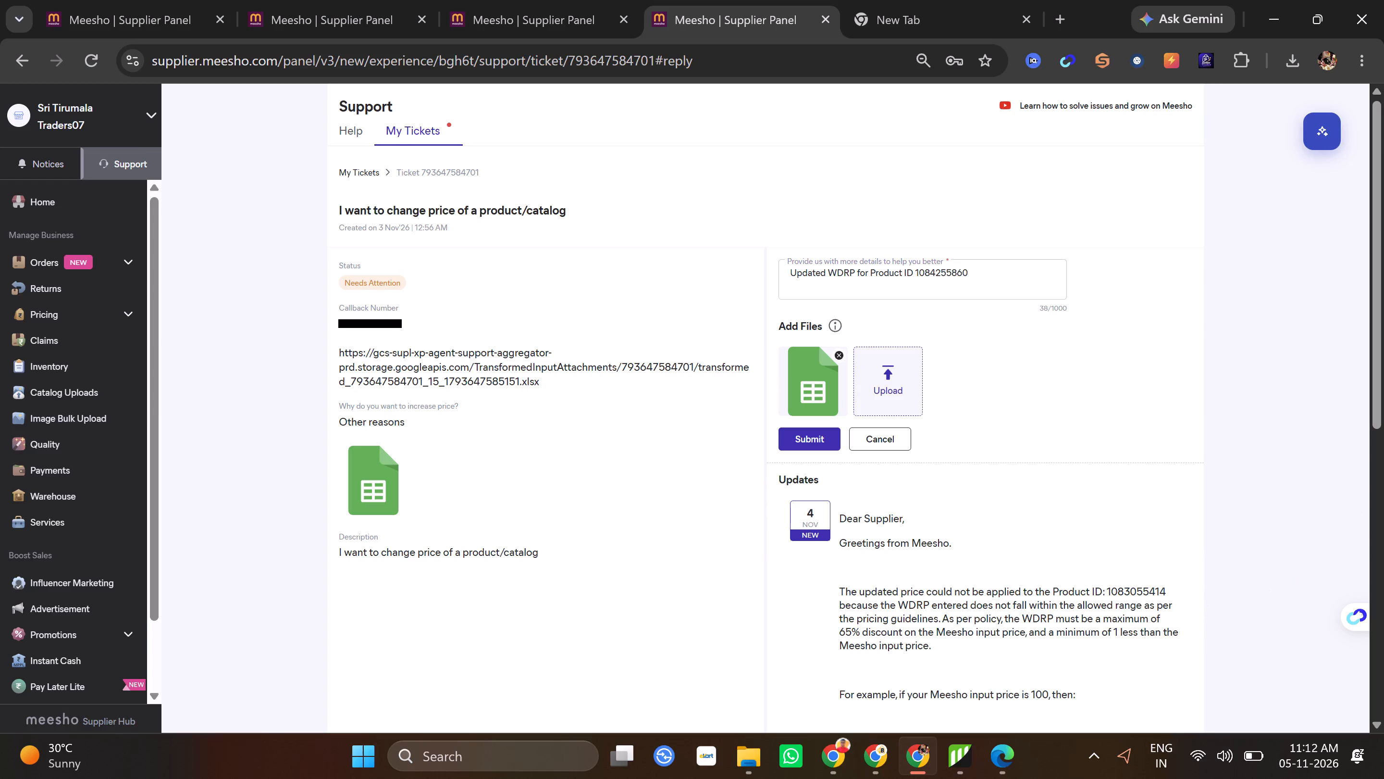
key("ctrl+c")
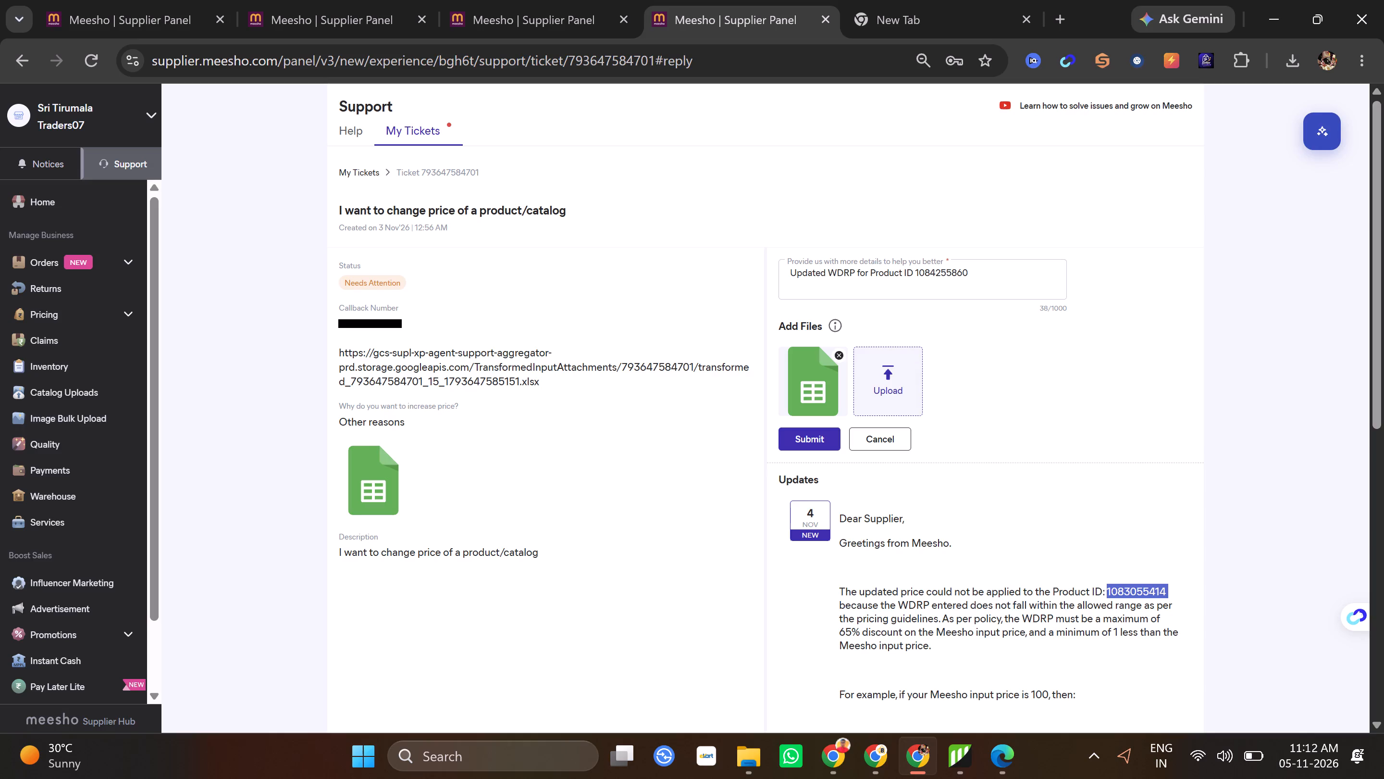
double_click(948, 270)
key("ctrl+v")
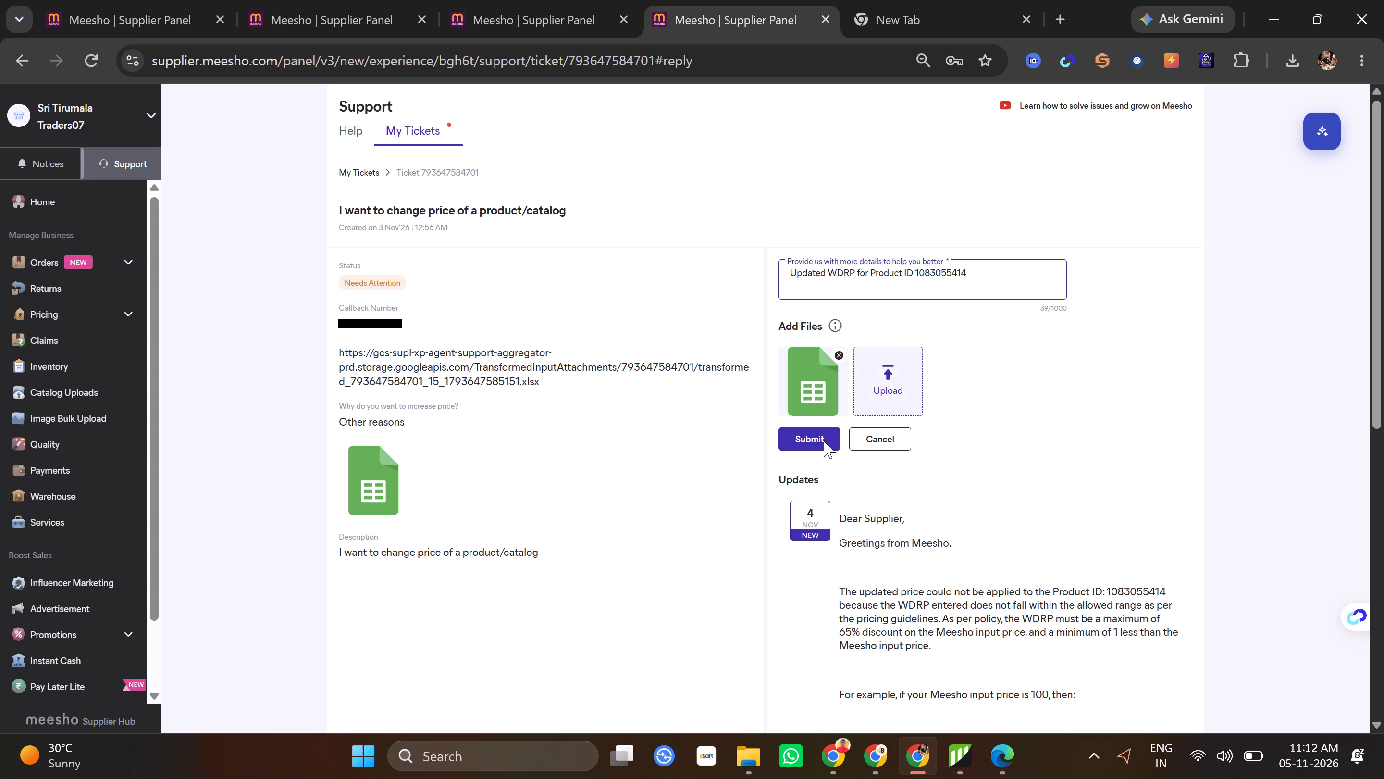
left_click(794, 441)
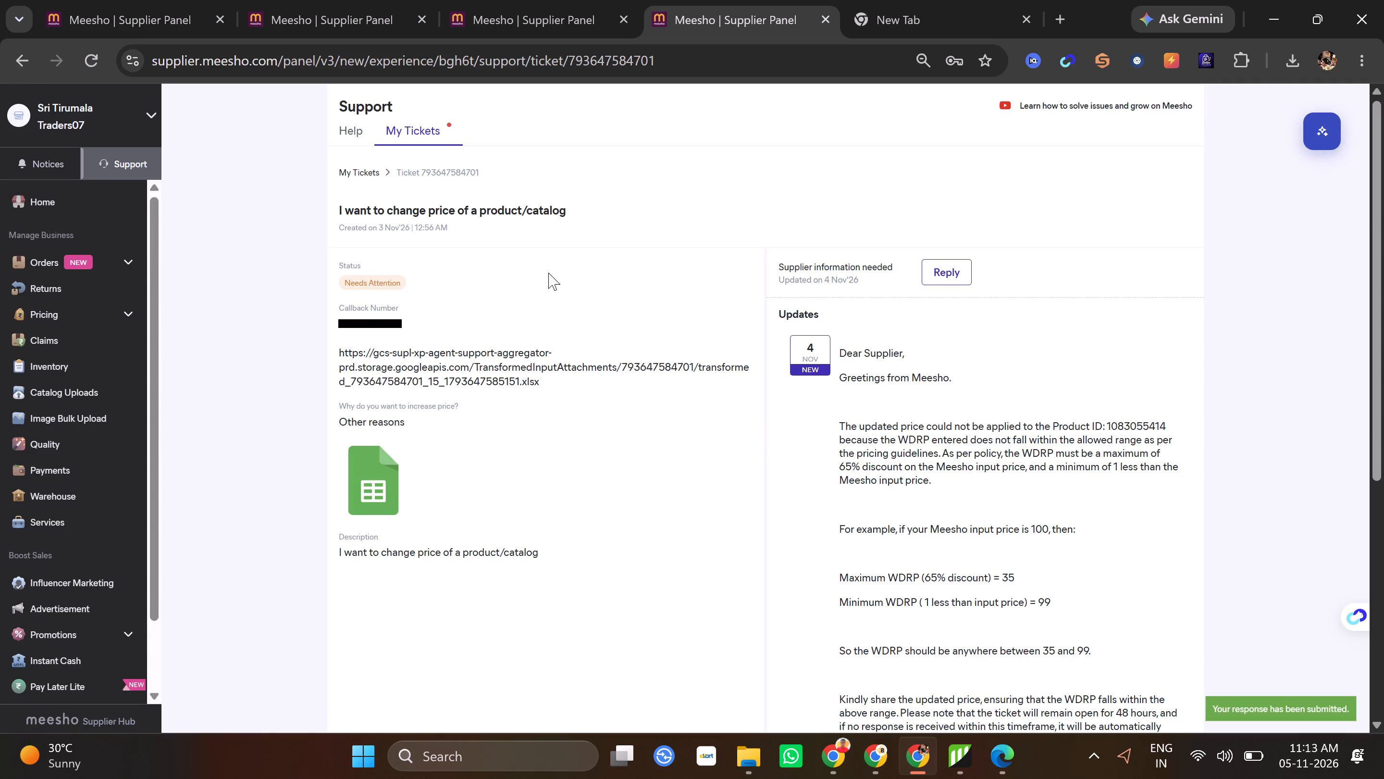
left_click(14, 53)
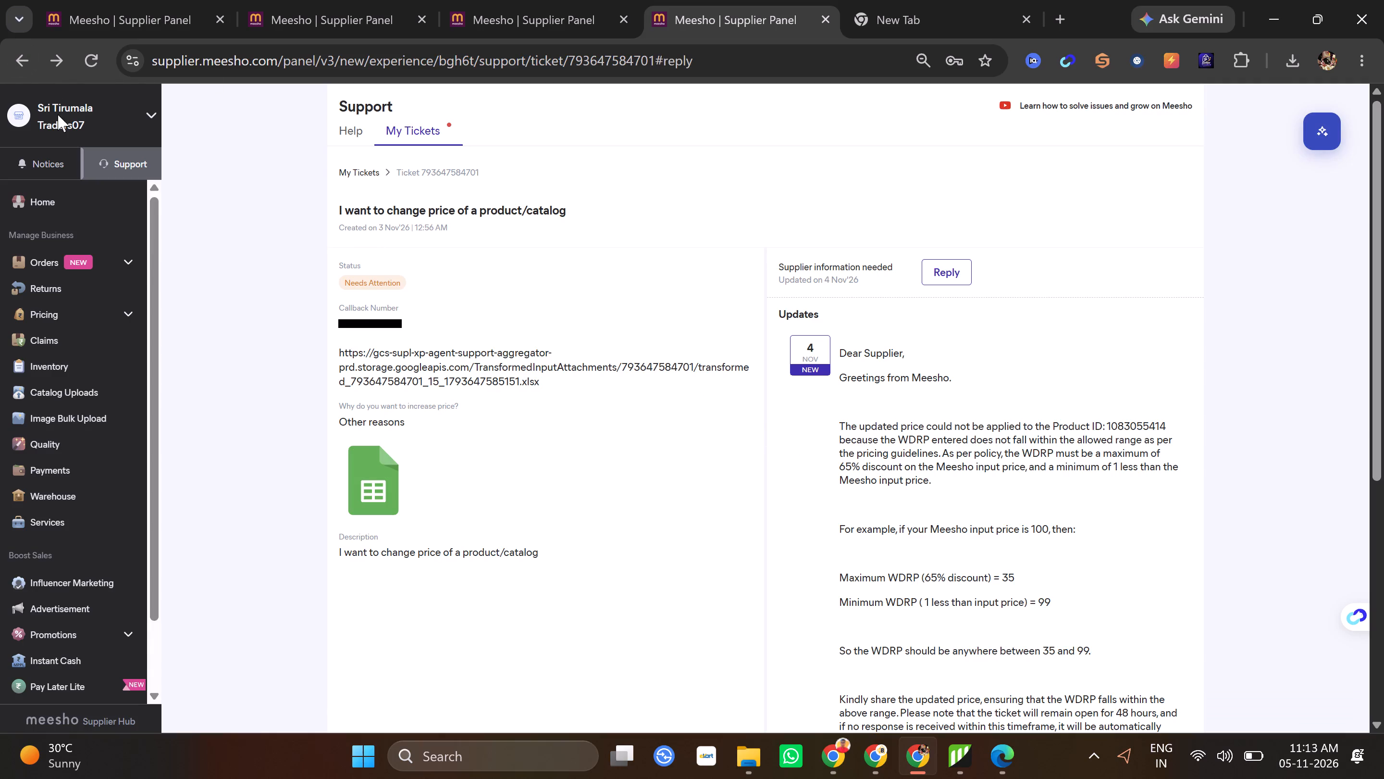
left_click(16, 62)
scroll(714, 480, "down", 4)
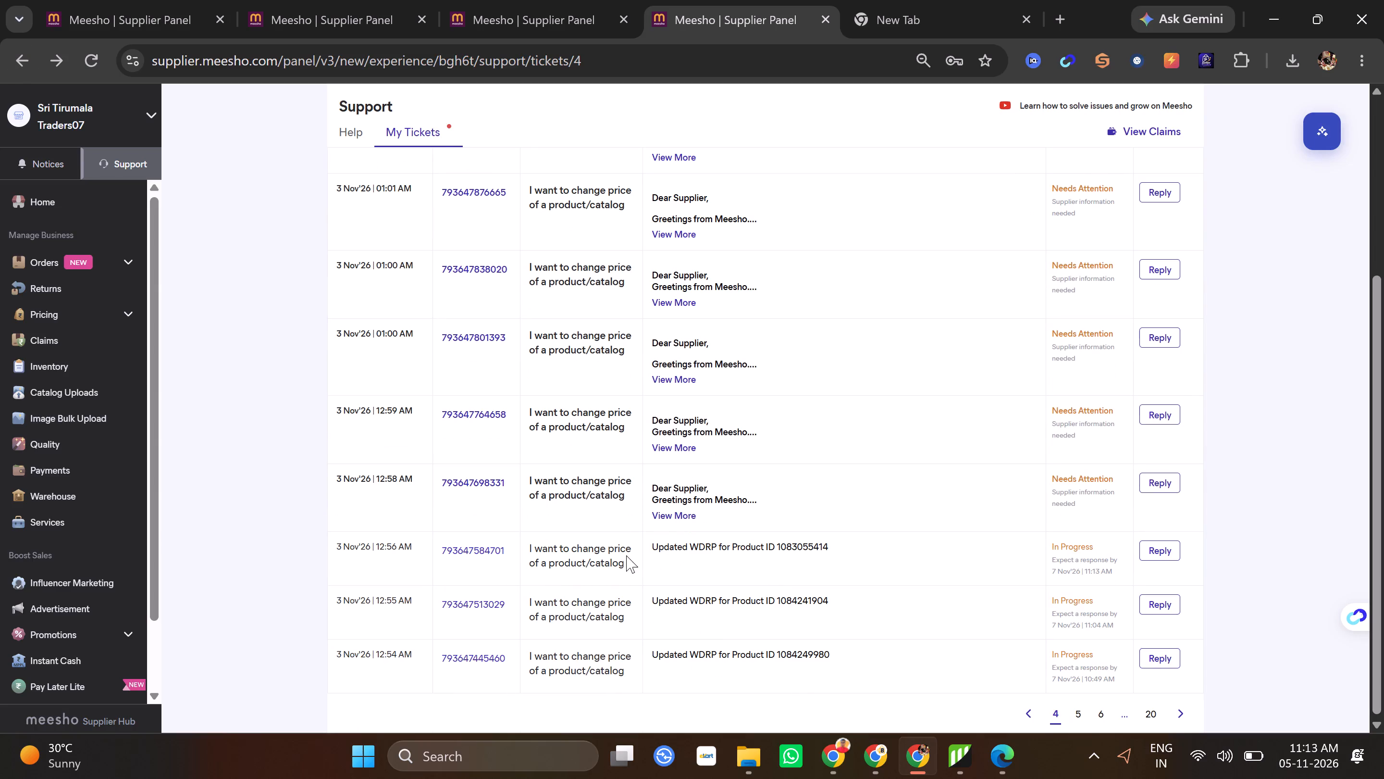
left_click(1151, 478)
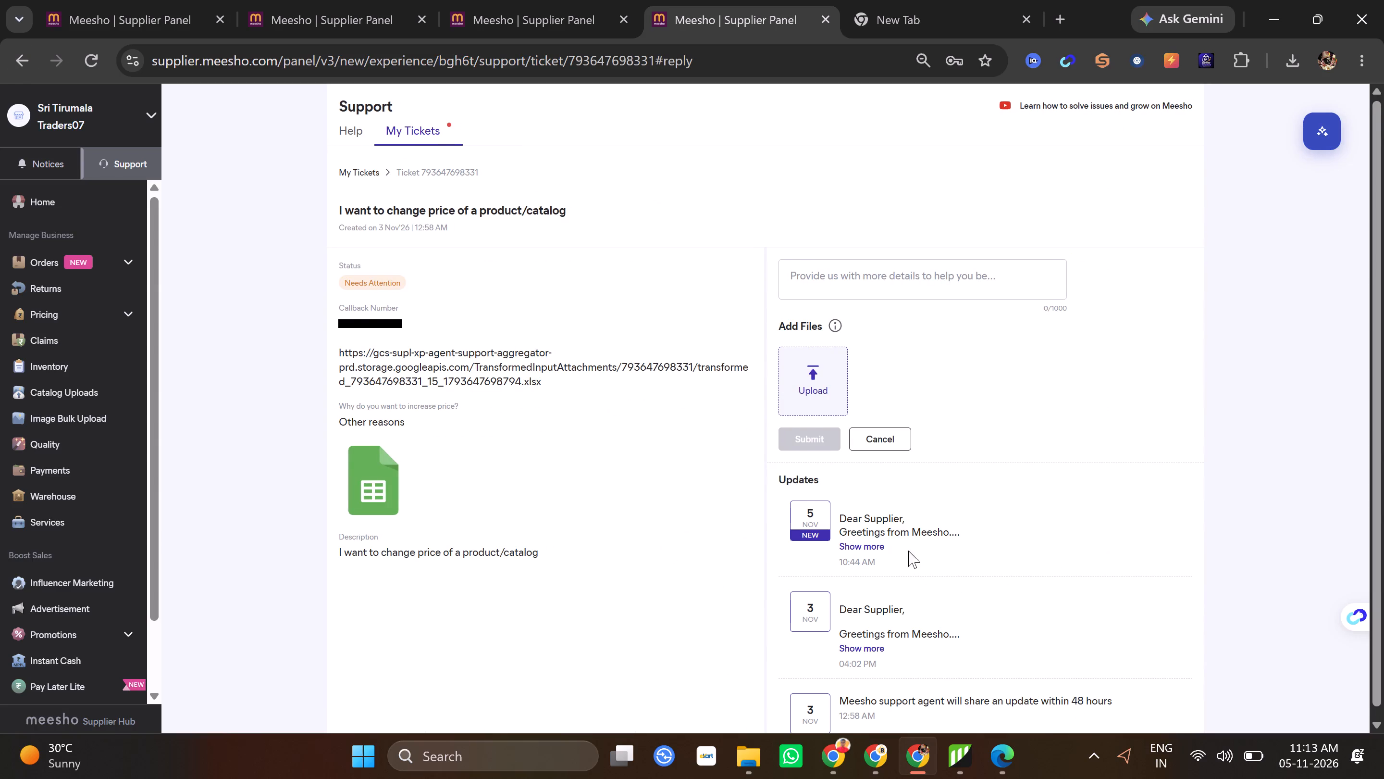
scroll(958, 517, "down", 2)
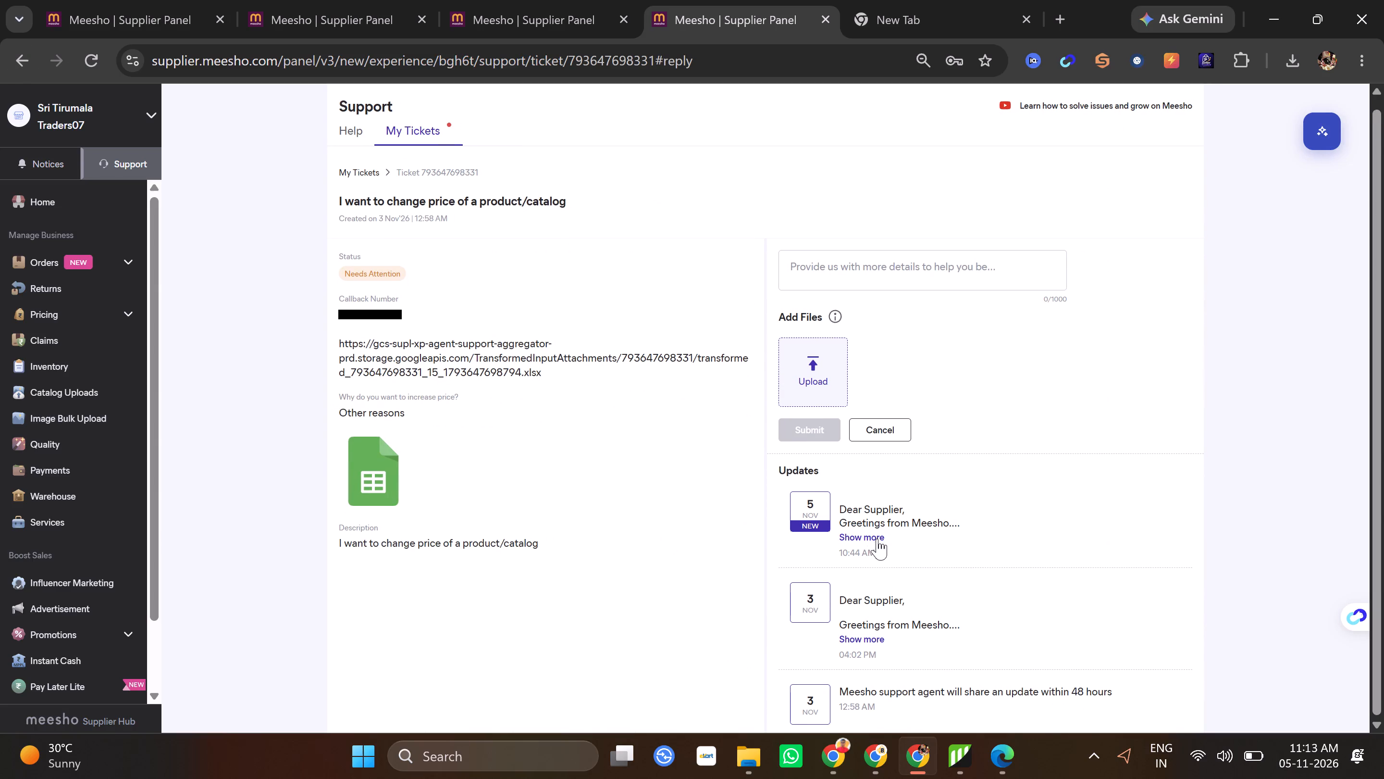
left_click(877, 539)
scroll(1075, 479, "down", 2)
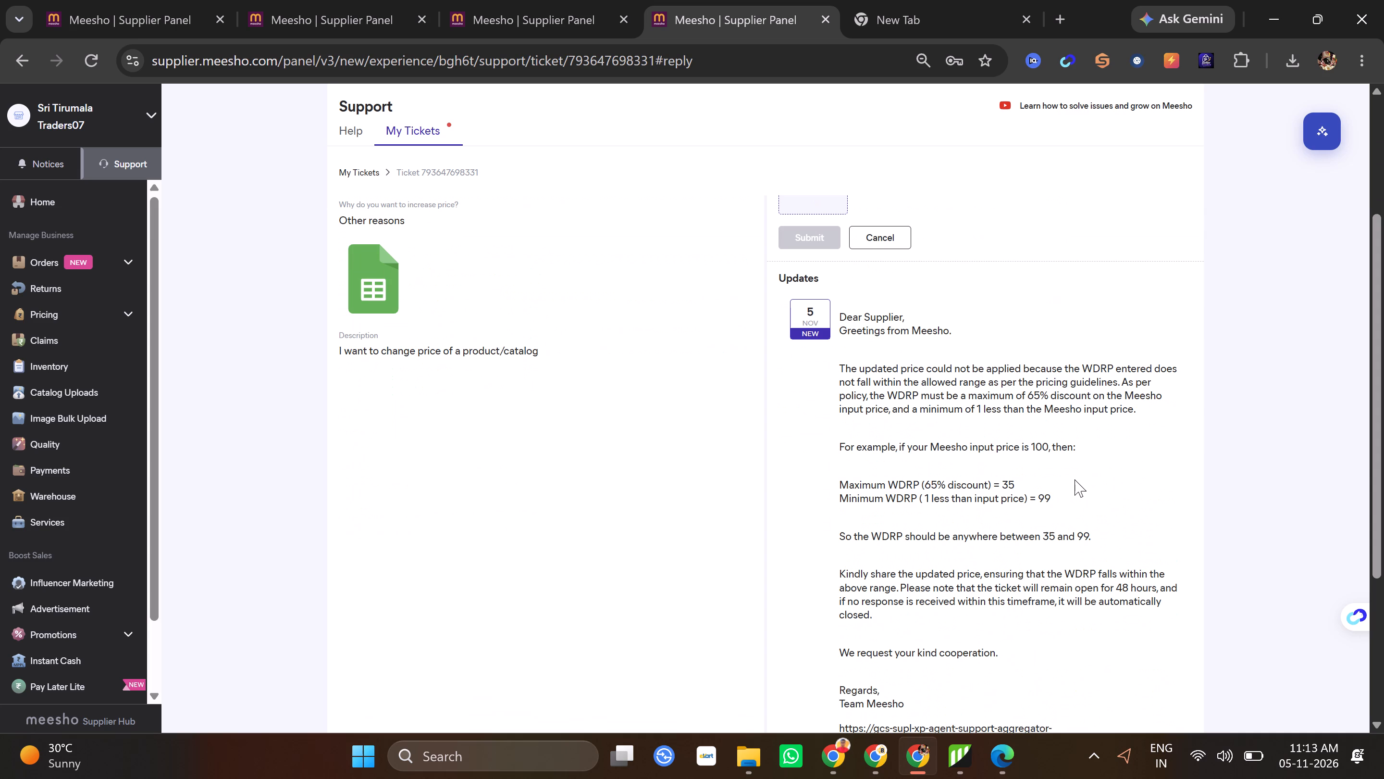
scroll(1075, 479, "down", 6)
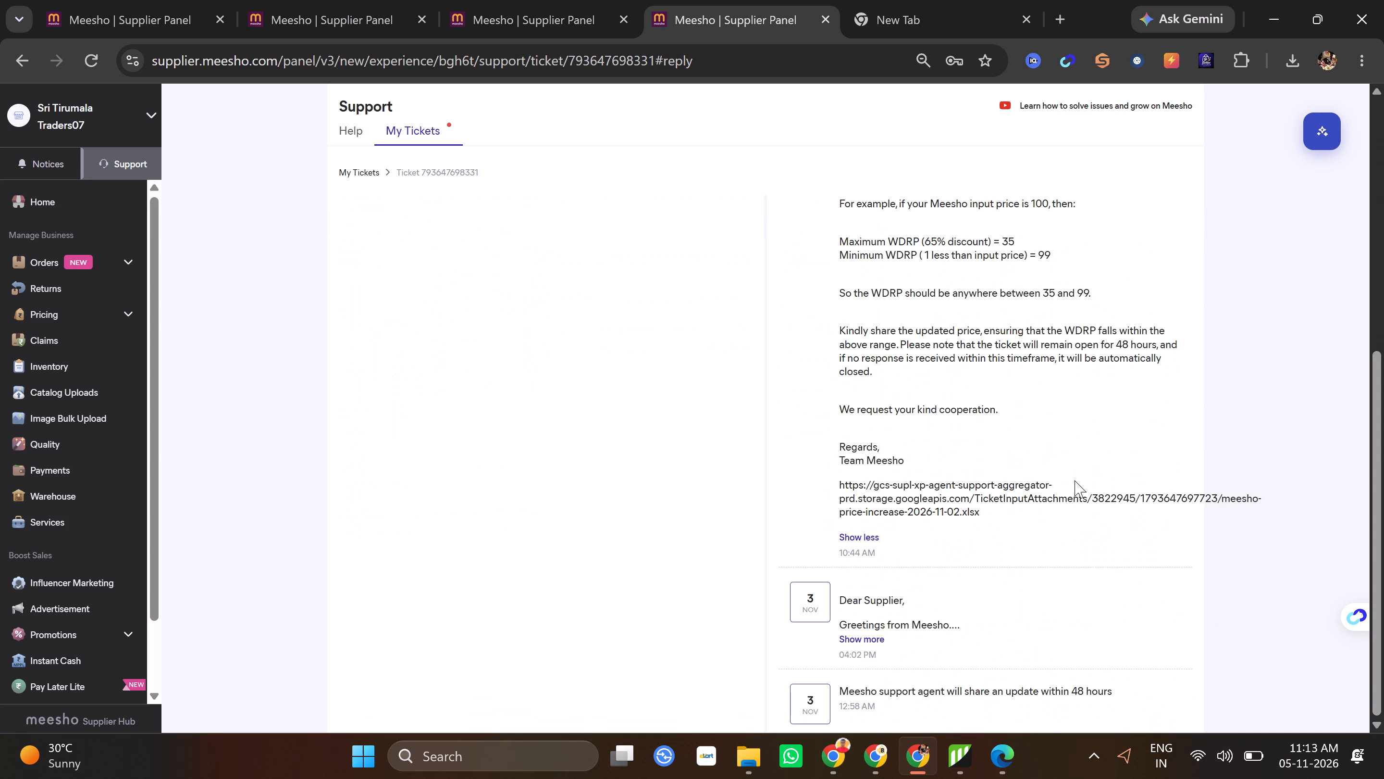
scroll(1075, 480, "up", 2)
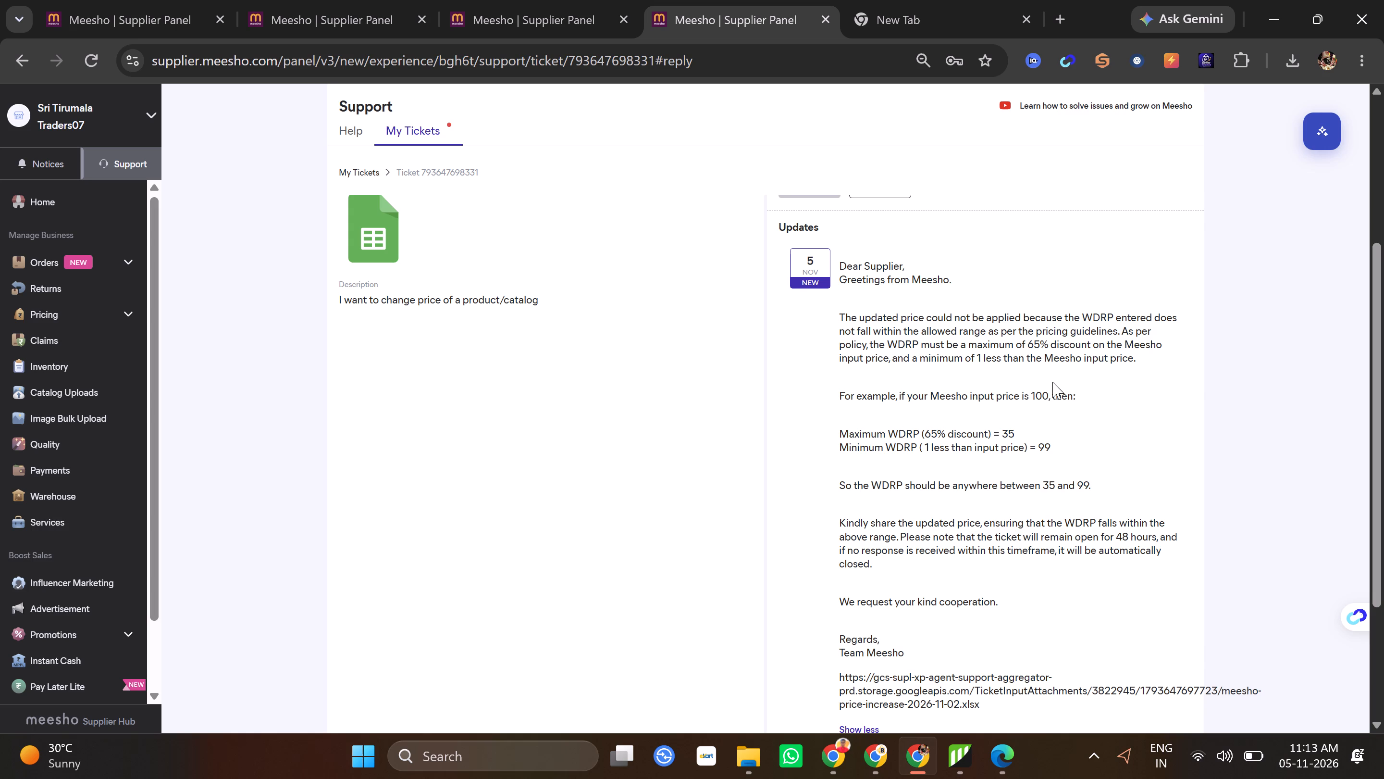
scroll(492, 334, "up", 1)
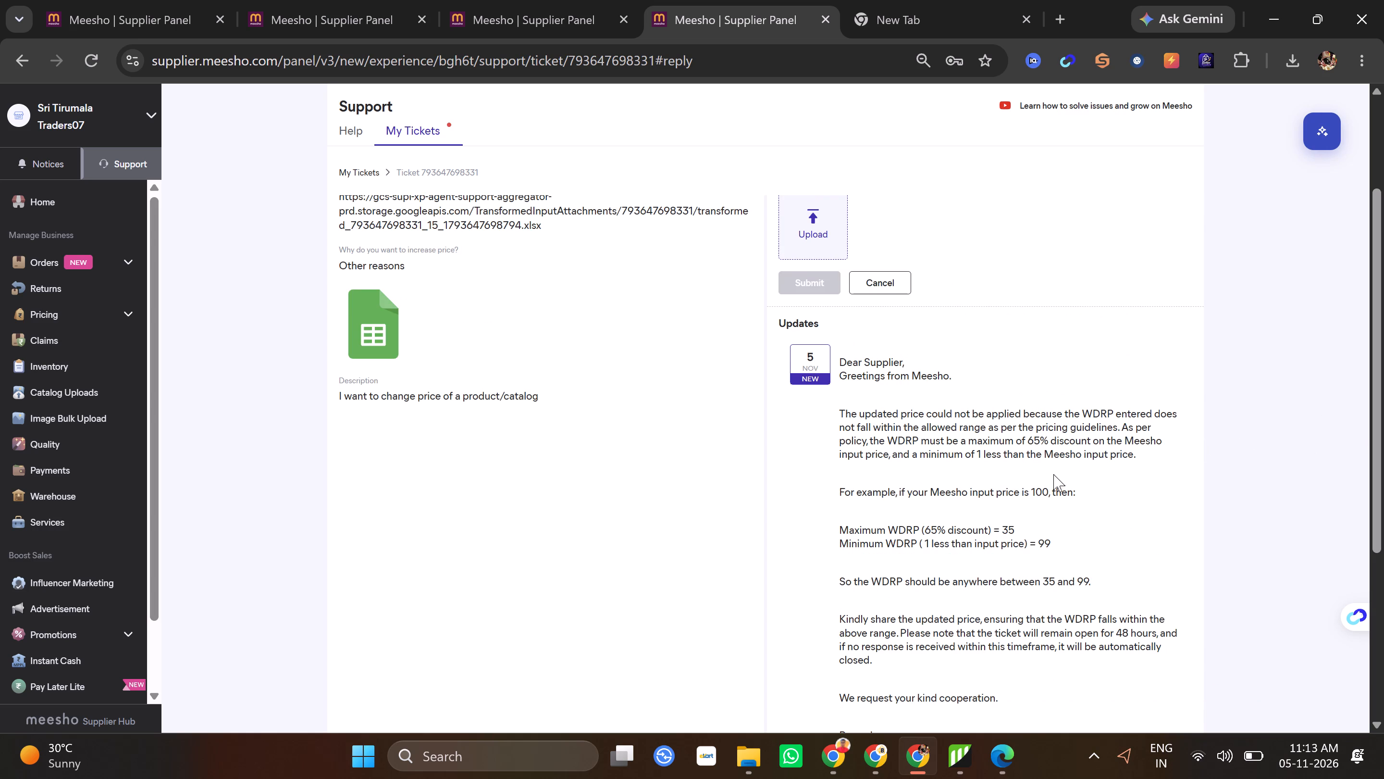
scroll(1044, 460, "down", 5)
left_click(867, 640)
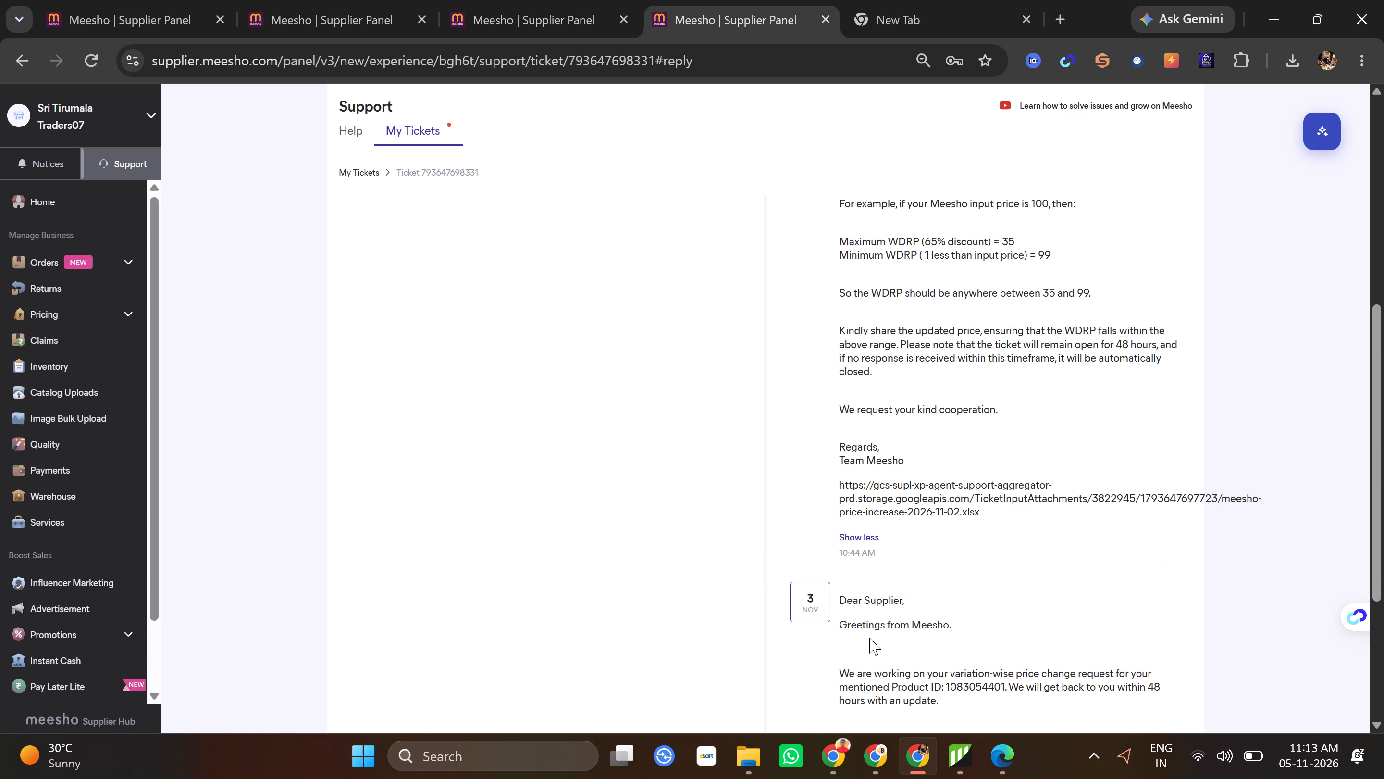
scroll(1063, 593, "down", 3)
double_click(980, 441)
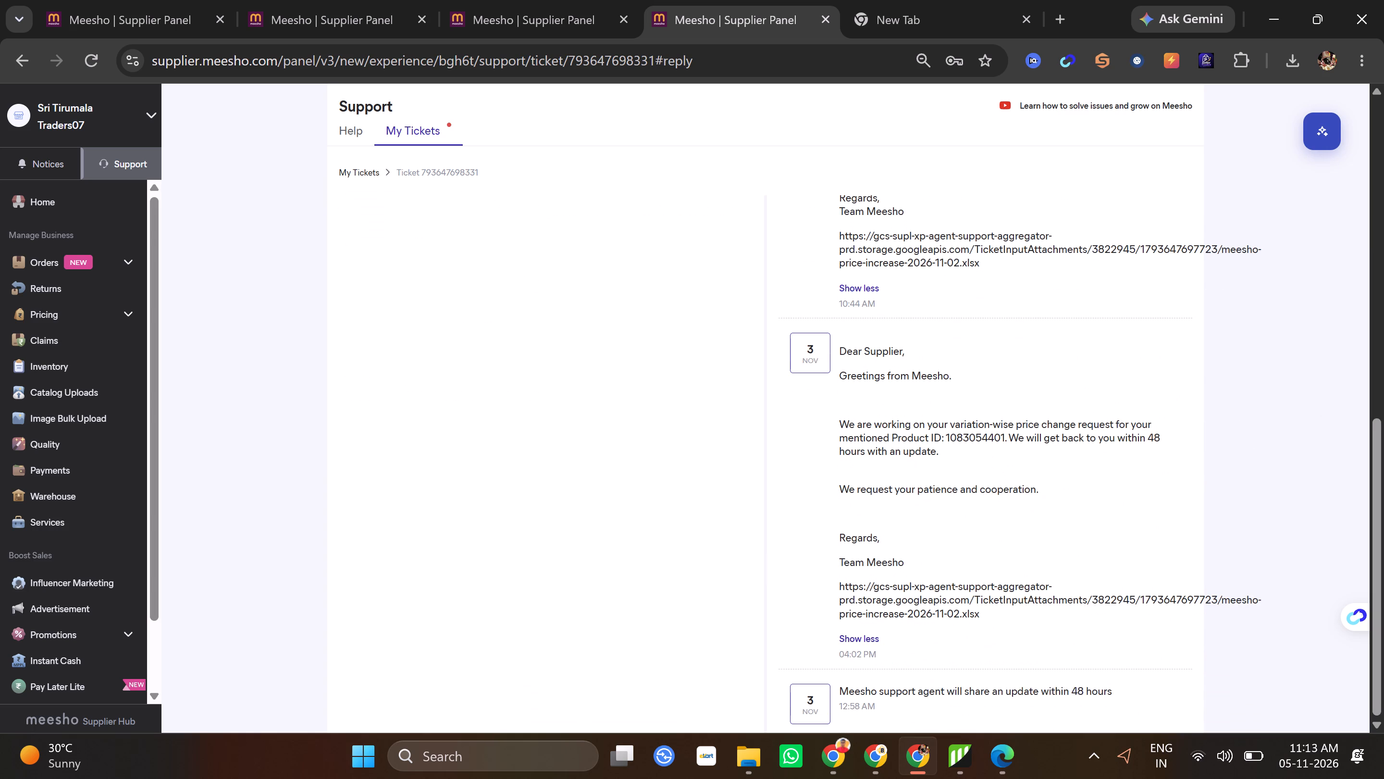
key("ctrl+c")
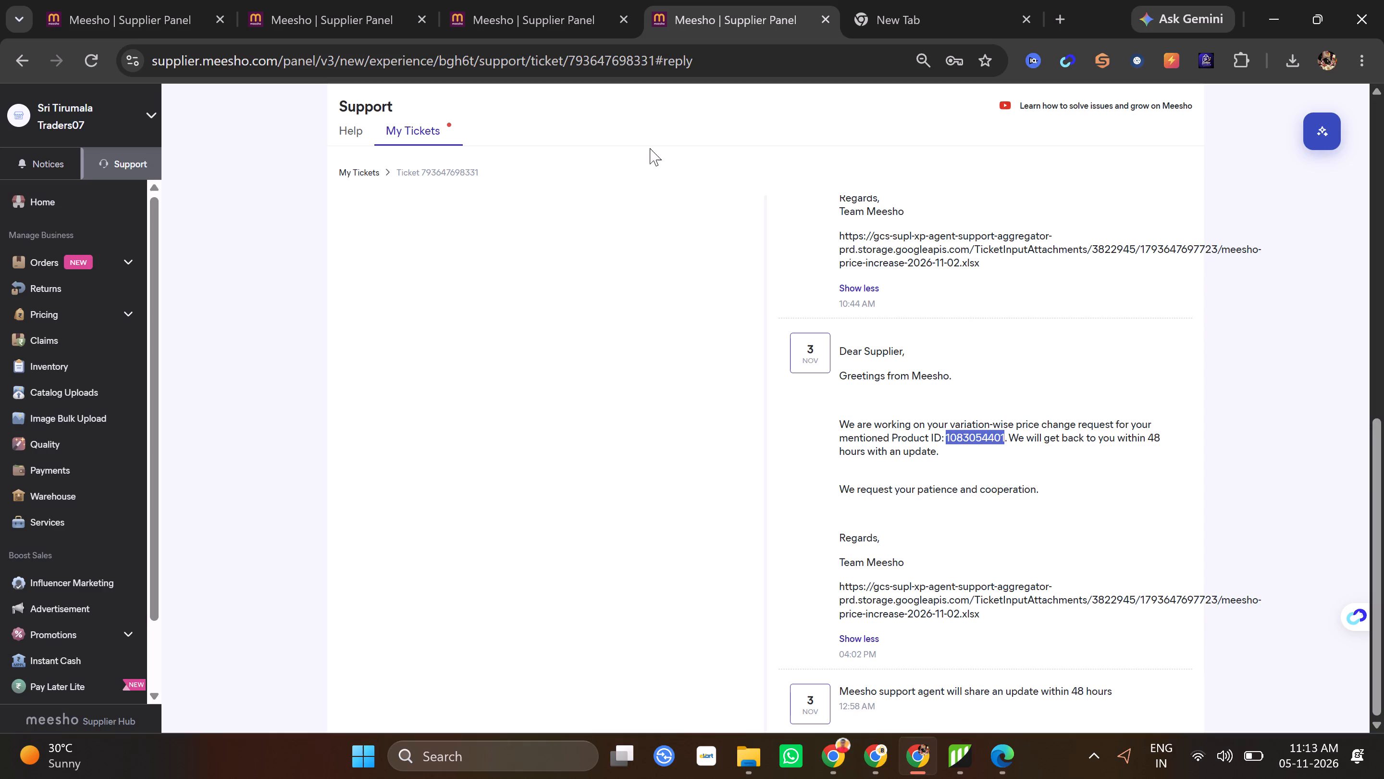
left_click(142, 0)
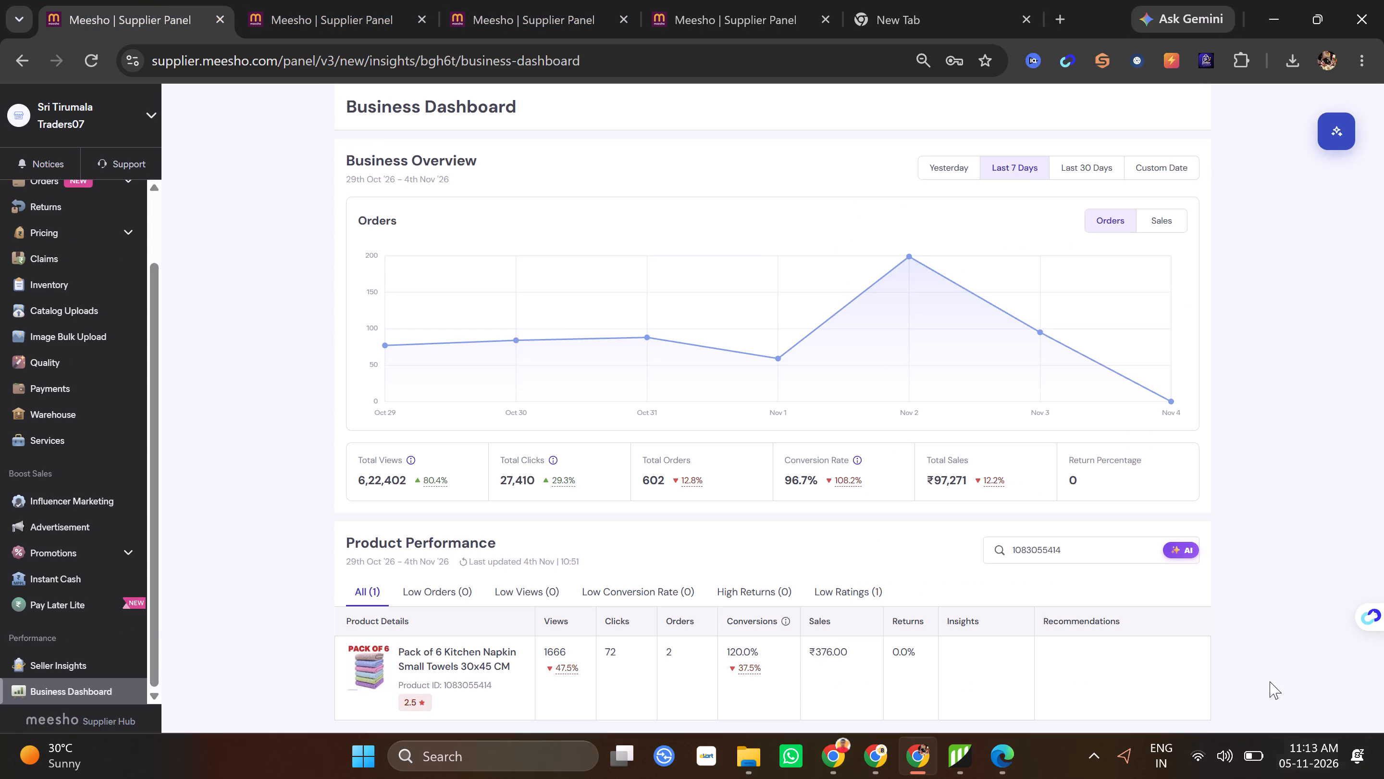
left_click_drag(1074, 552, 1000, 571)
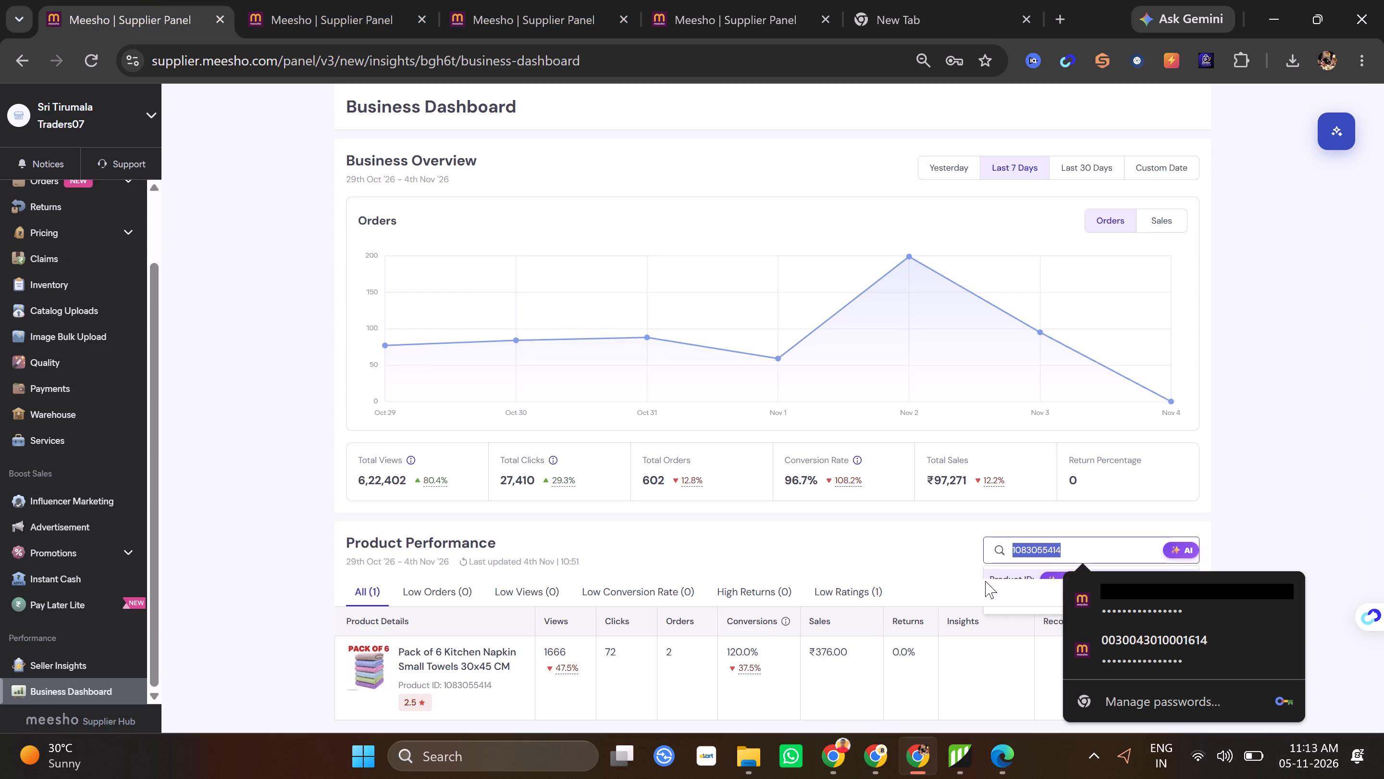
key("ctrl+v")
left_click(1001, 571)
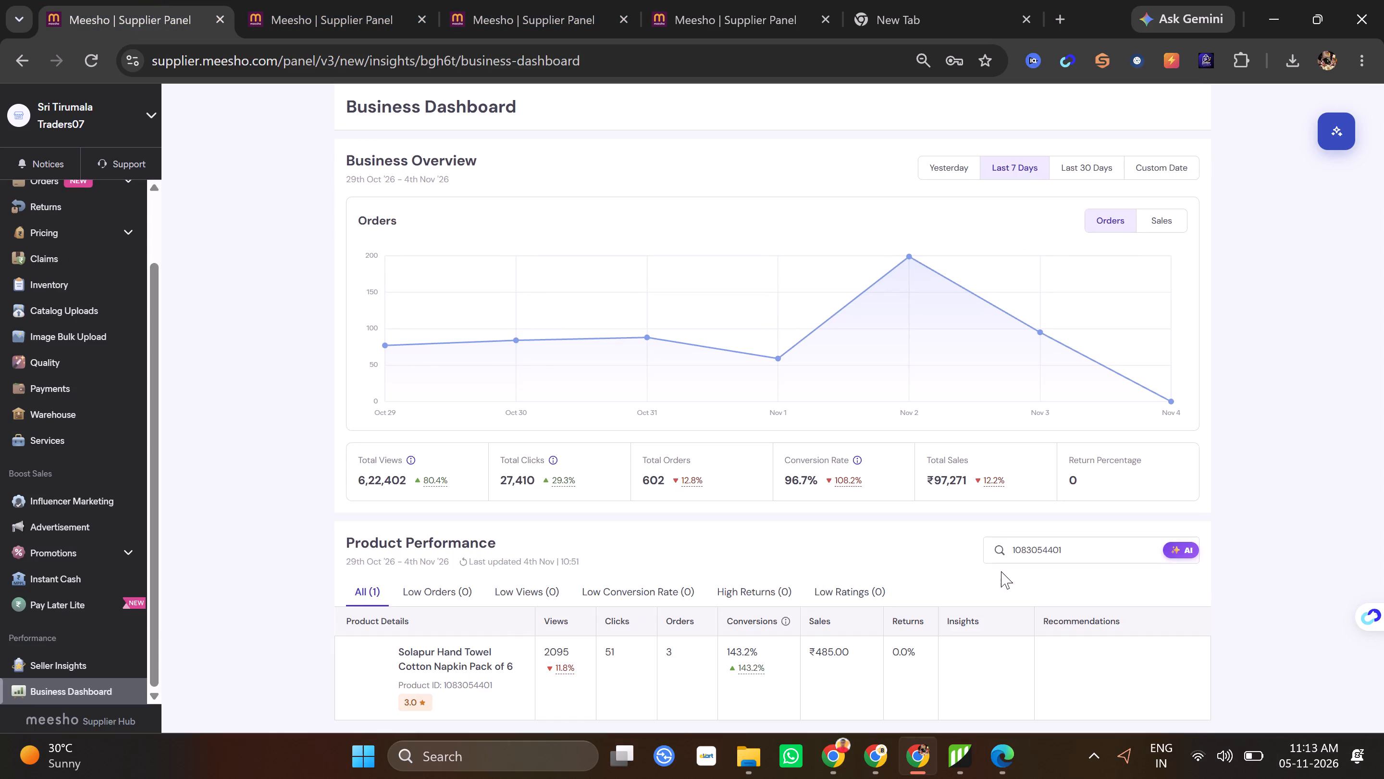
scroll(640, 615, "down", 2)
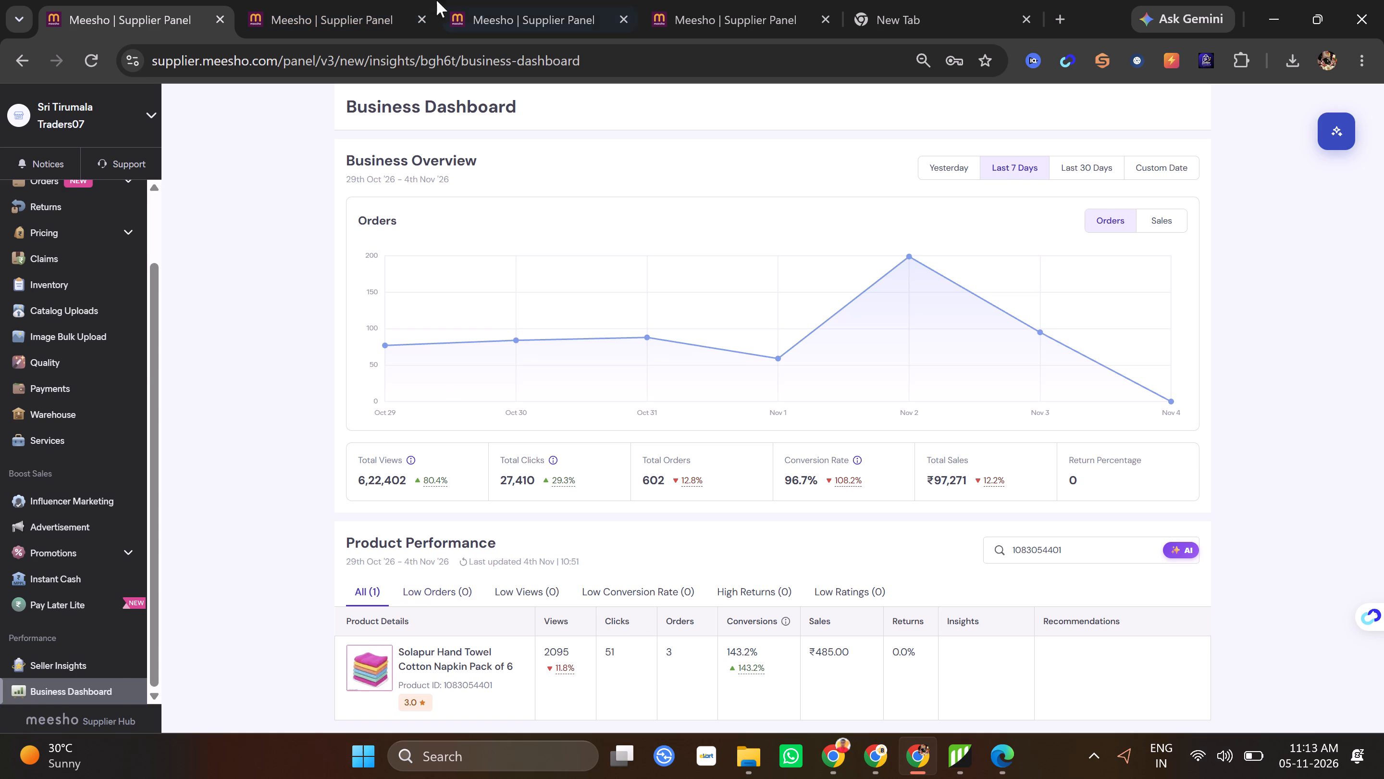
Find the matching Graceful Hand & Face Towels catalog in Inventory and open its product for editing to check the current pricing and return discount.
left_click(325, 0)
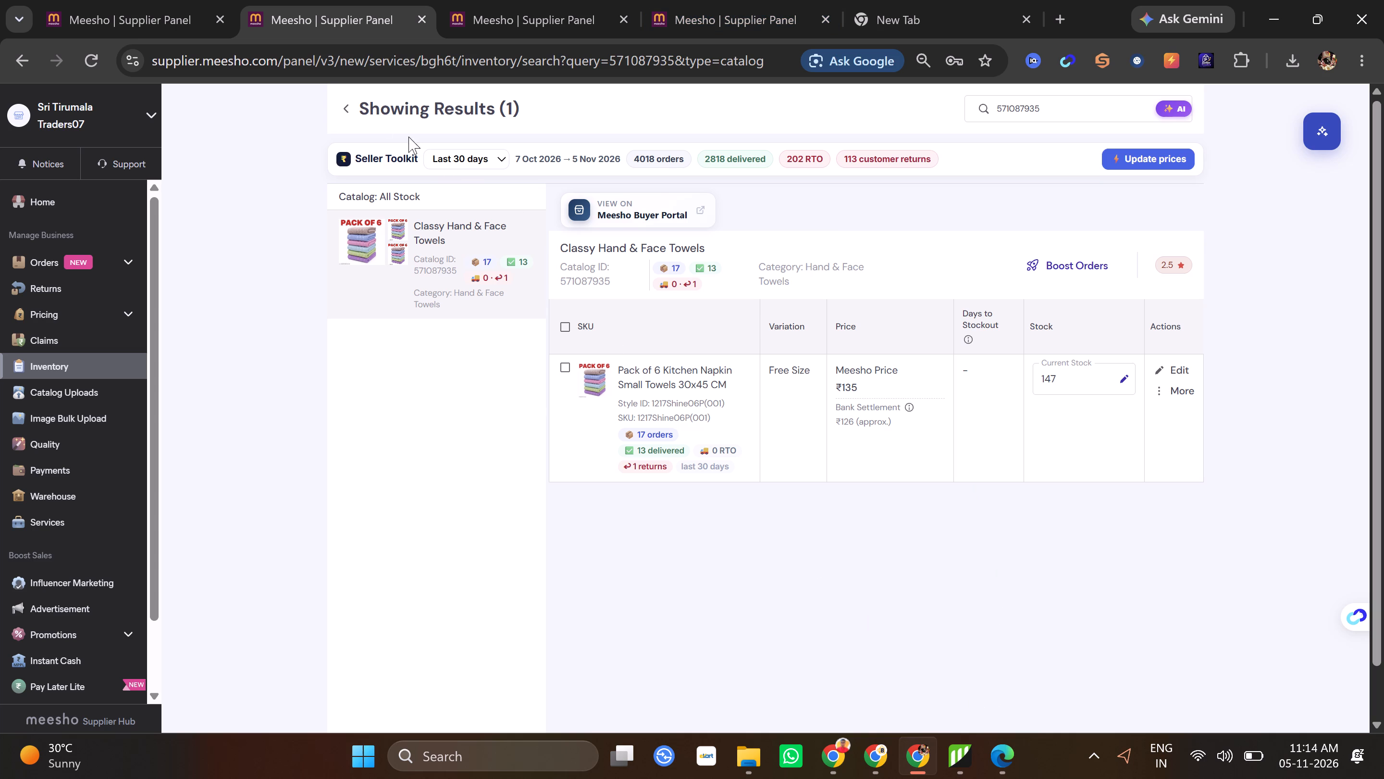
left_click(347, 109)
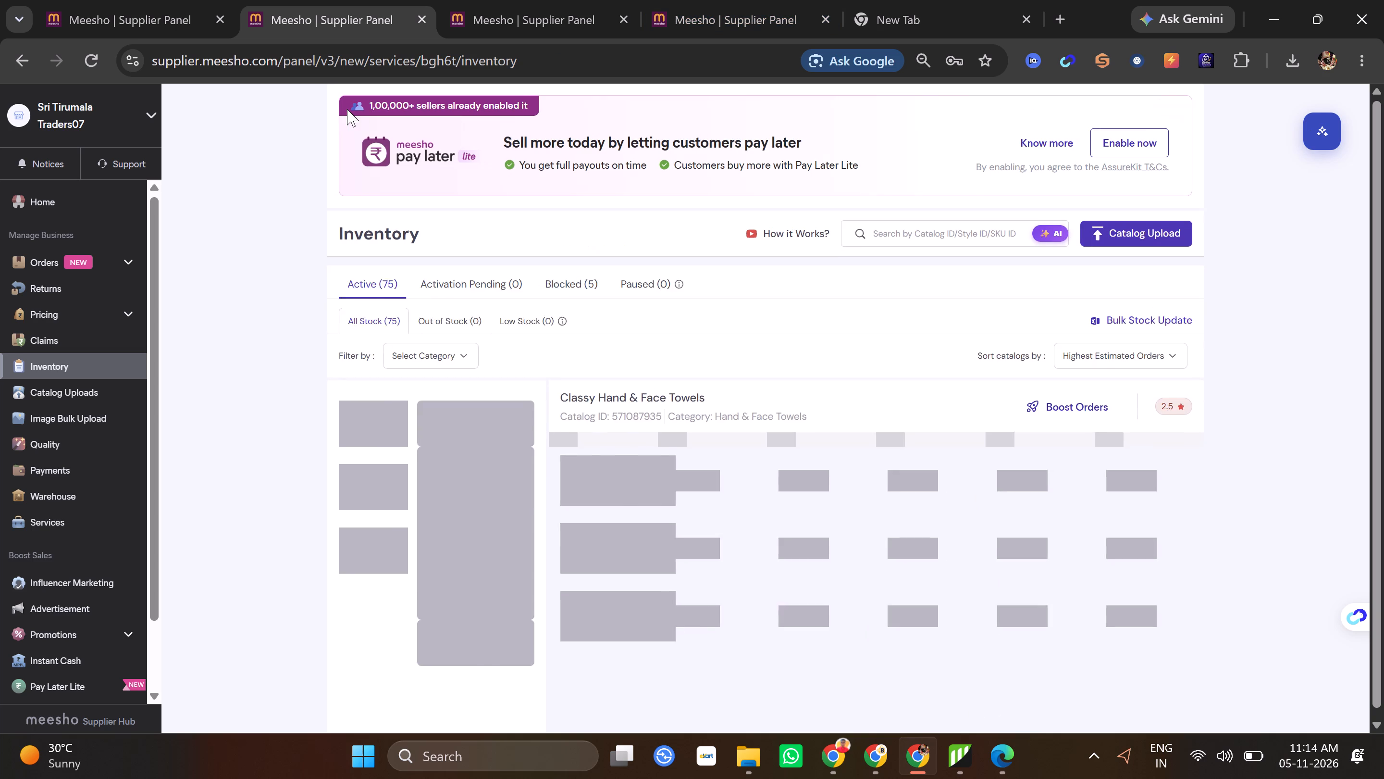
scroll(486, 379, "down", 4)
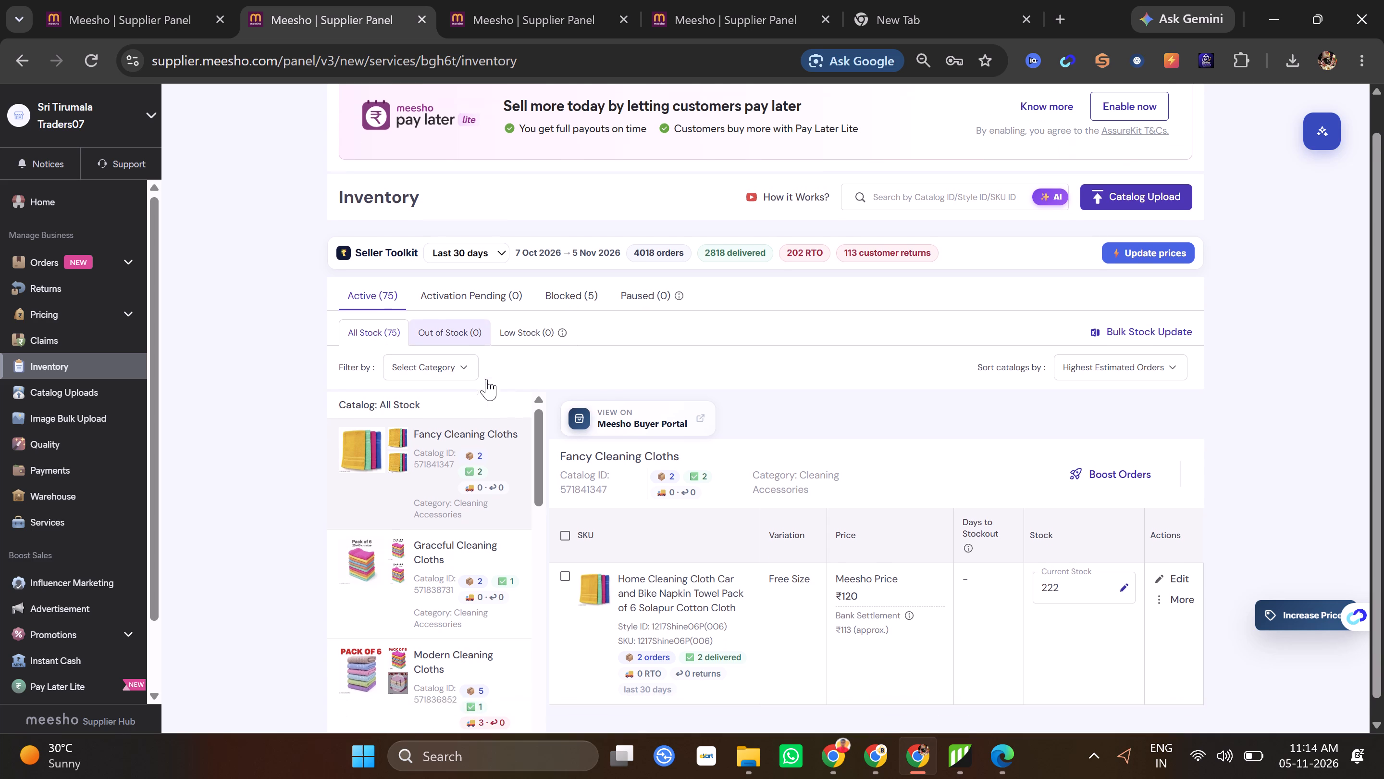
scroll(507, 613, "down", 4)
scroll(444, 612, "down", 2)
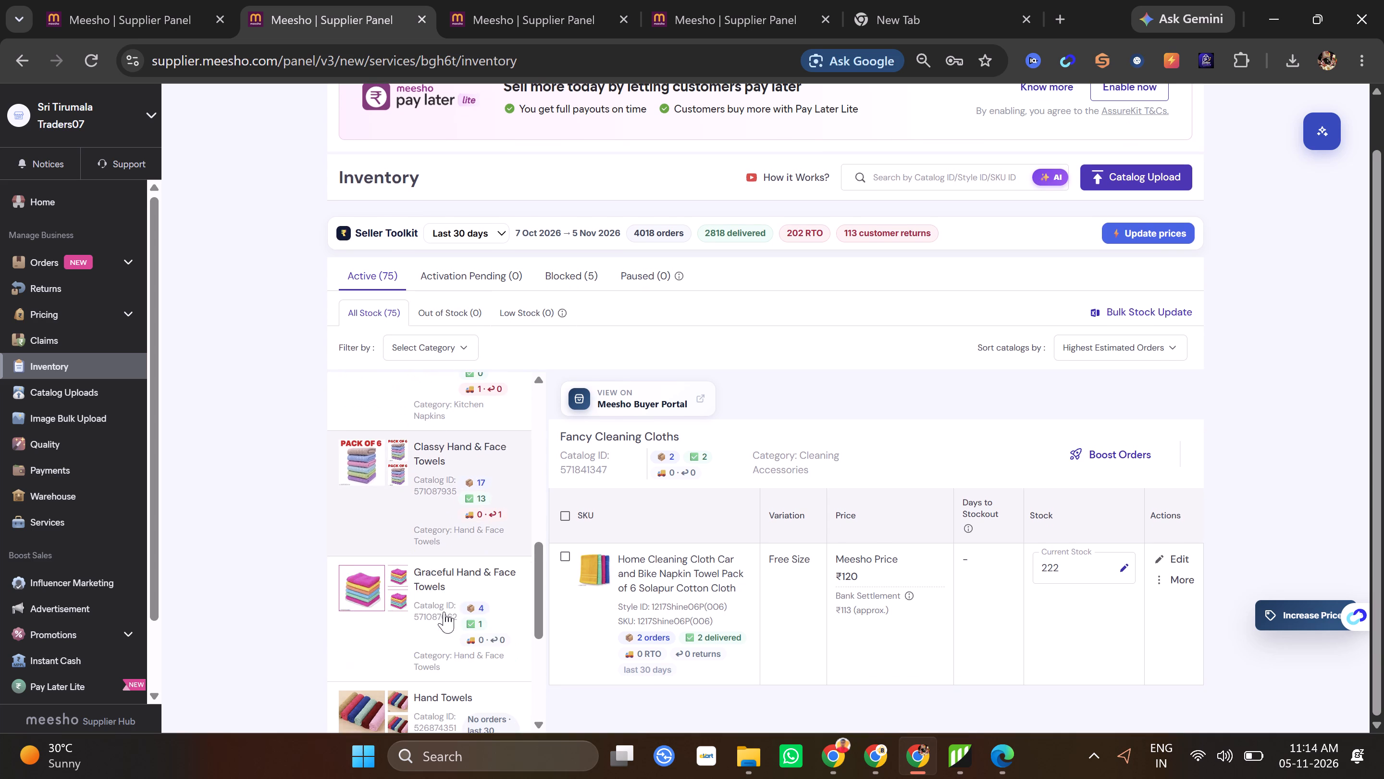
left_click(72, 0)
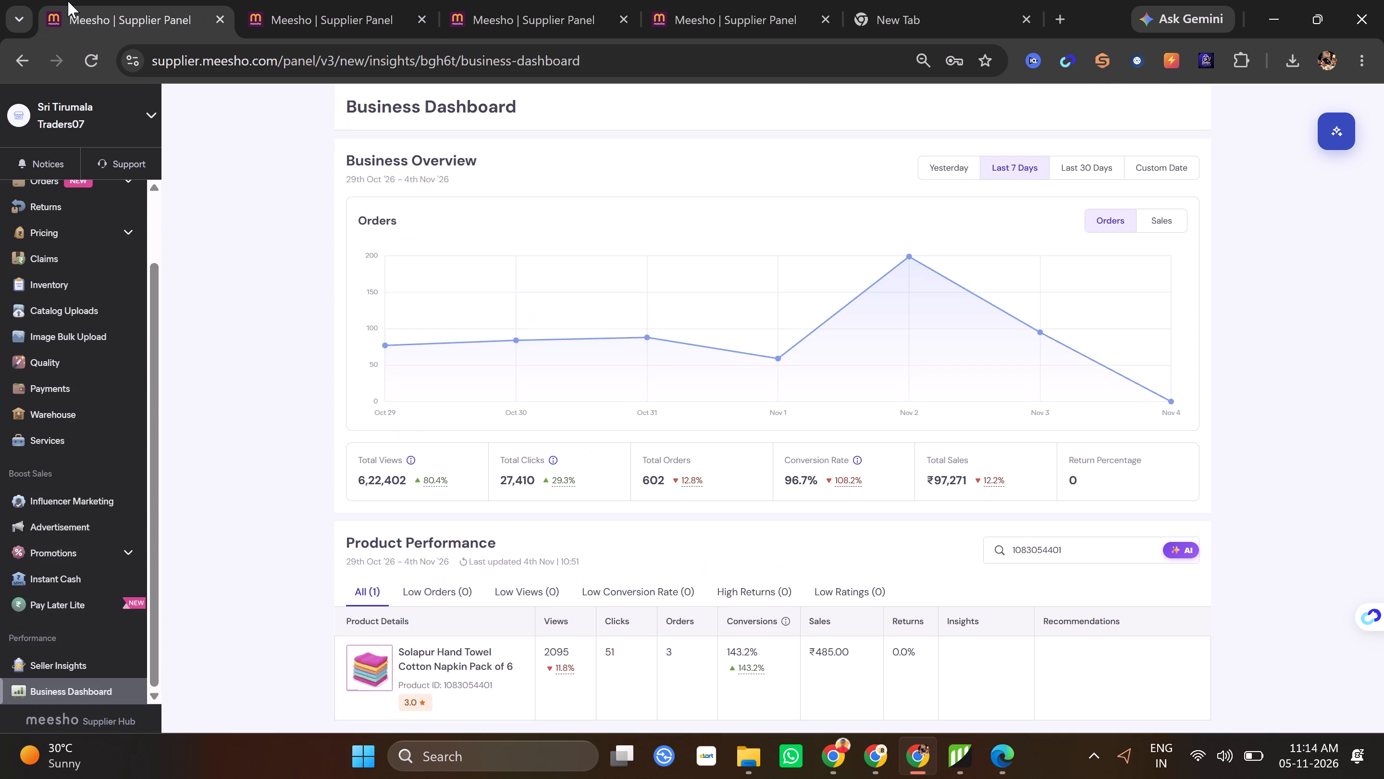
left_click(308, 0)
left_click(369, 593)
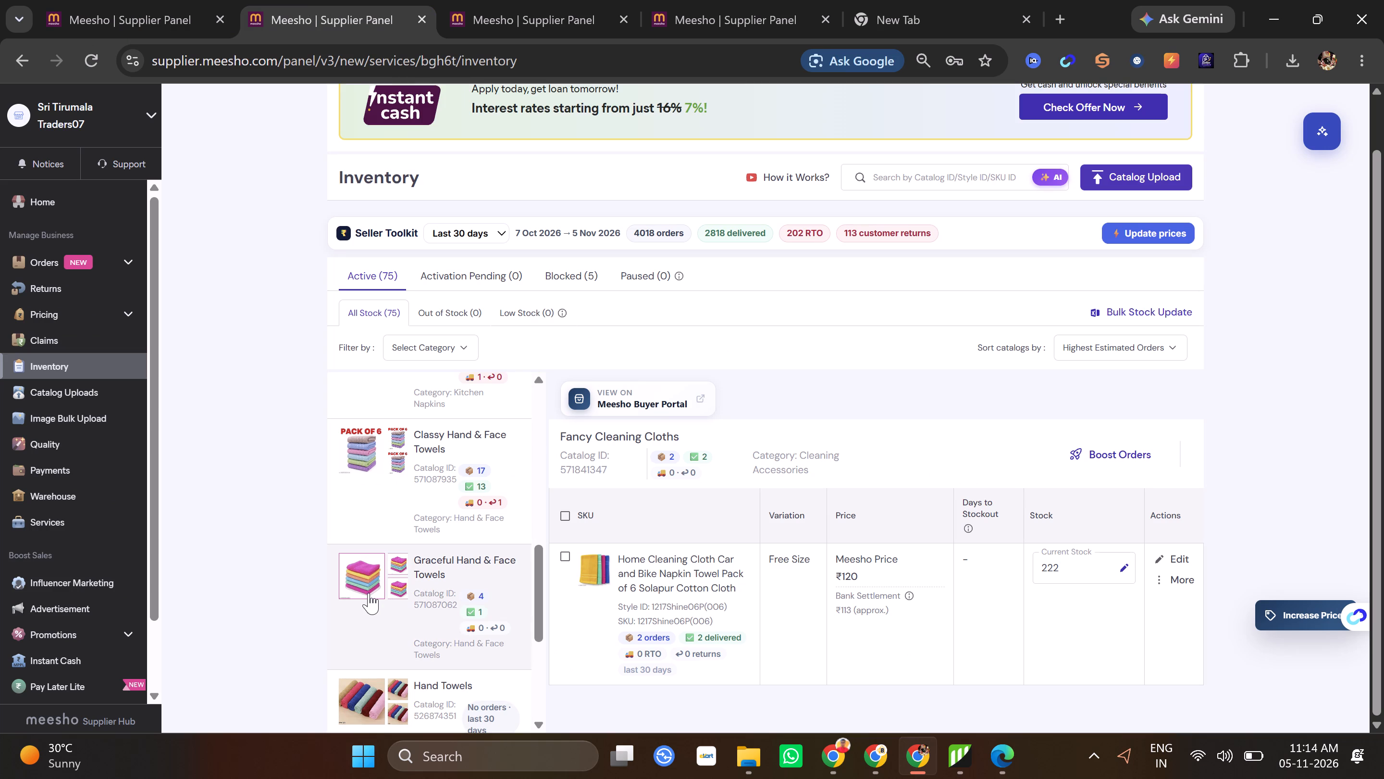
scroll(915, 580, "down", 2)
left_click(1183, 561)
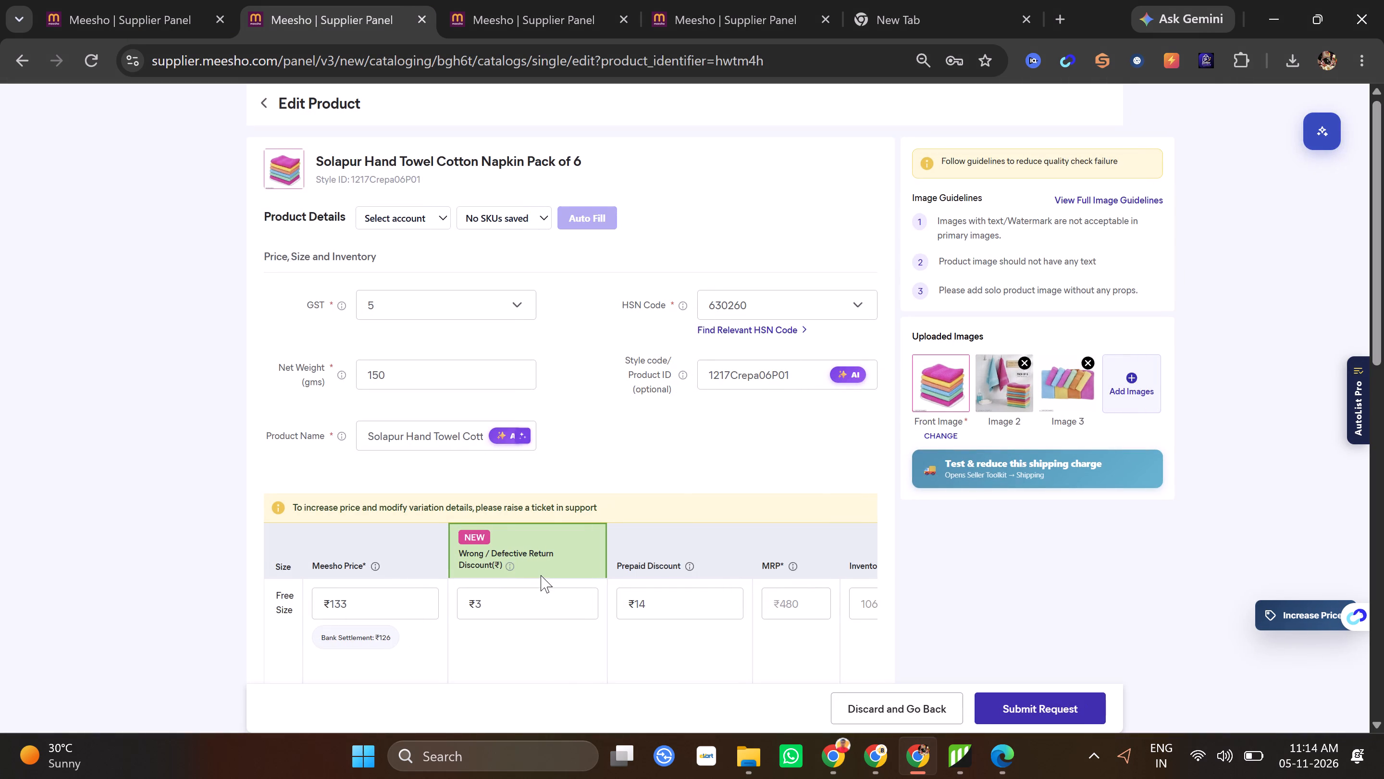
scroll(542, 572, "down", 1)
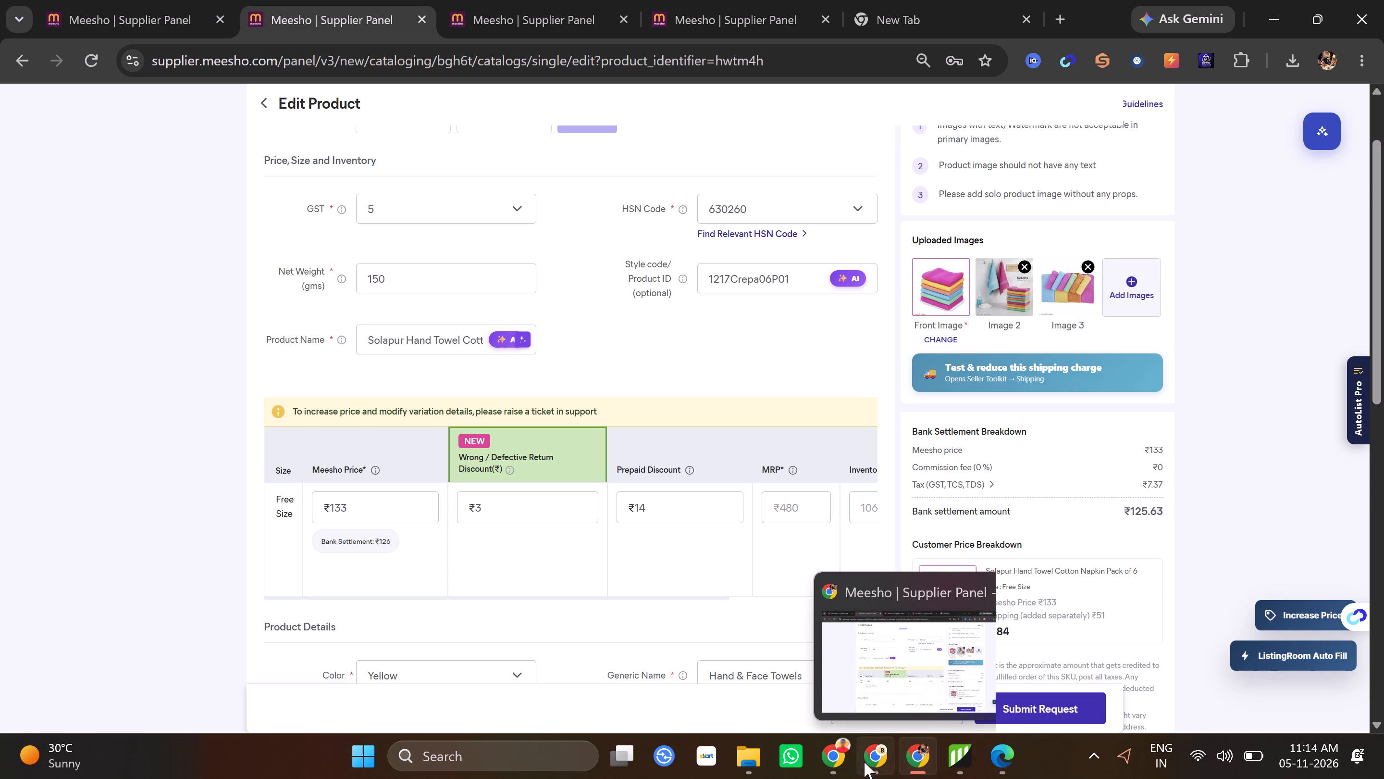
left_click(910, 761)
left_click(910, 761)
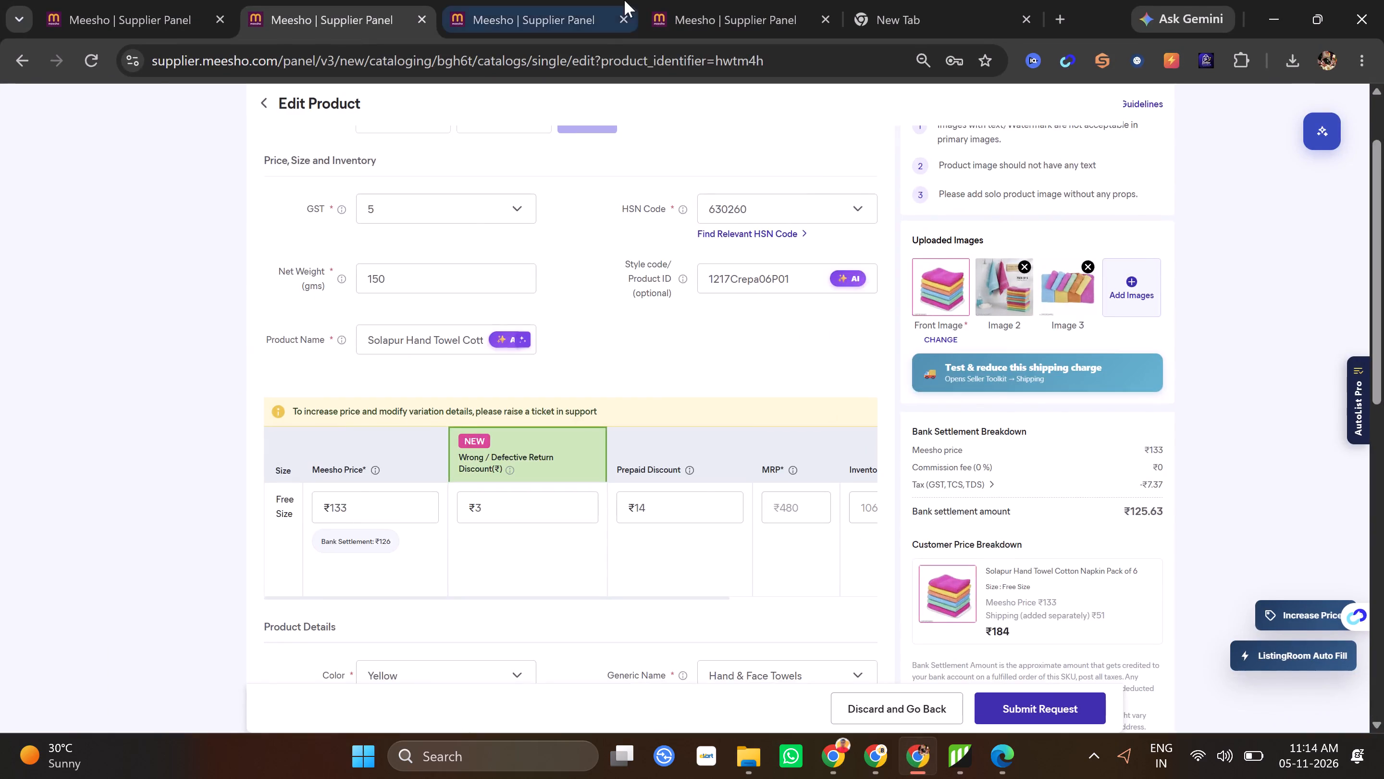
left_click(624, 0)
left_click(698, 0)
left_click(962, 536)
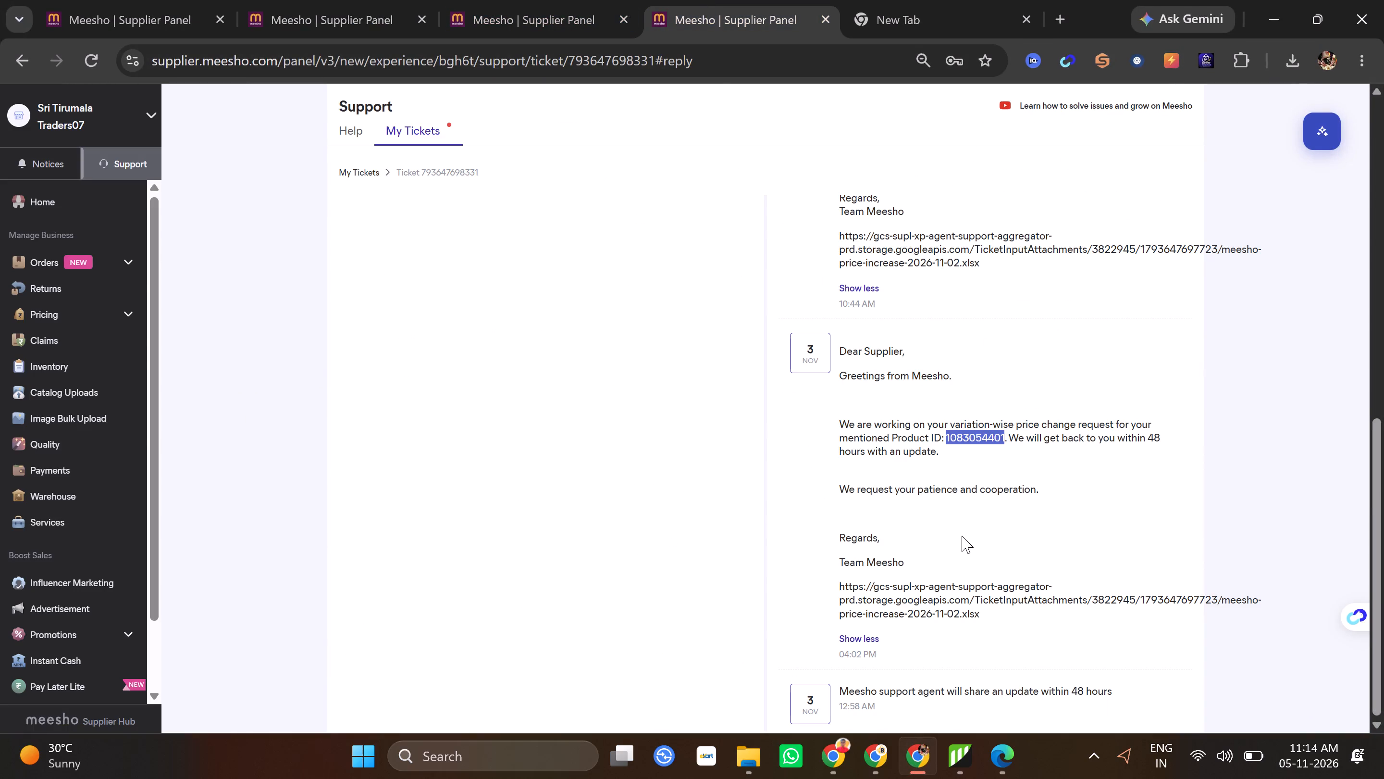
scroll(965, 547, "up", 9)
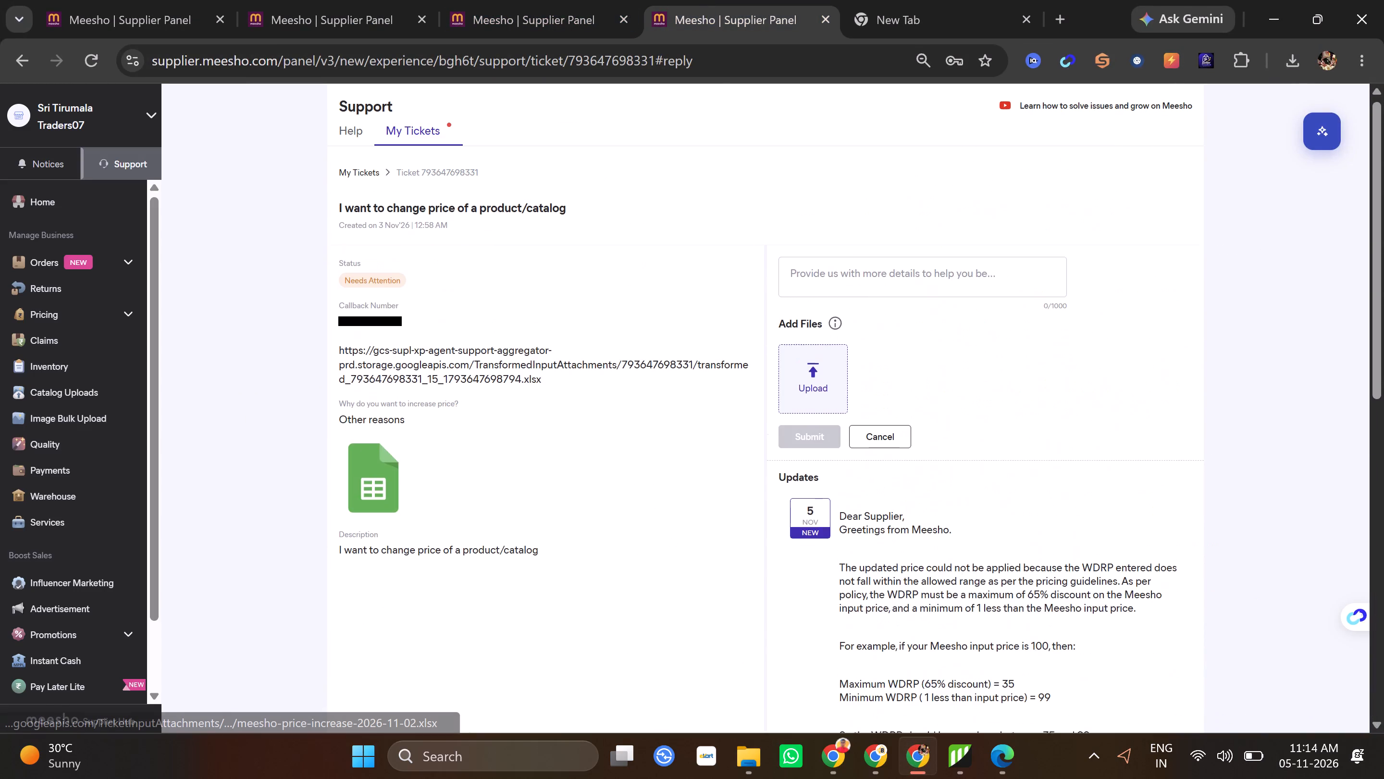
left_click_drag(568, 387, 420, 373)
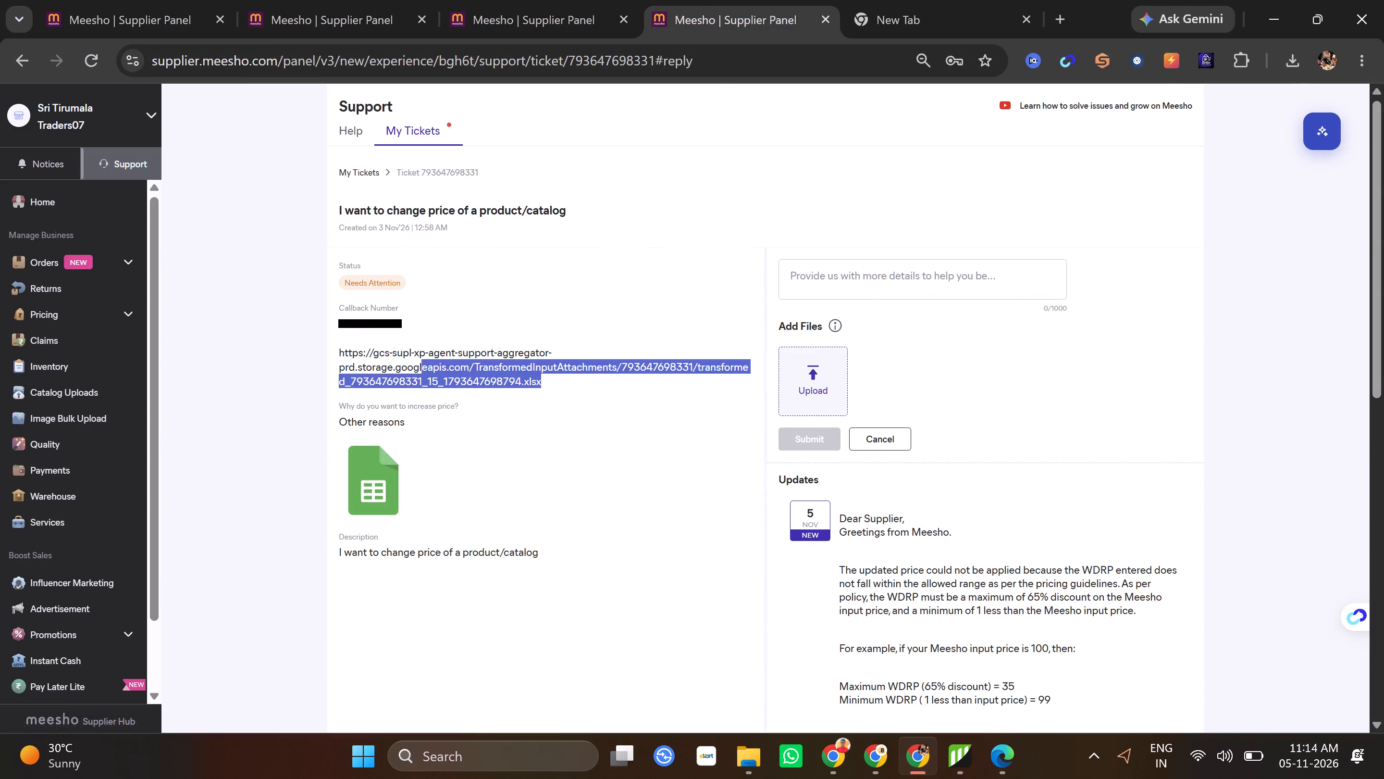
left_click_drag(420, 373, 332, 354)
key("ctrl+c")
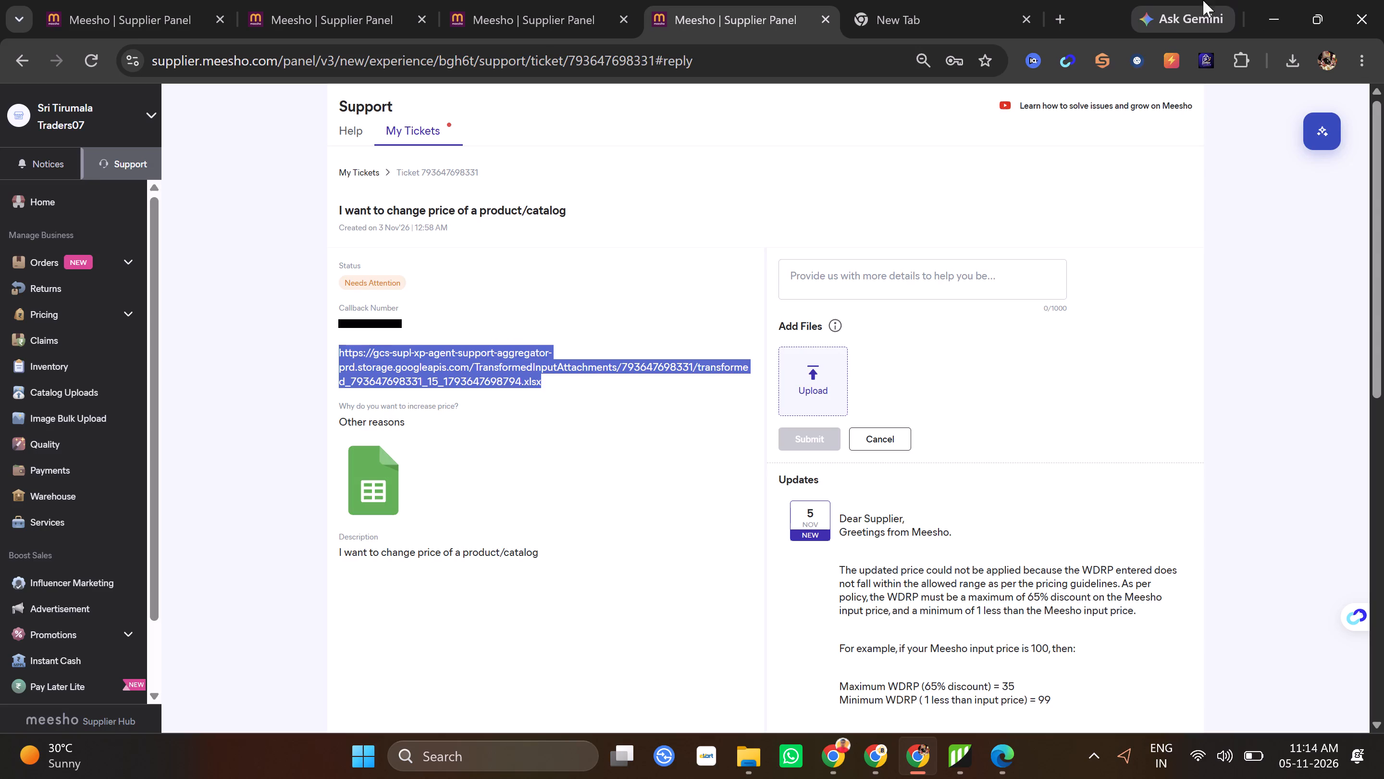
left_click(963, 0)
left_click(704, 0)
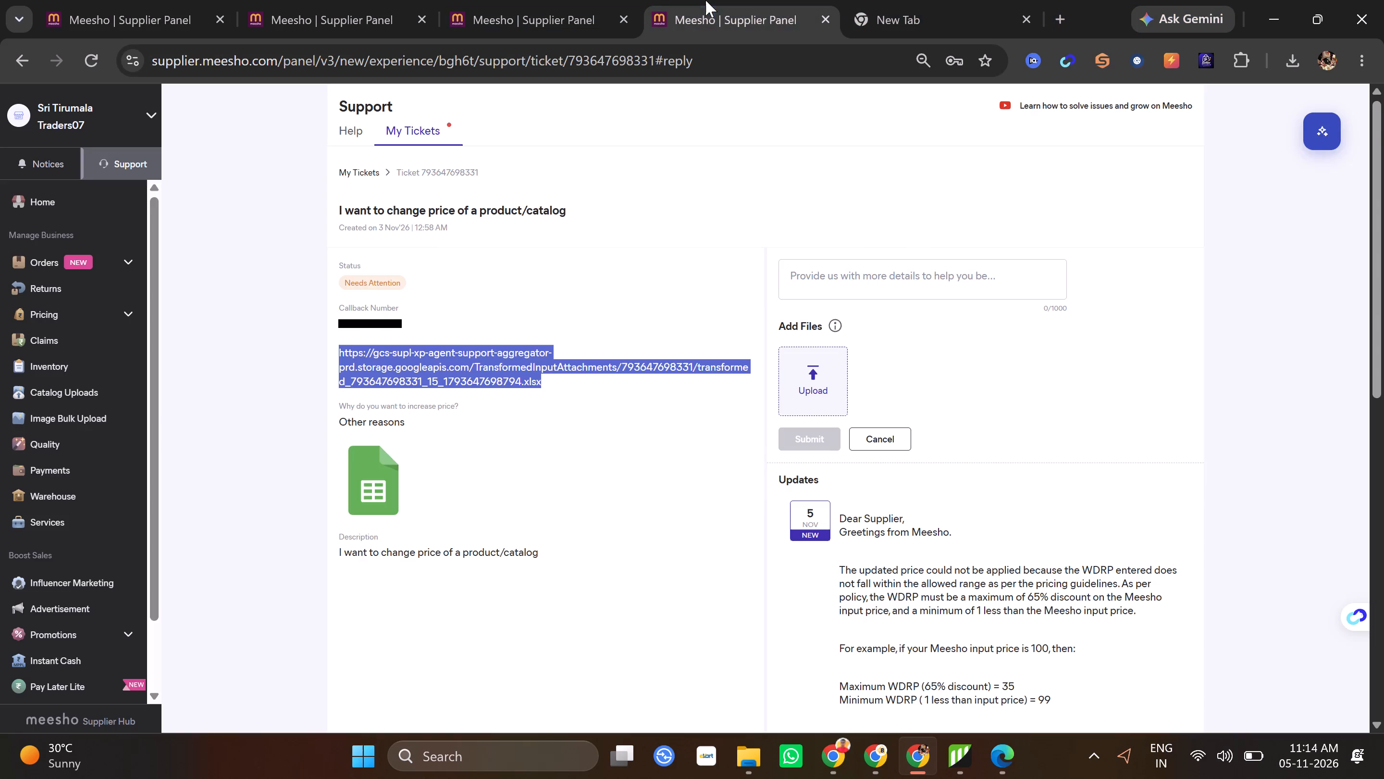
left_click(870, 0)
double_click(570, 58)
triple_click(570, 58)
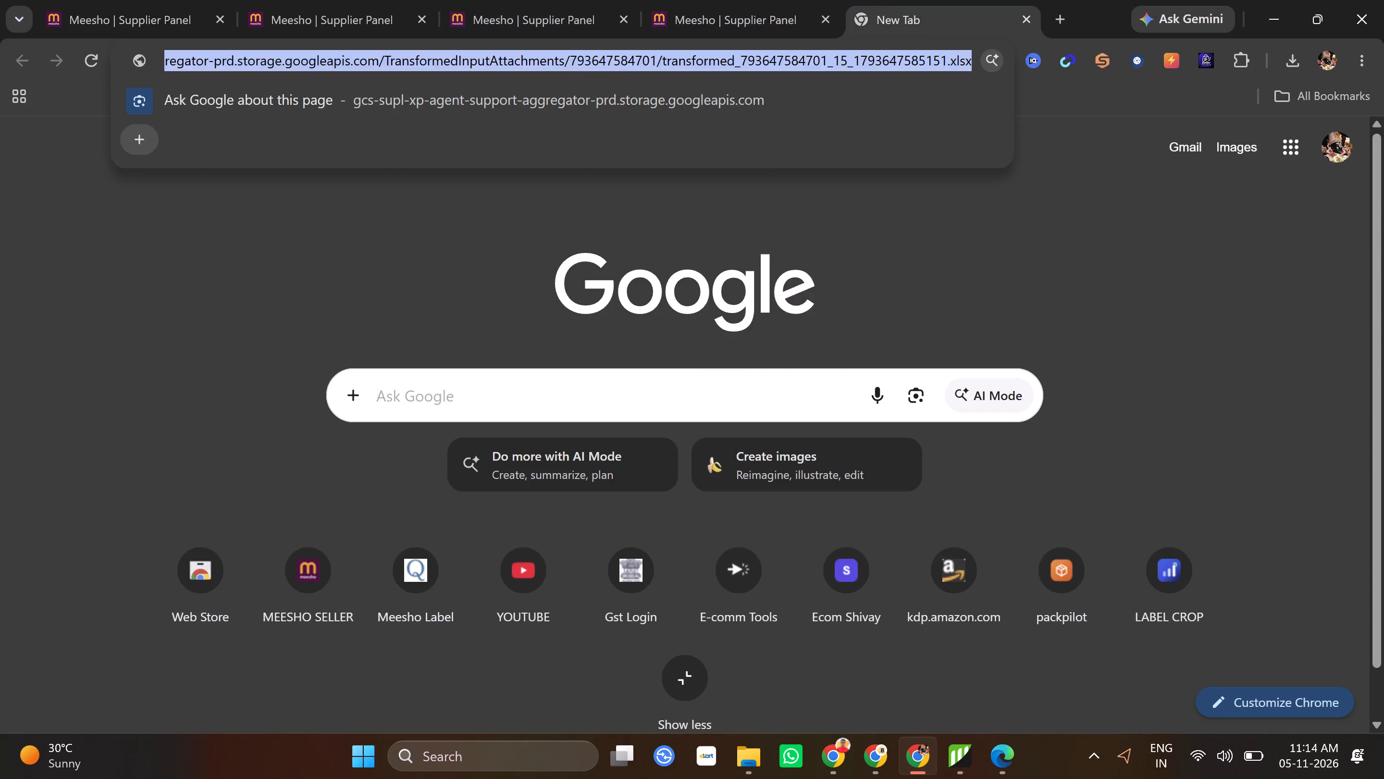
key("ctrl+v")
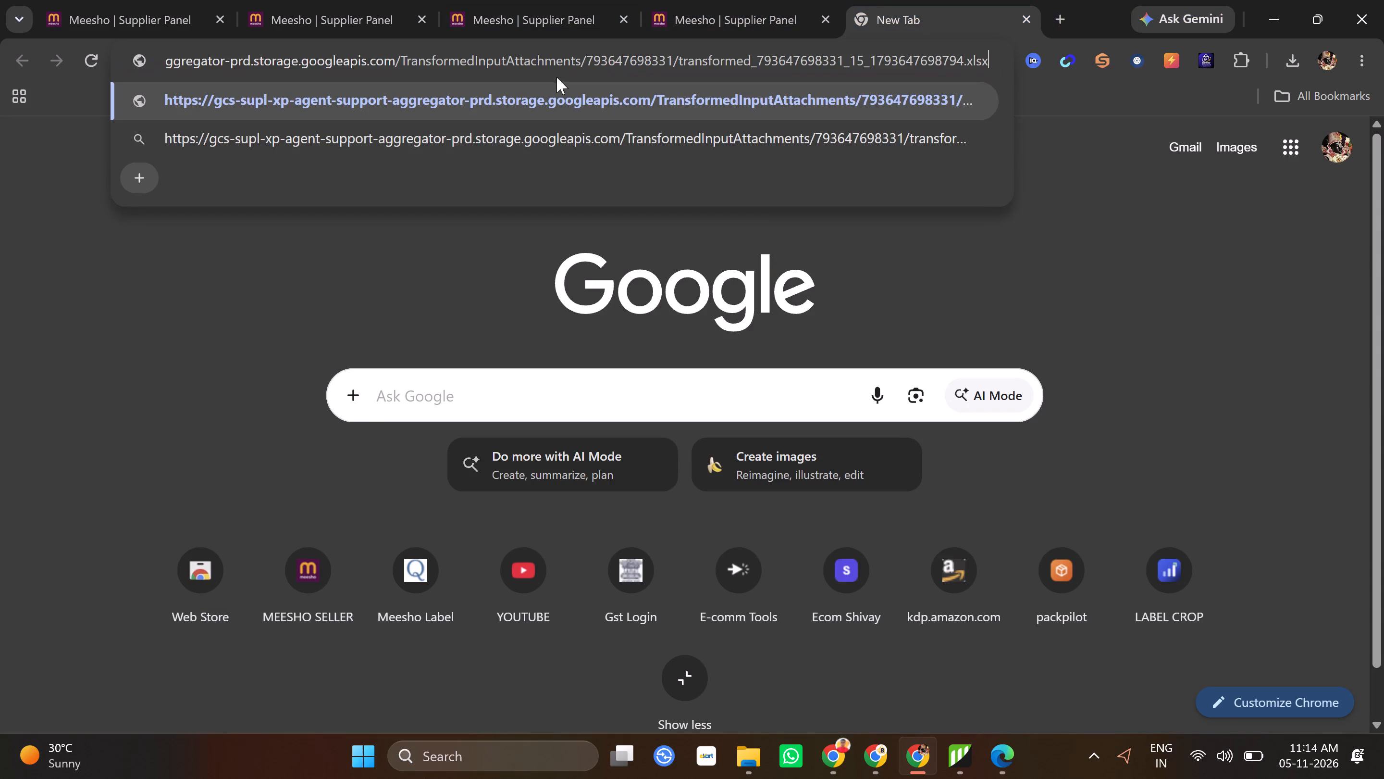
left_click(710, 101)
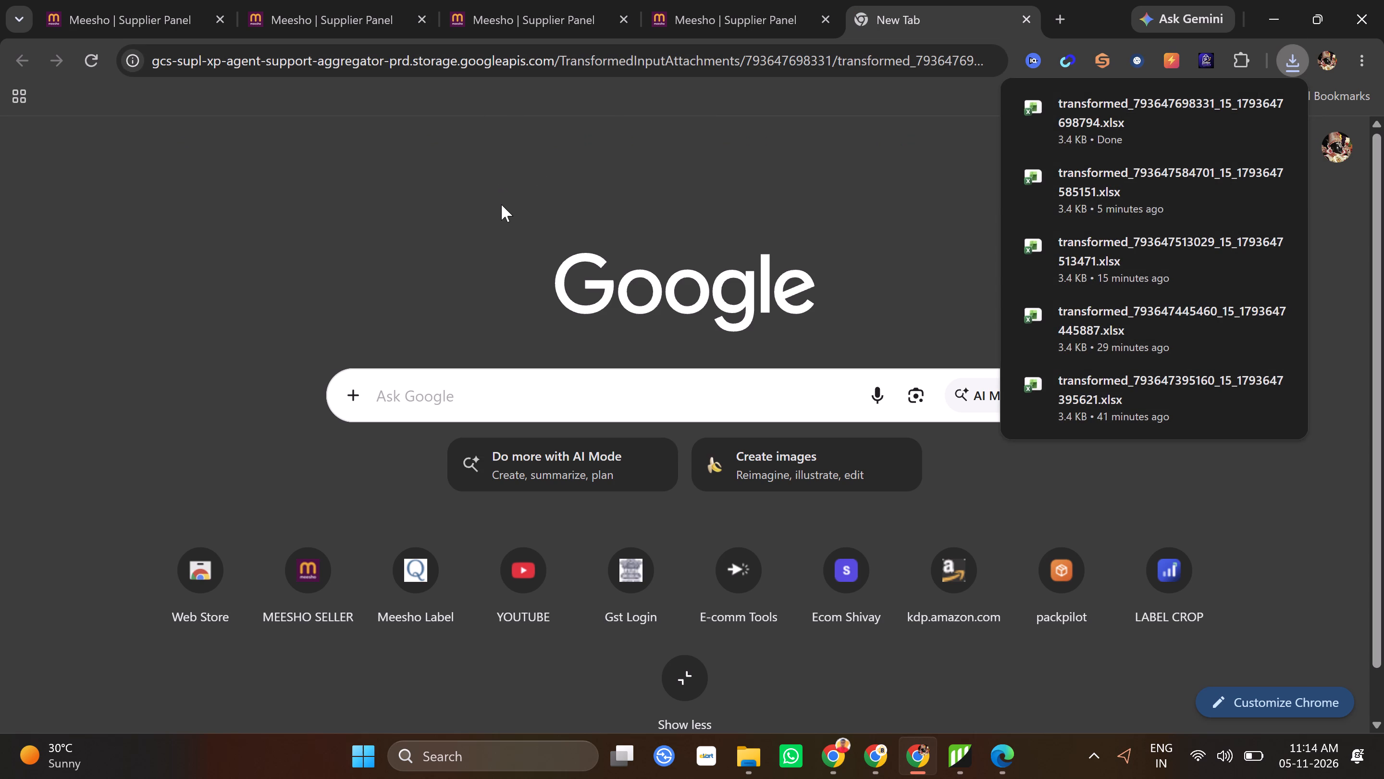
Switch to File Explorer's Downloads folder and refresh its file listing.
left_click(739, 762)
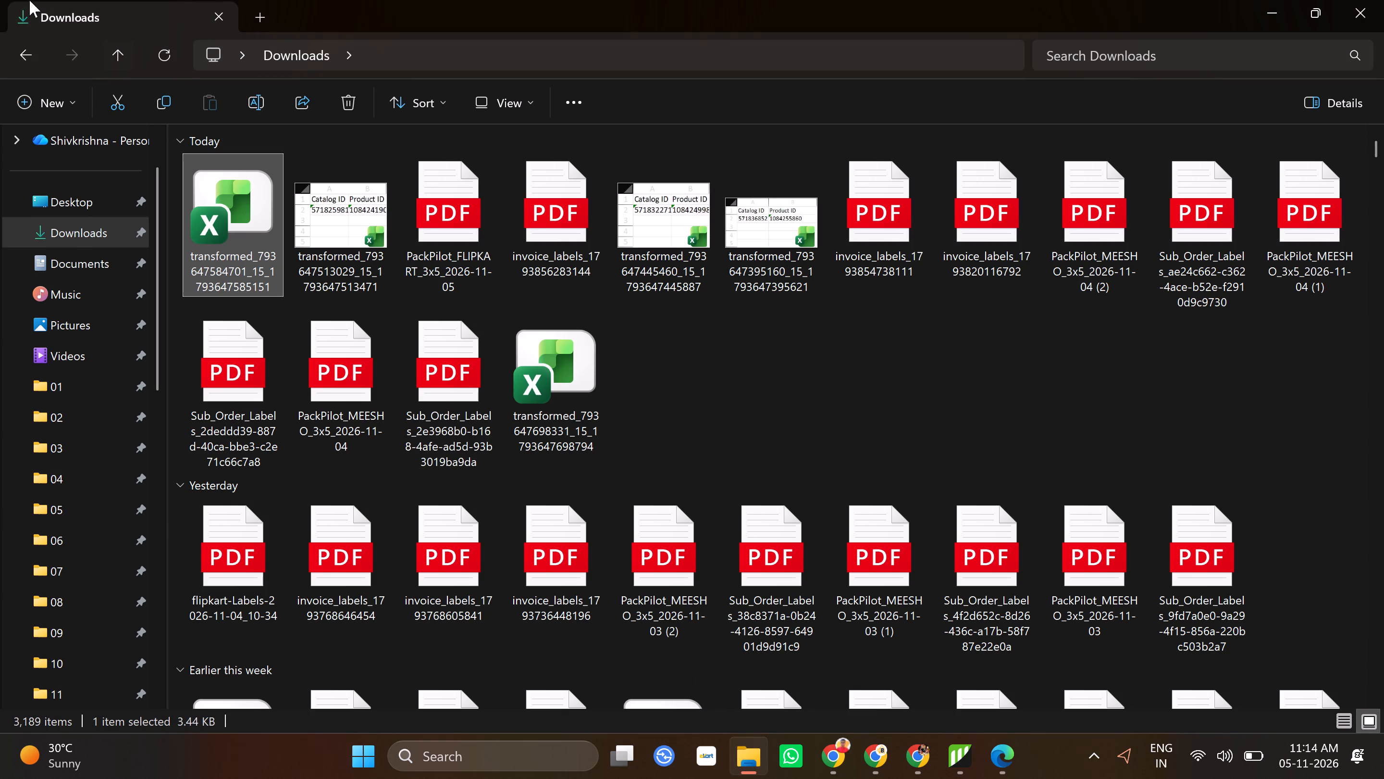
left_click(168, 54)
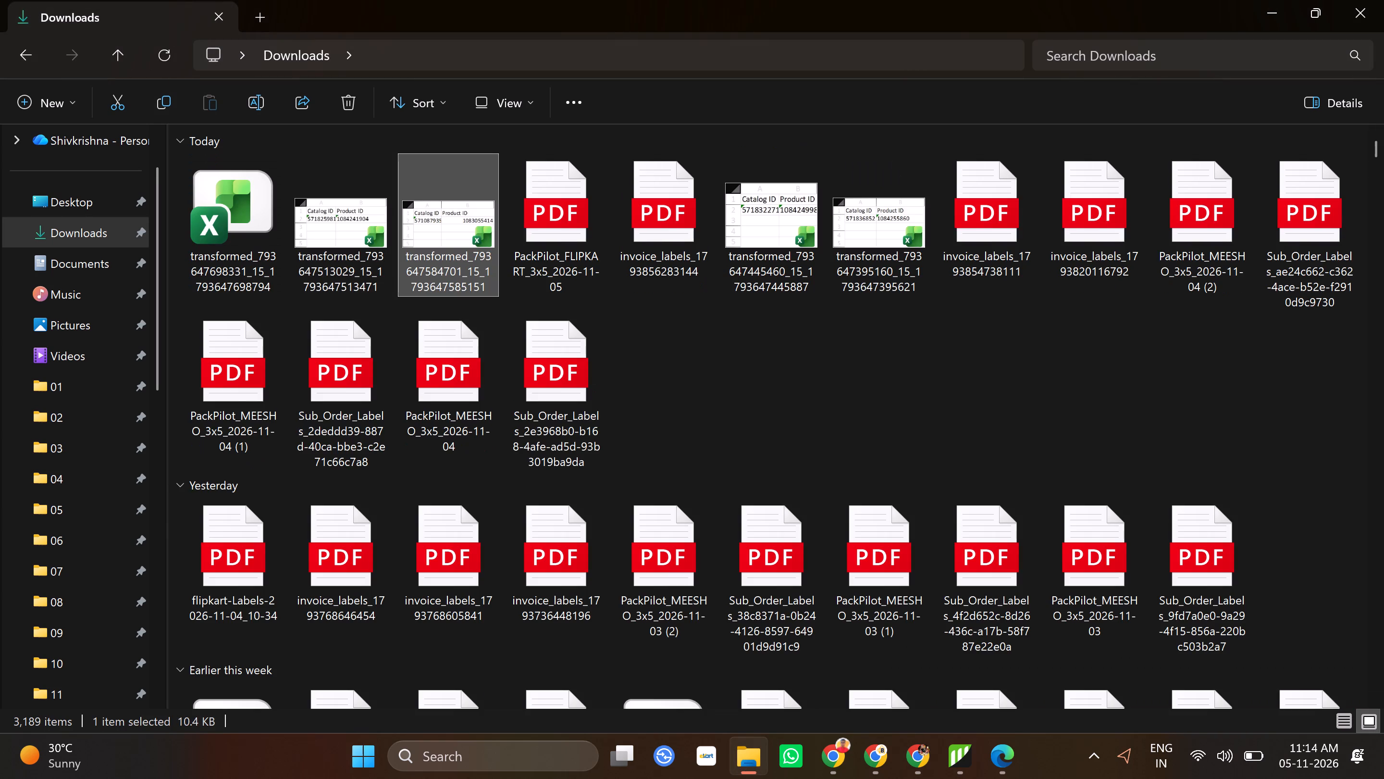
Launch the Kuro app from the recent Windows searches.
left_click(451, 754)
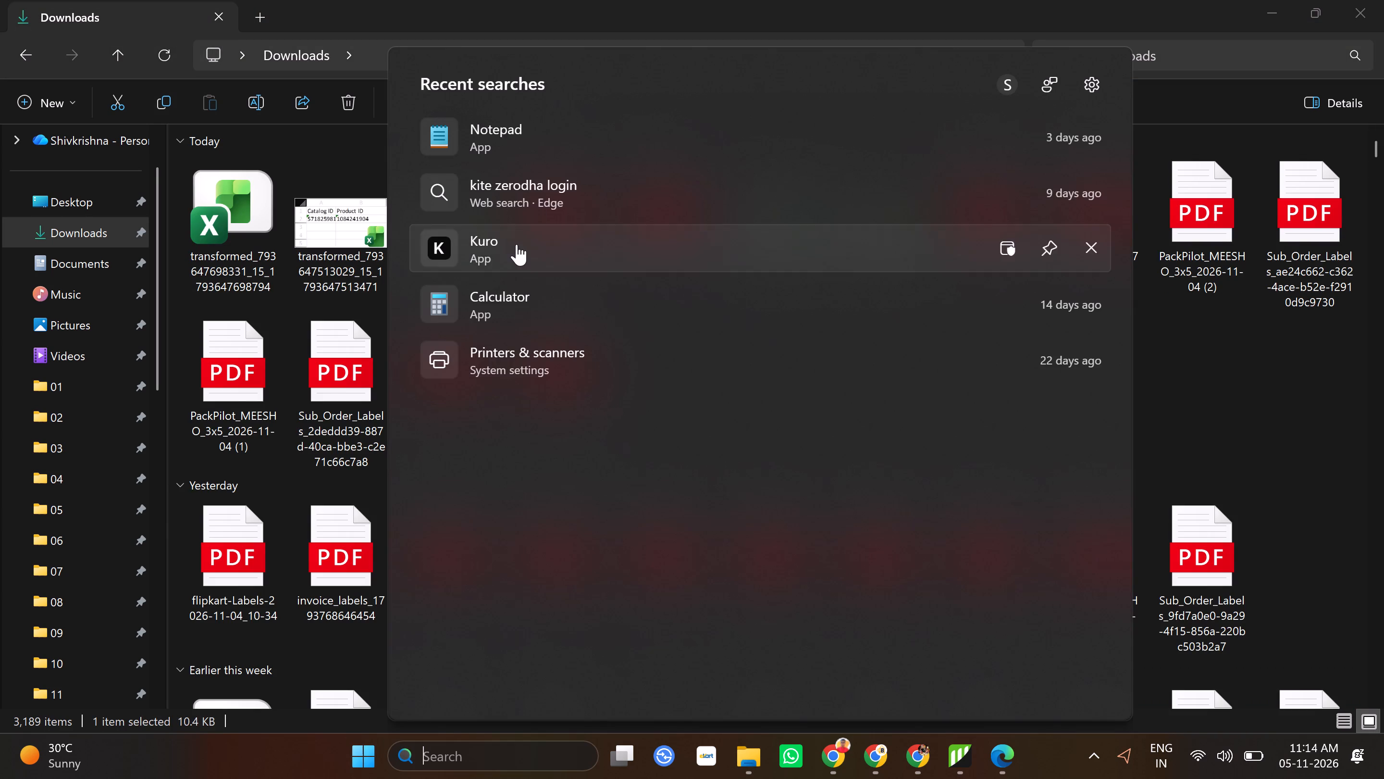
left_click(517, 244)
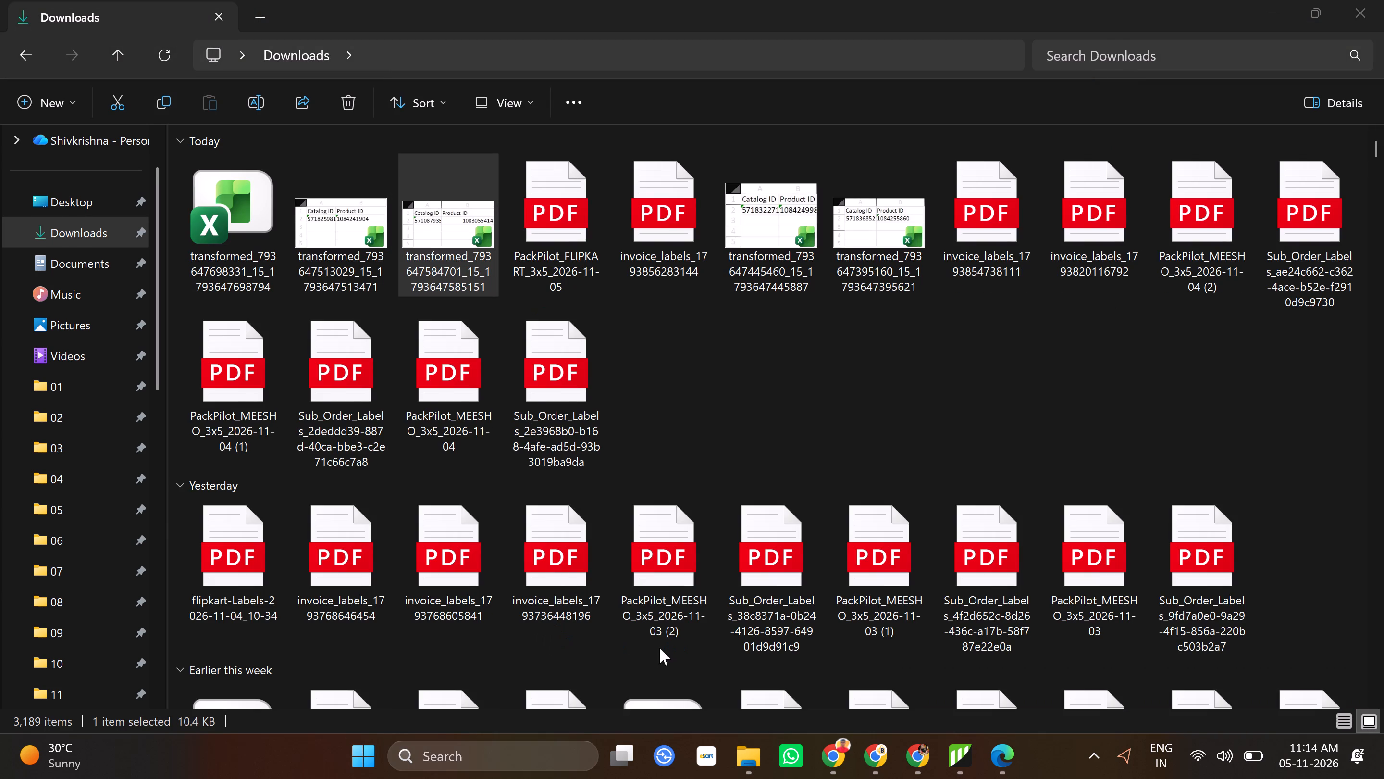
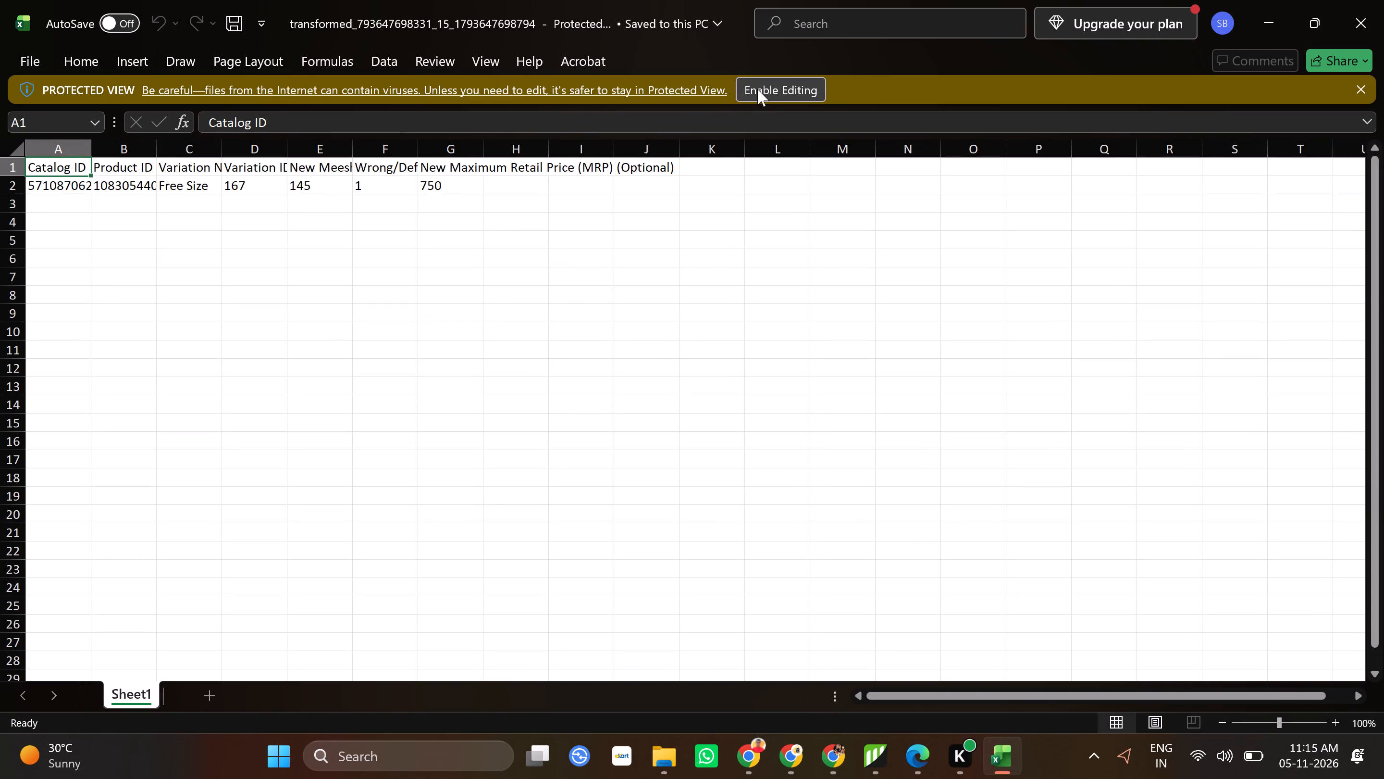
left_click(757, 89)
left_click(371, 251)
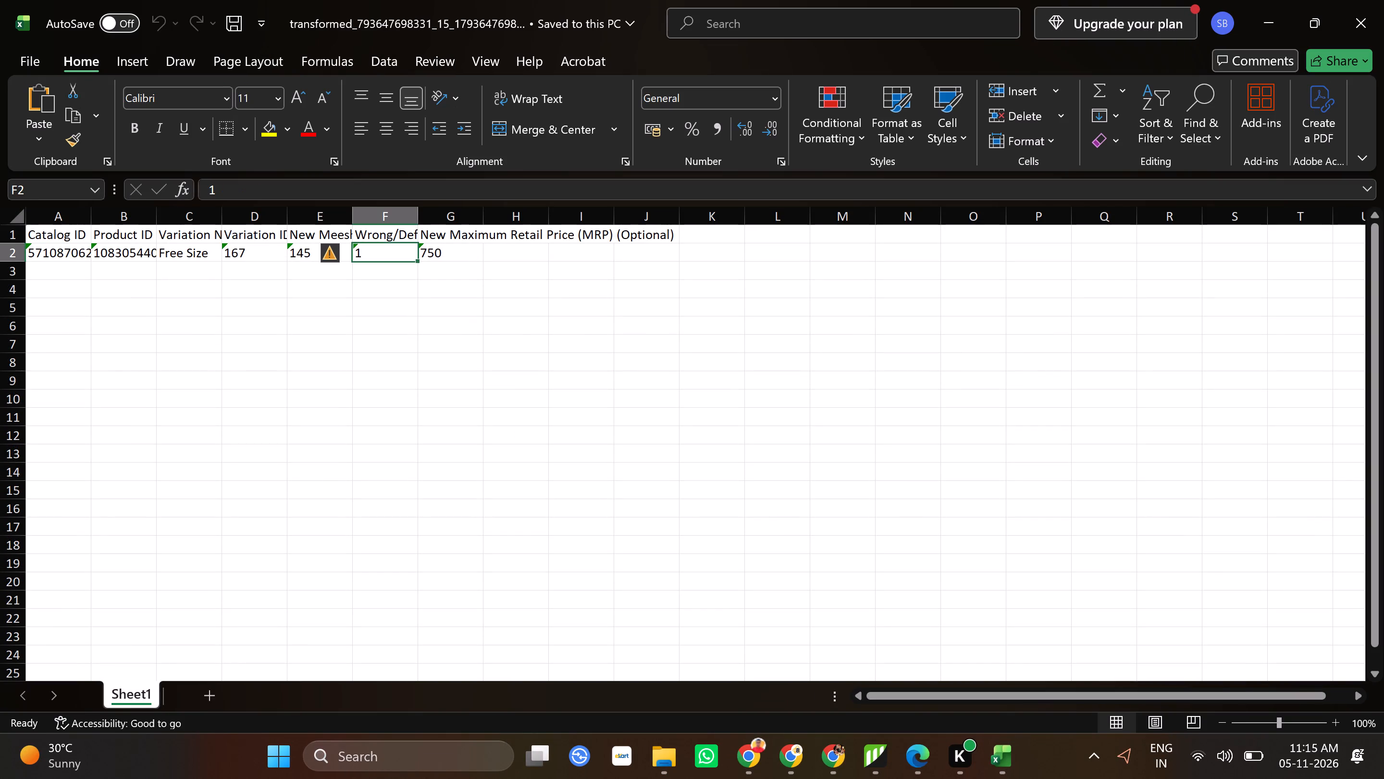
Review the Meesho price and Wrong/Defective Return Discount on the open Edit Product pages for the kitchen napkin and Solapur hand towel.
left_click(822, 760)
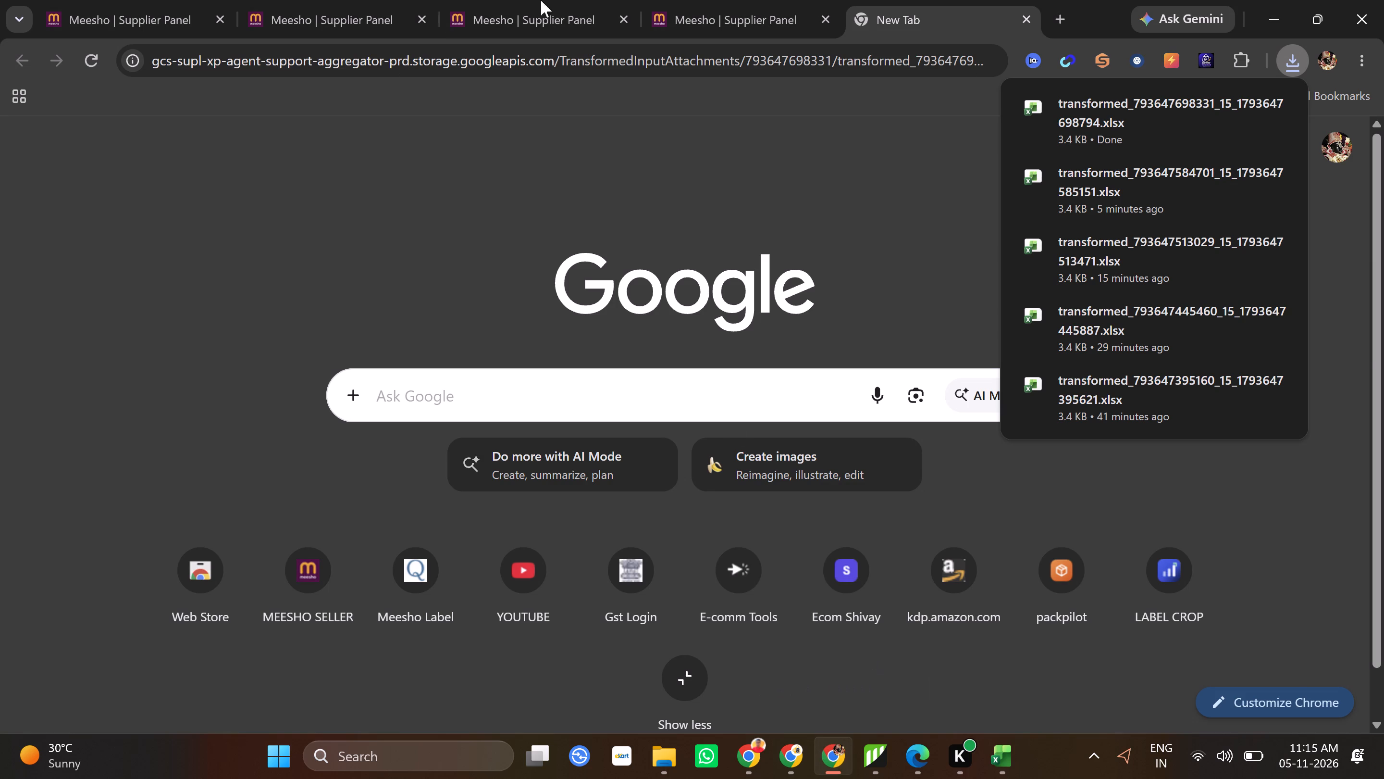
left_click(473, 0)
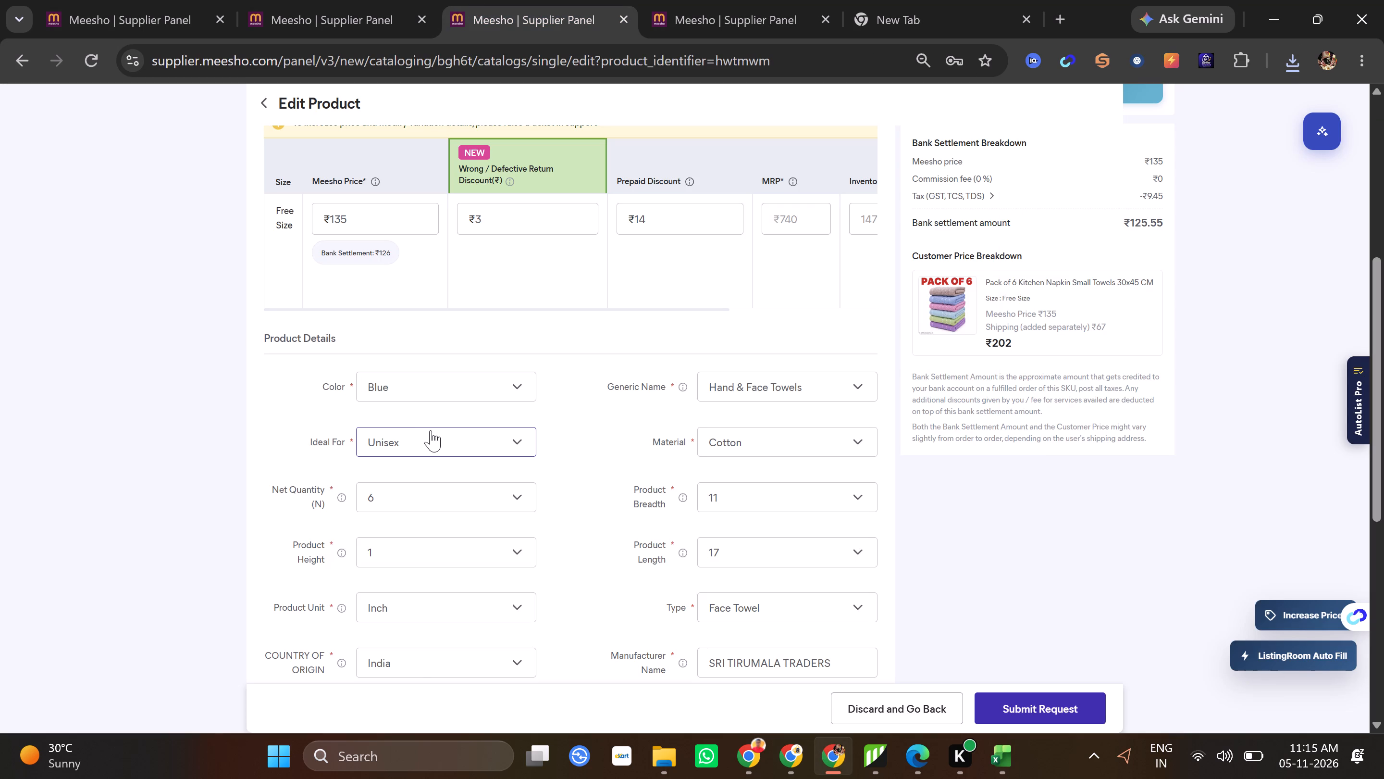
scroll(538, 543, "up", 1)
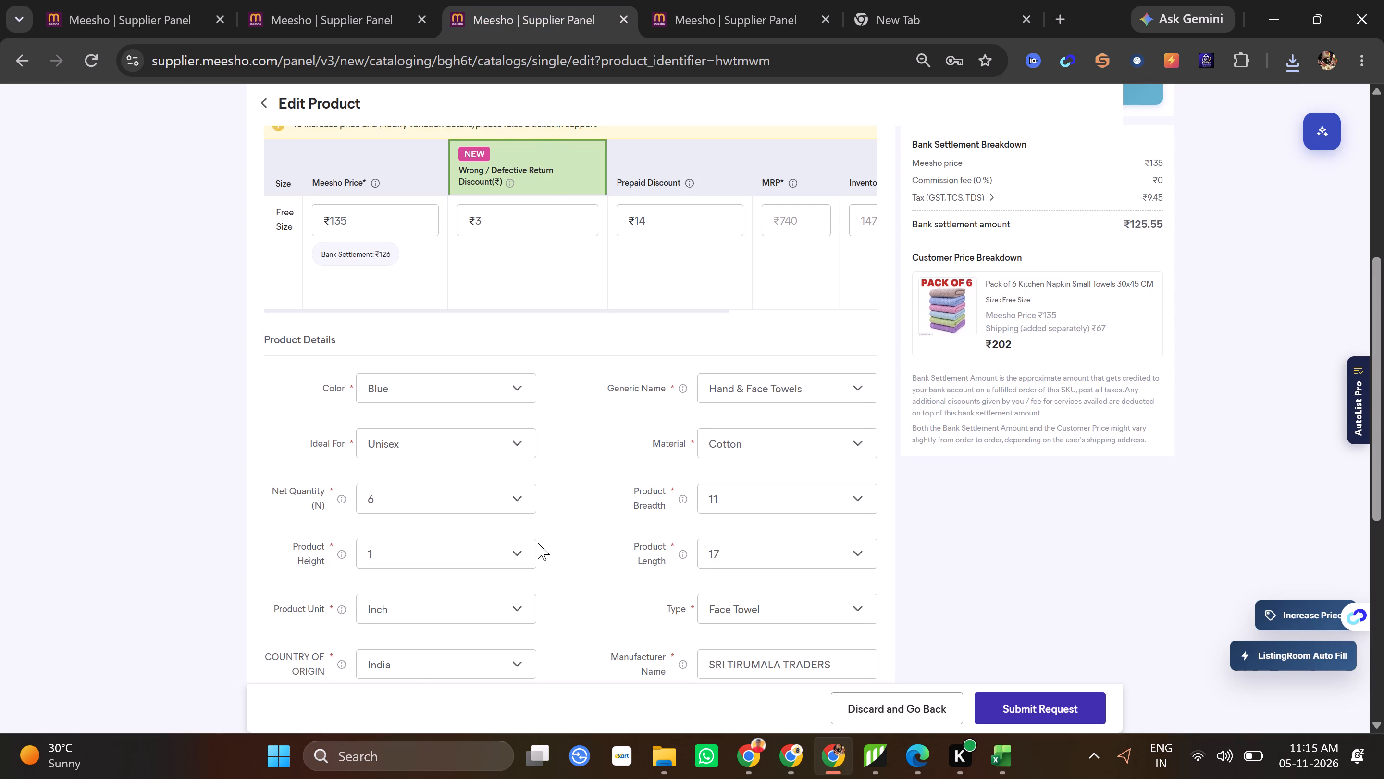
scroll(538, 543, "up", 3)
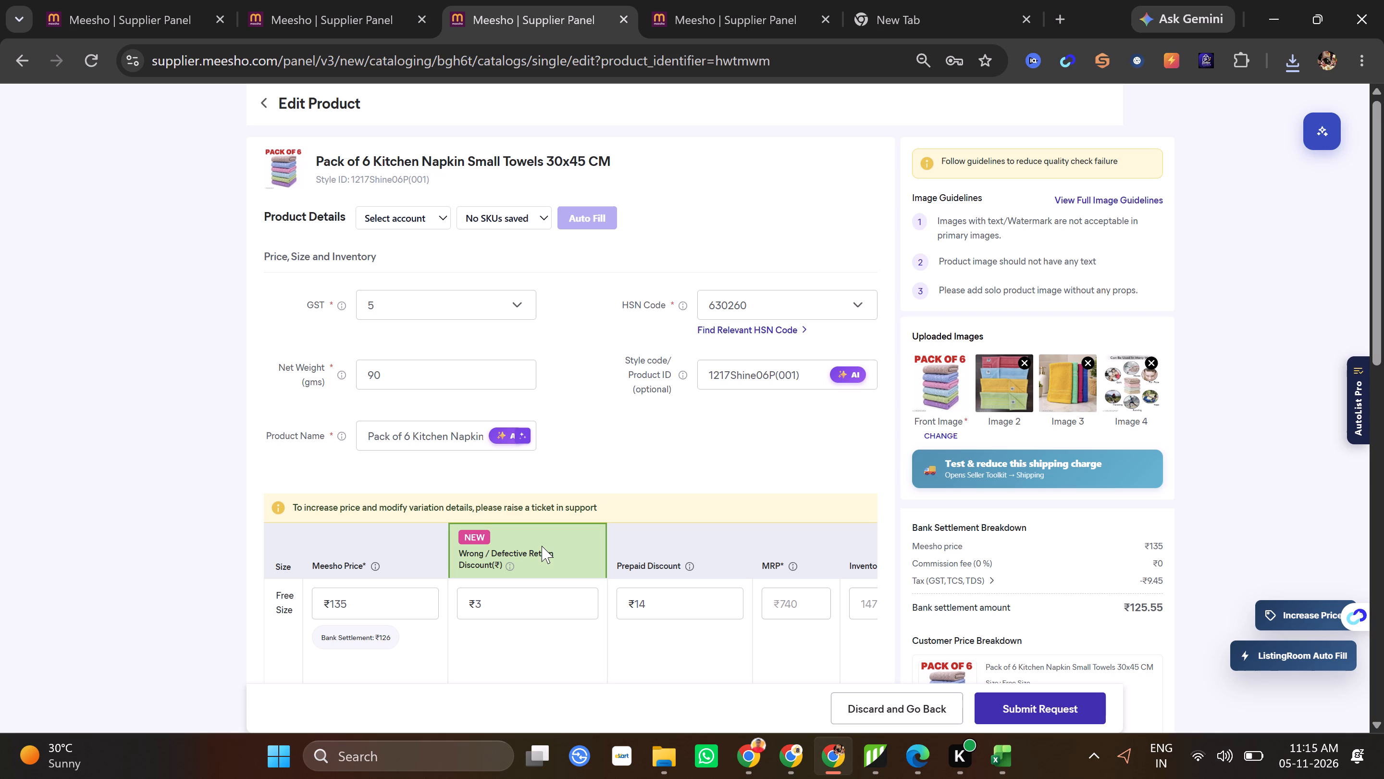
scroll(544, 551, "down", 4)
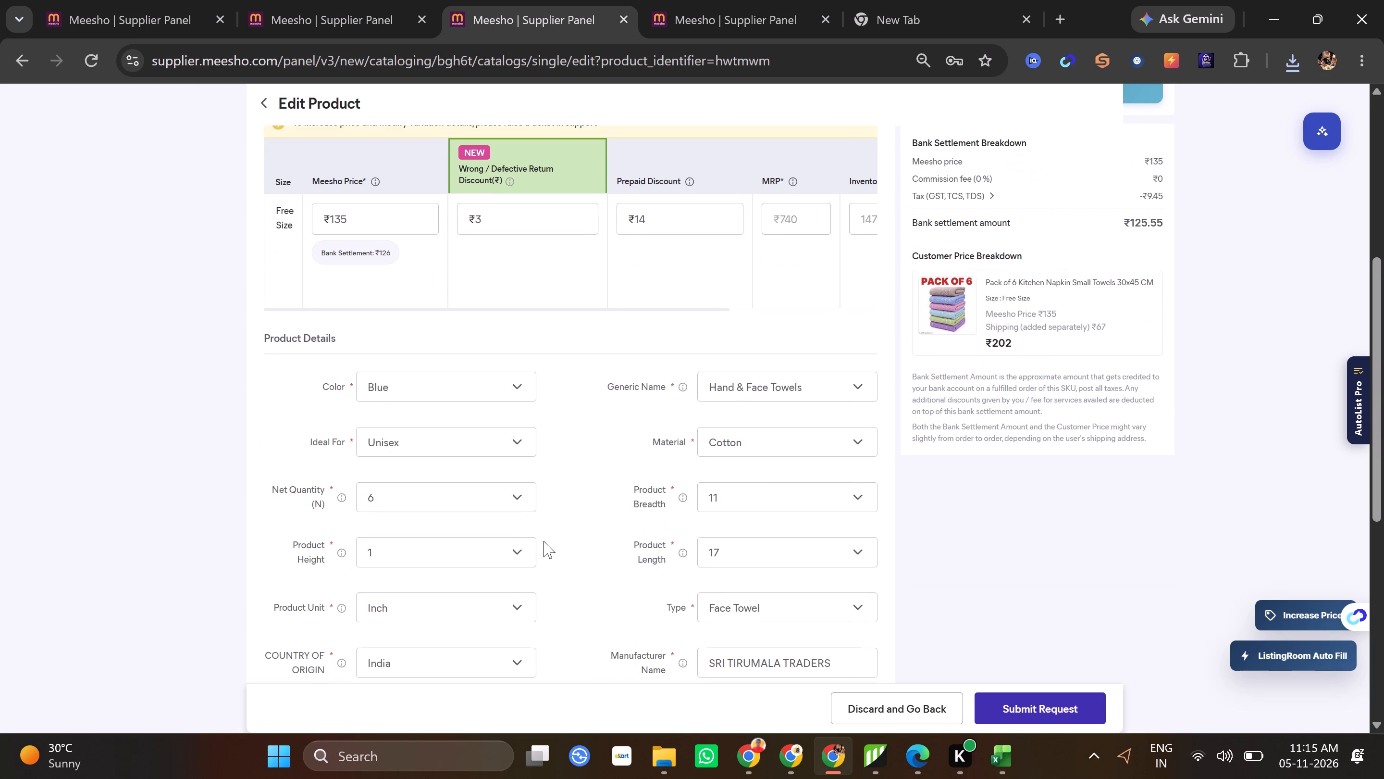
scroll(544, 540, "up", 2)
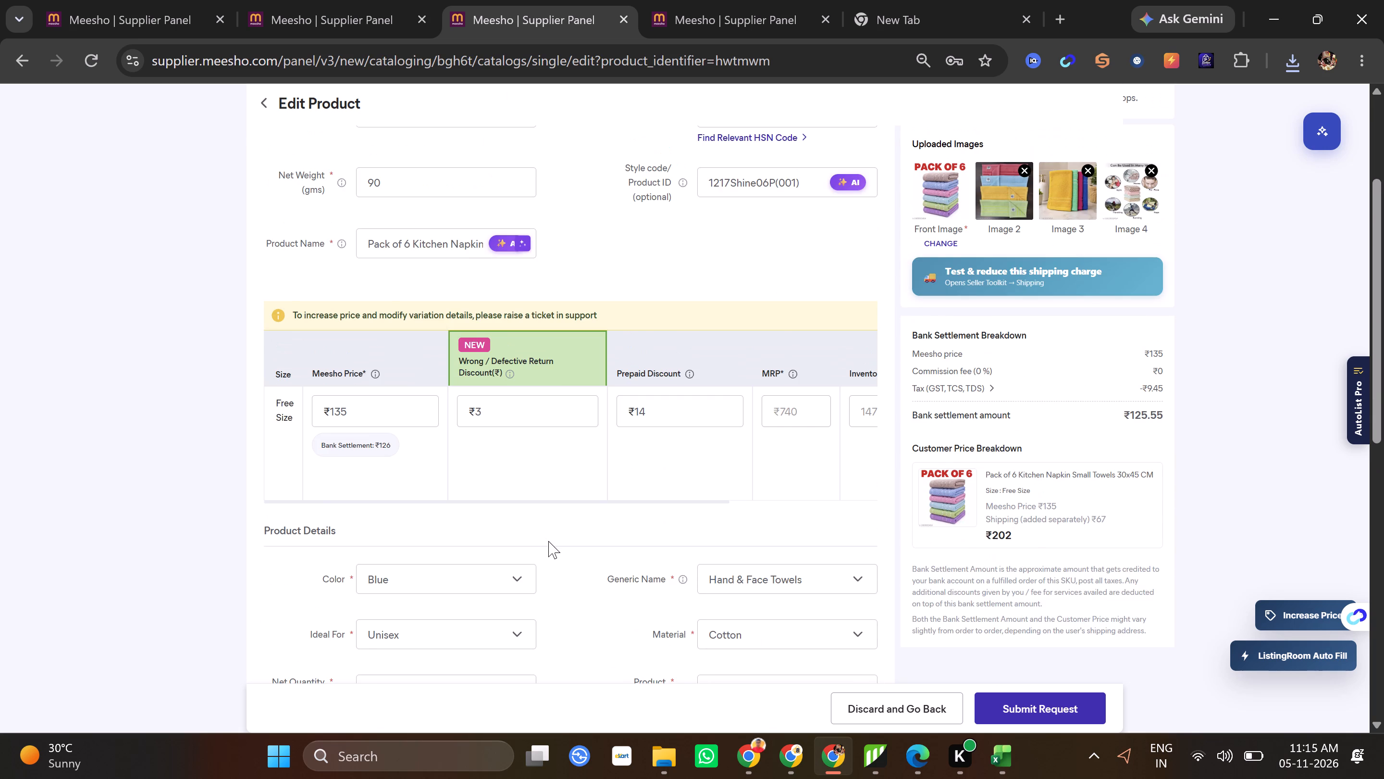
scroll(548, 541, "up", 5)
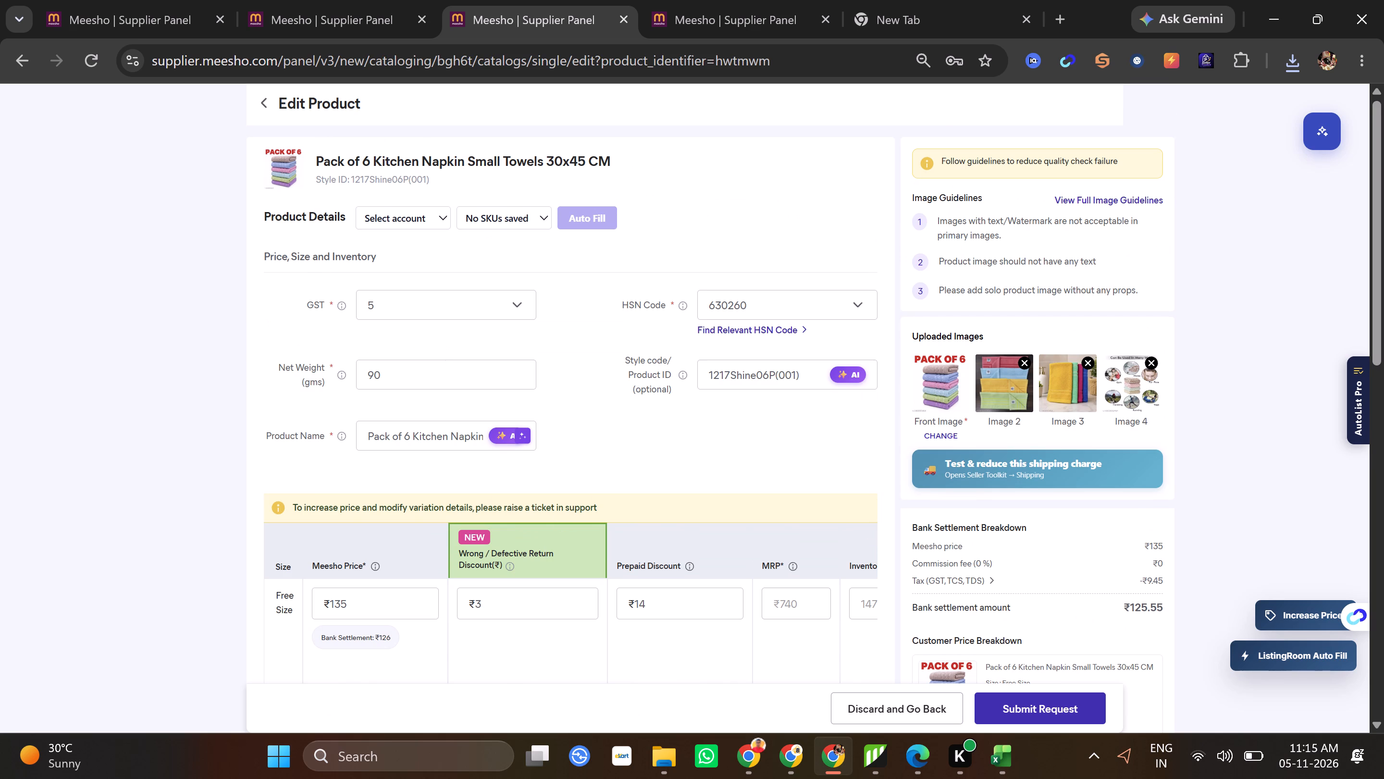
left_click(340, 0)
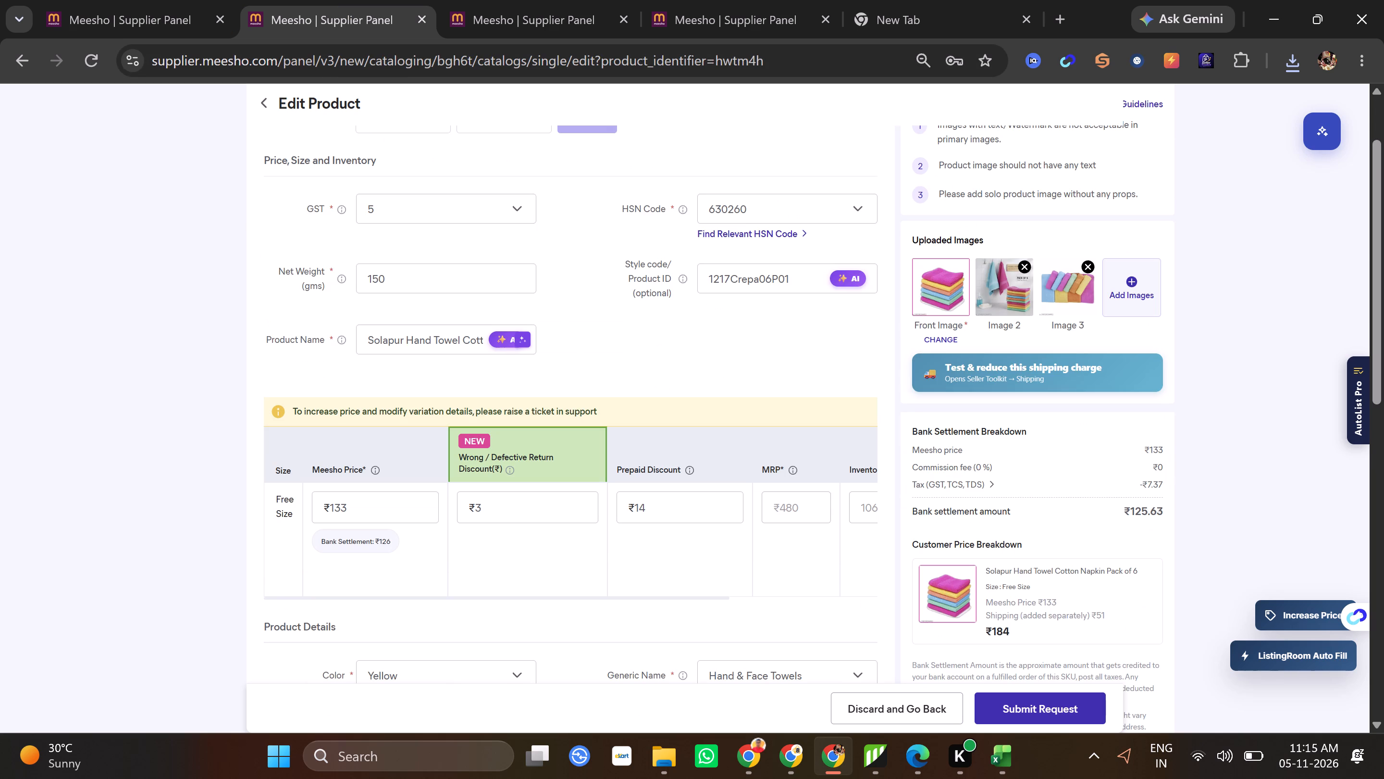
left_click(562, 20)
left_click_drag(690, 432, 678, 429)
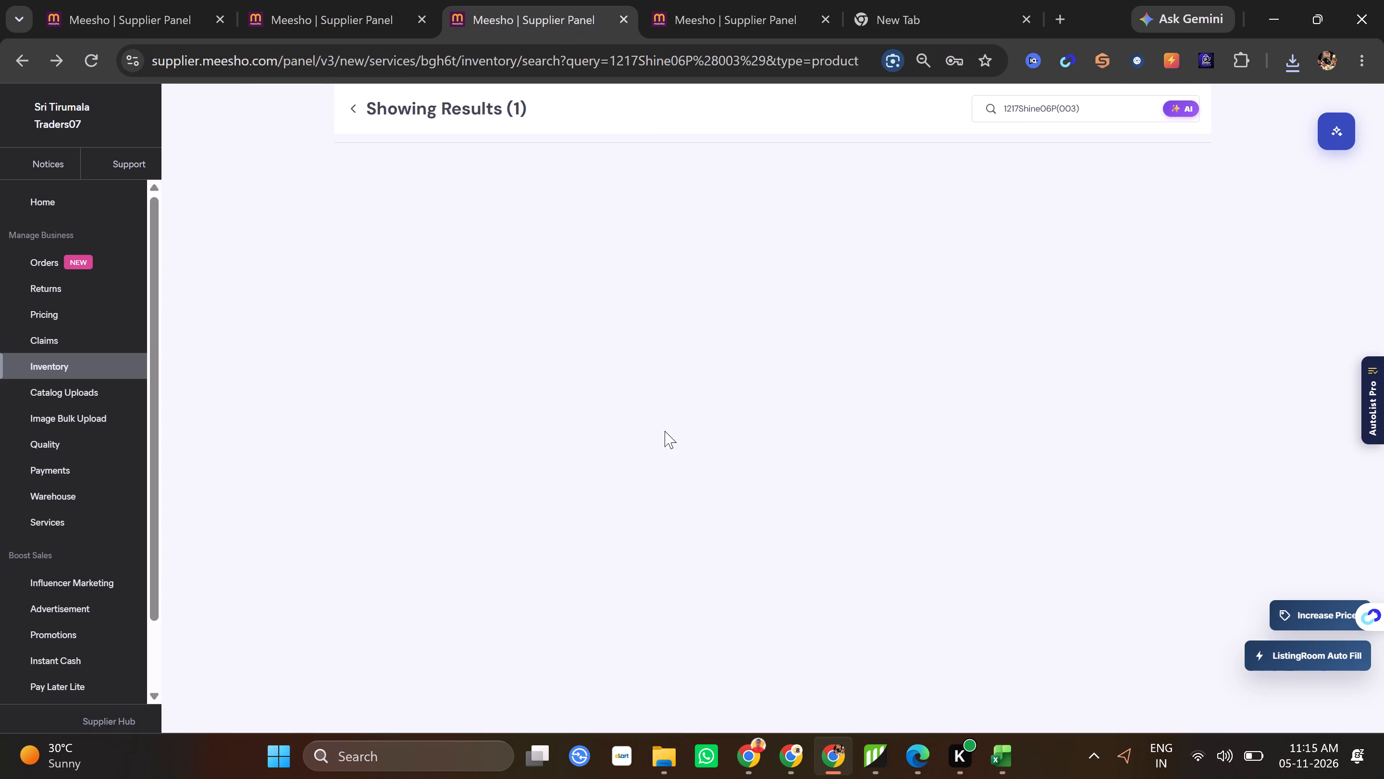
left_click(314, 0)
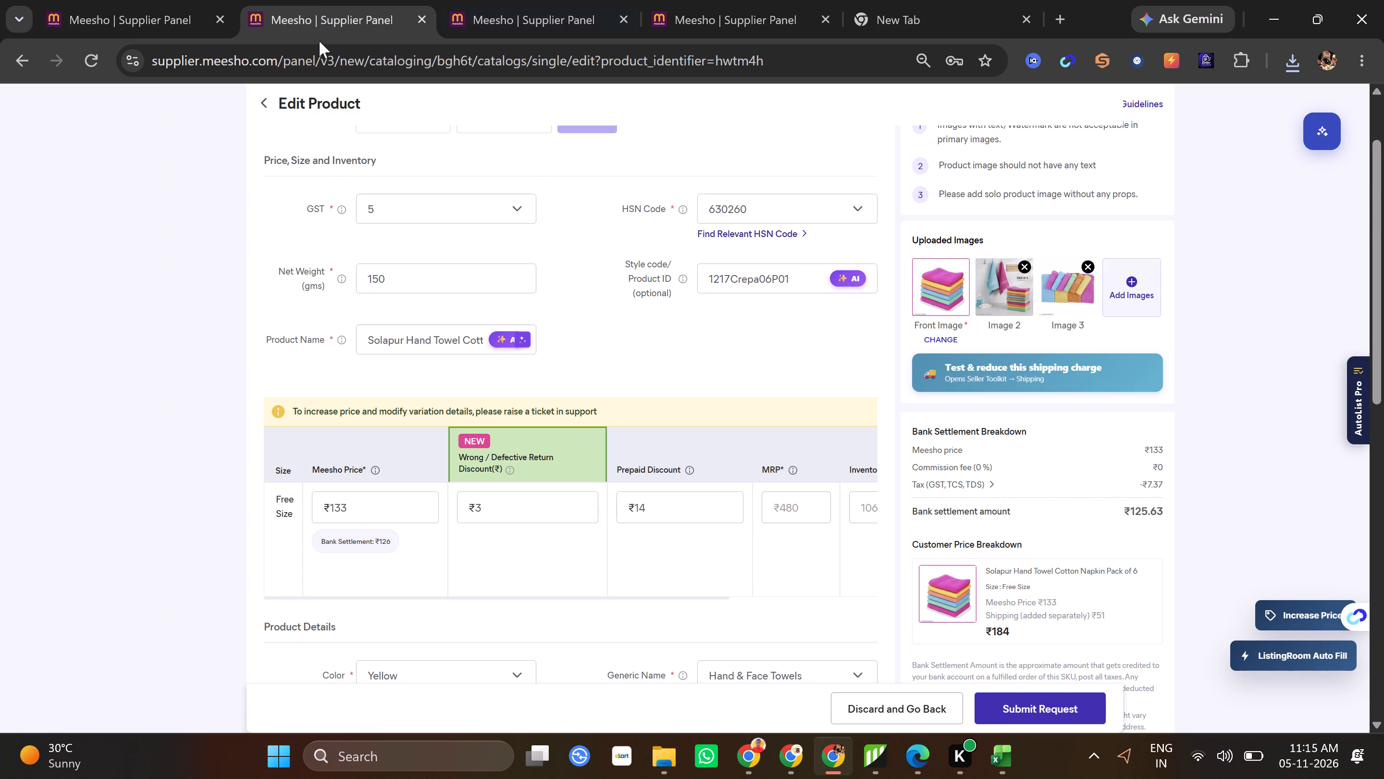
left_click(1005, 769)
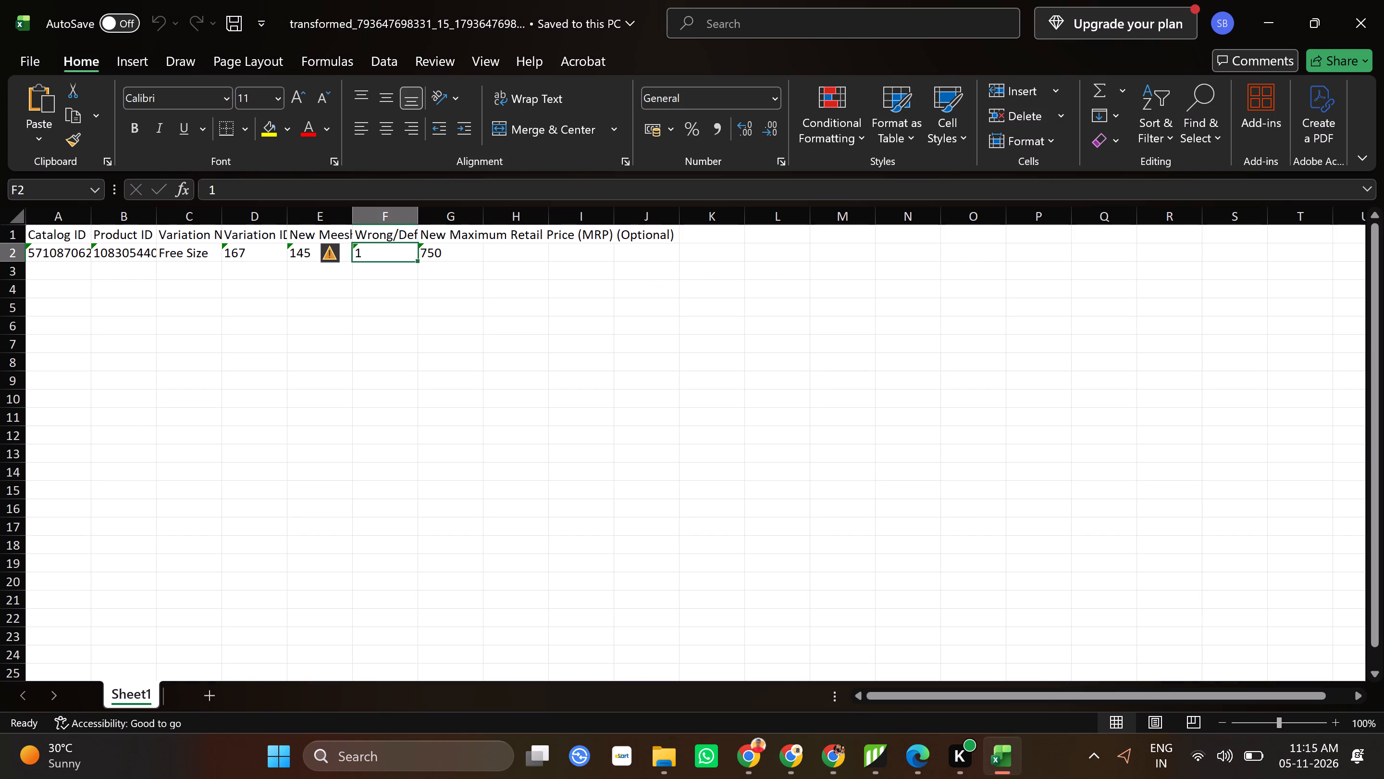
key("3")
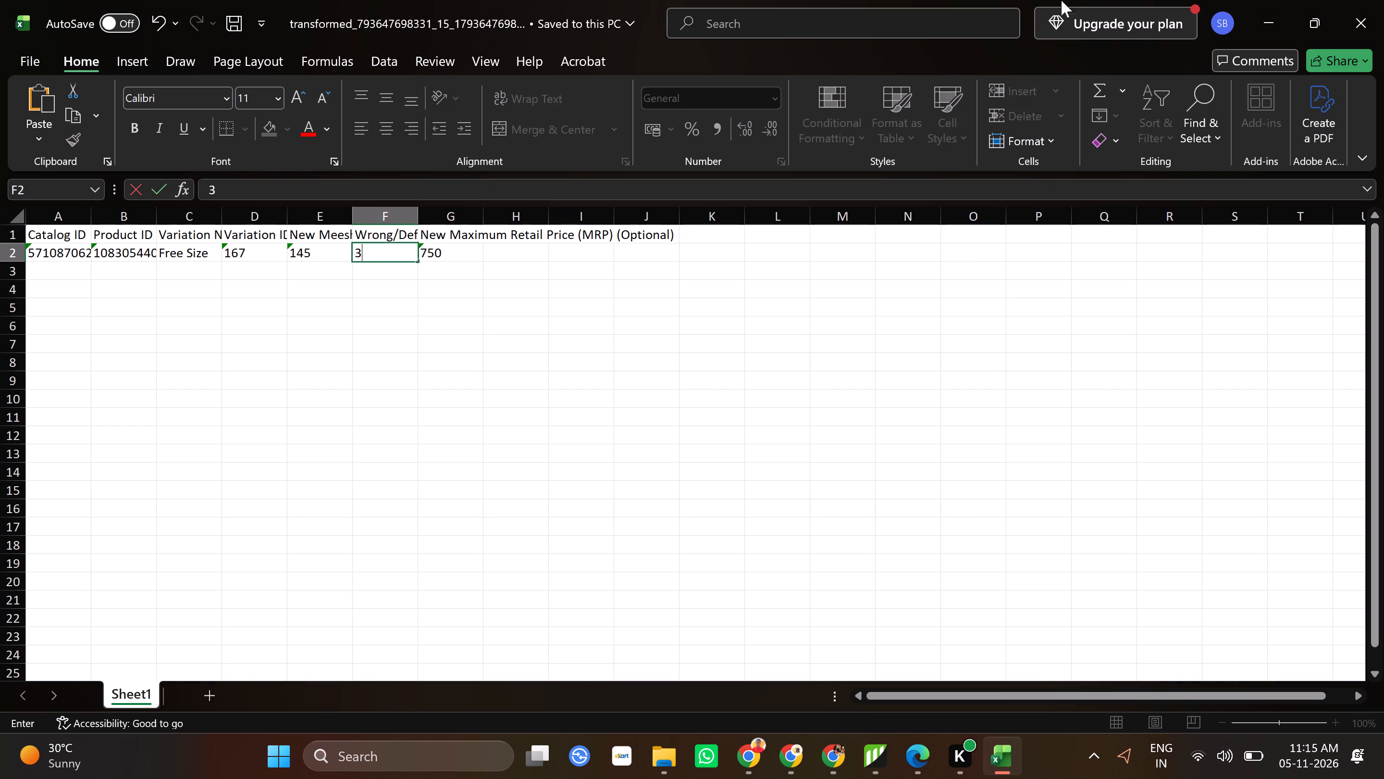
left_click(236, 25)
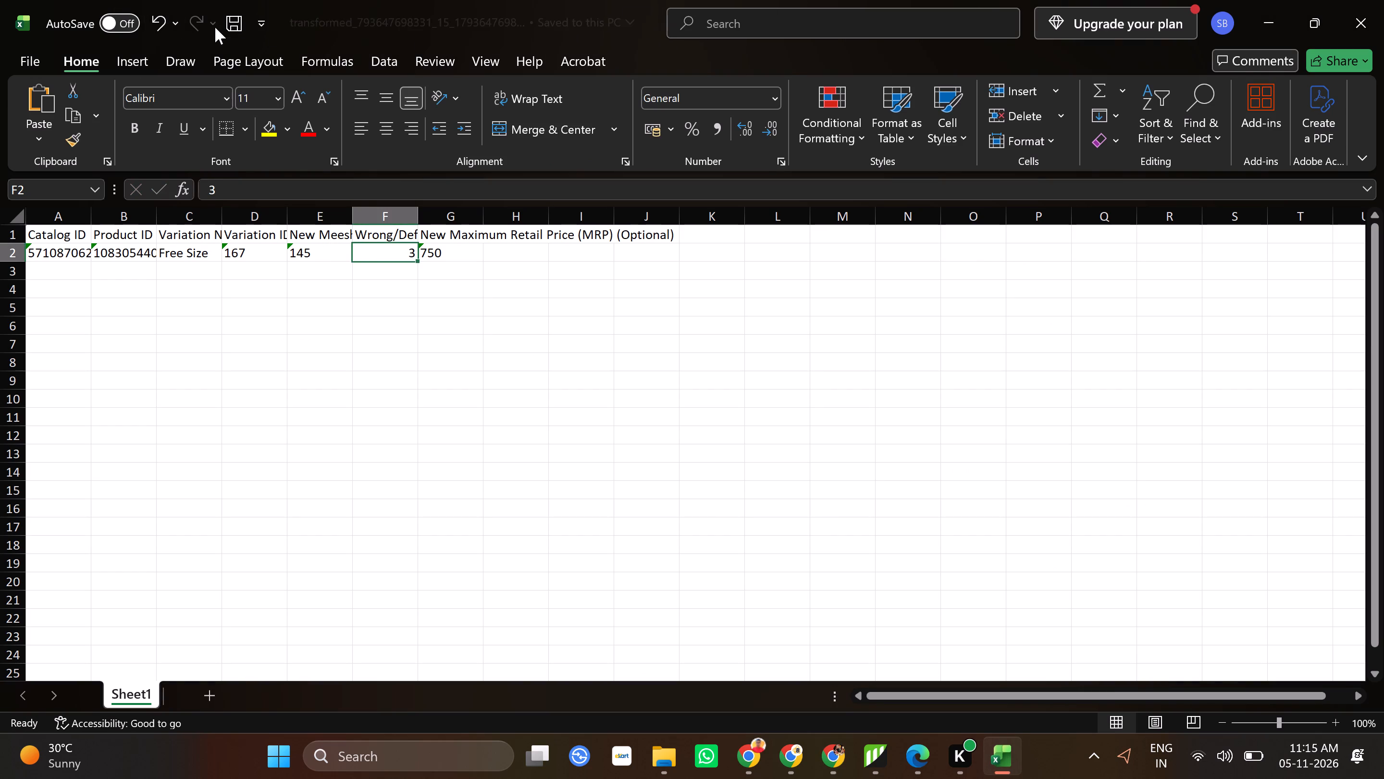
left_click(1381, 21)
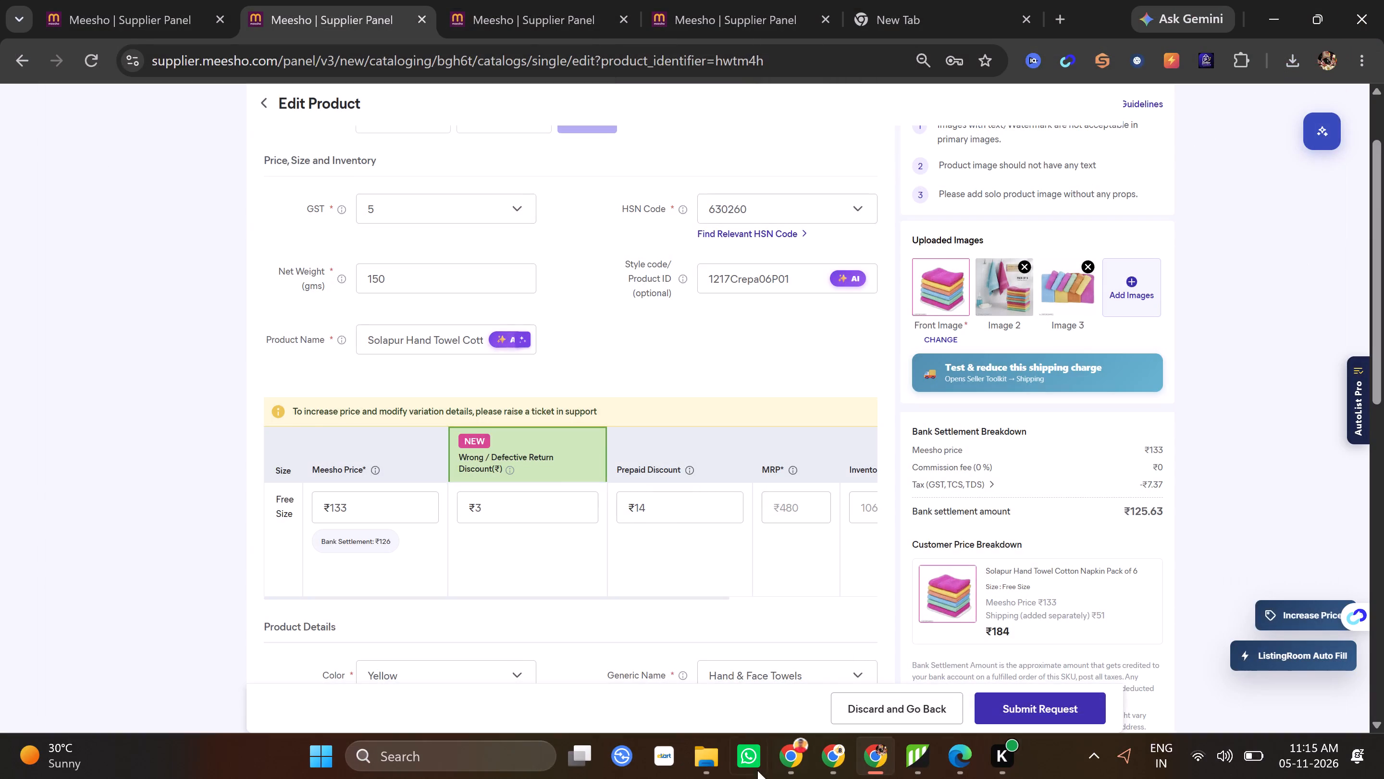
left_click(773, 0)
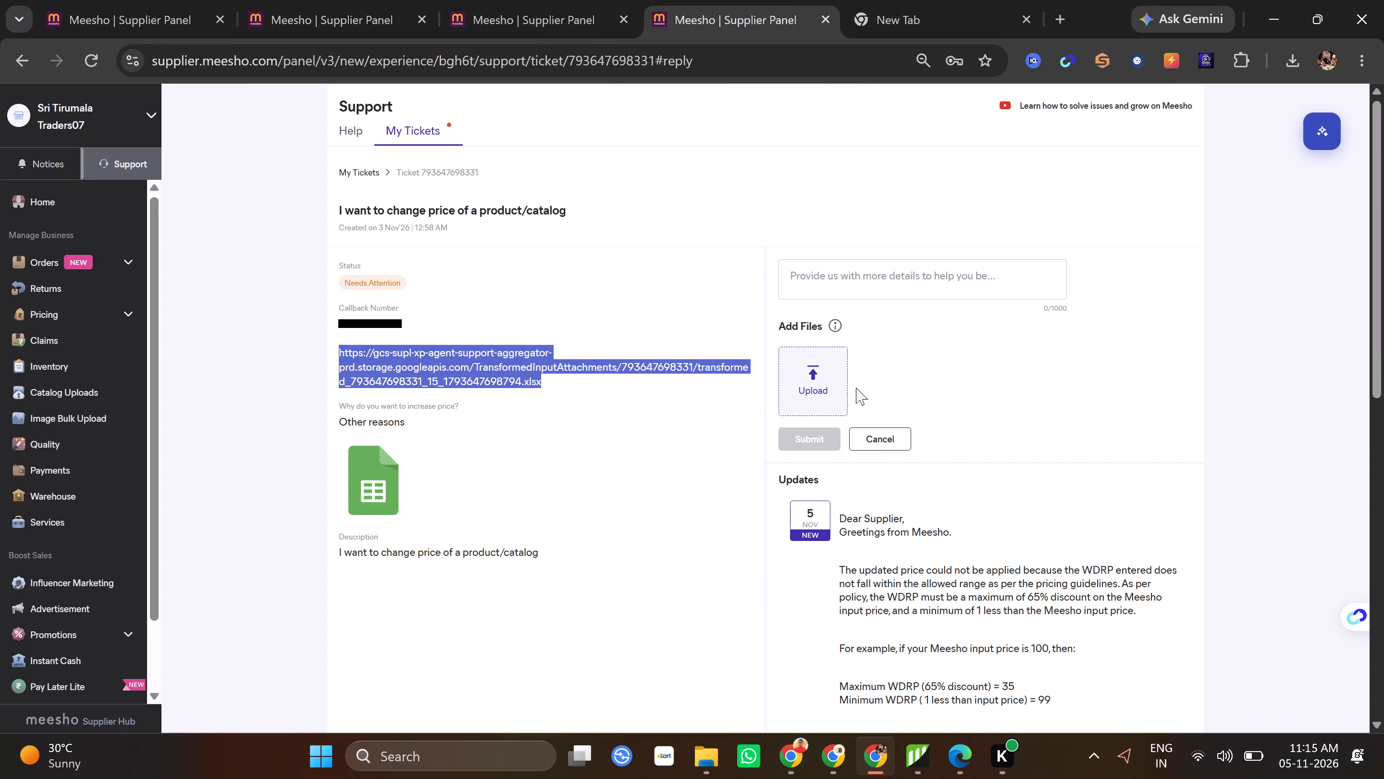
left_click(836, 390)
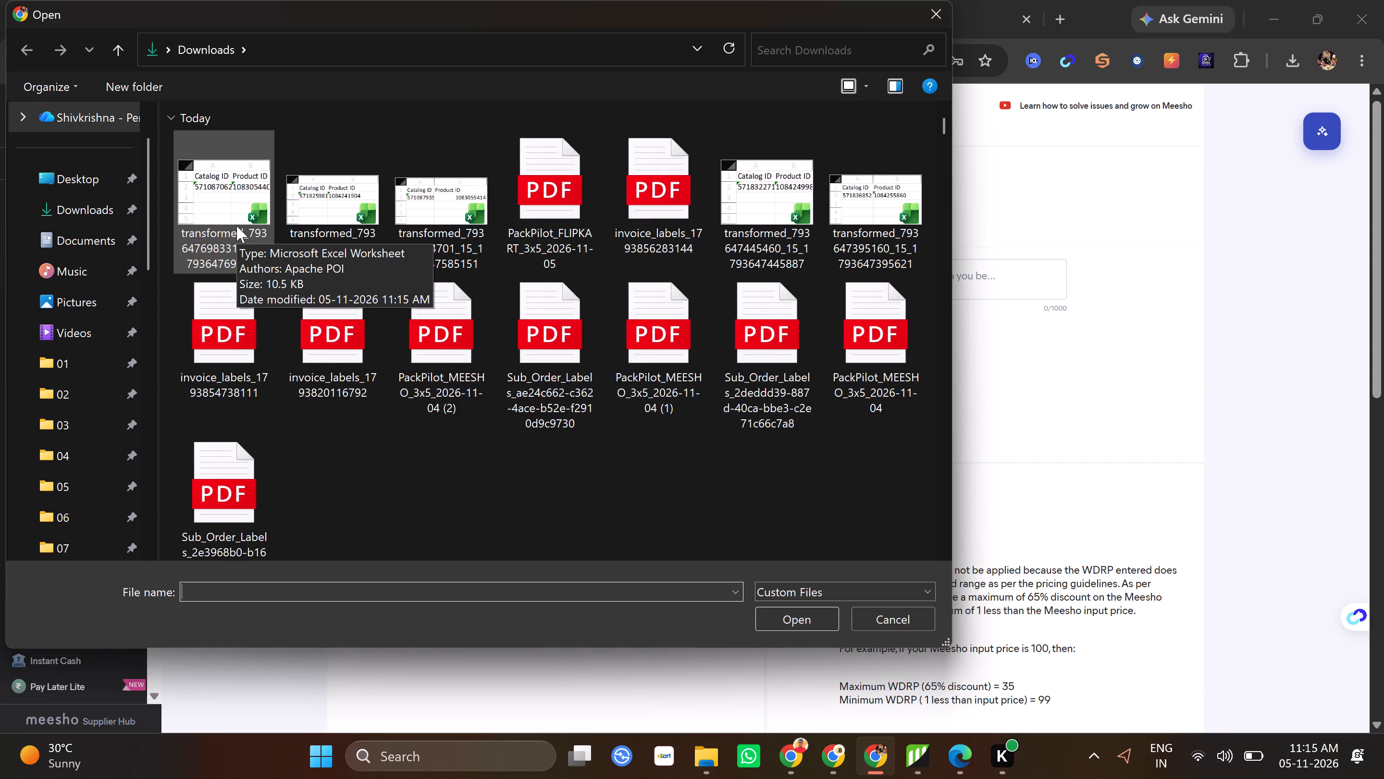
double_click(236, 226)
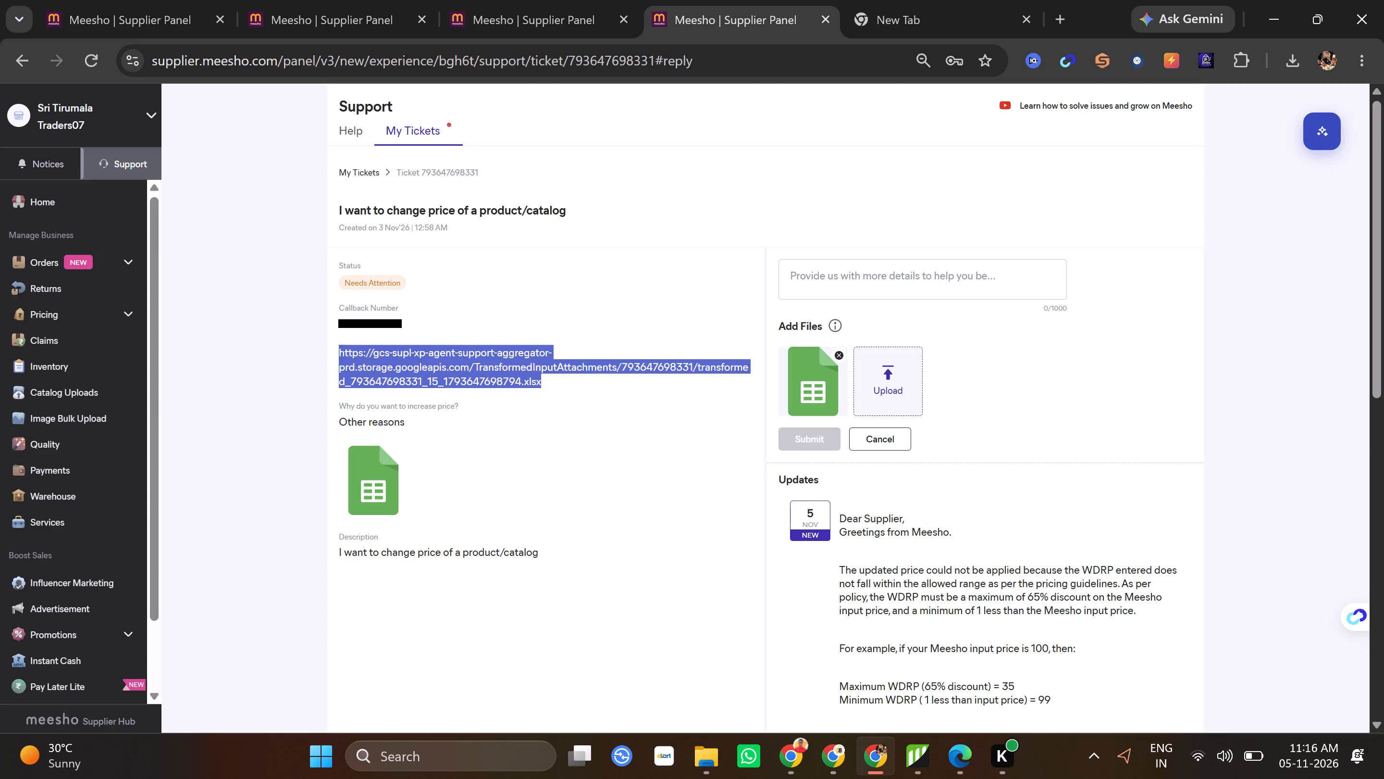
left_click(971, 3)
left_click(468, 0)
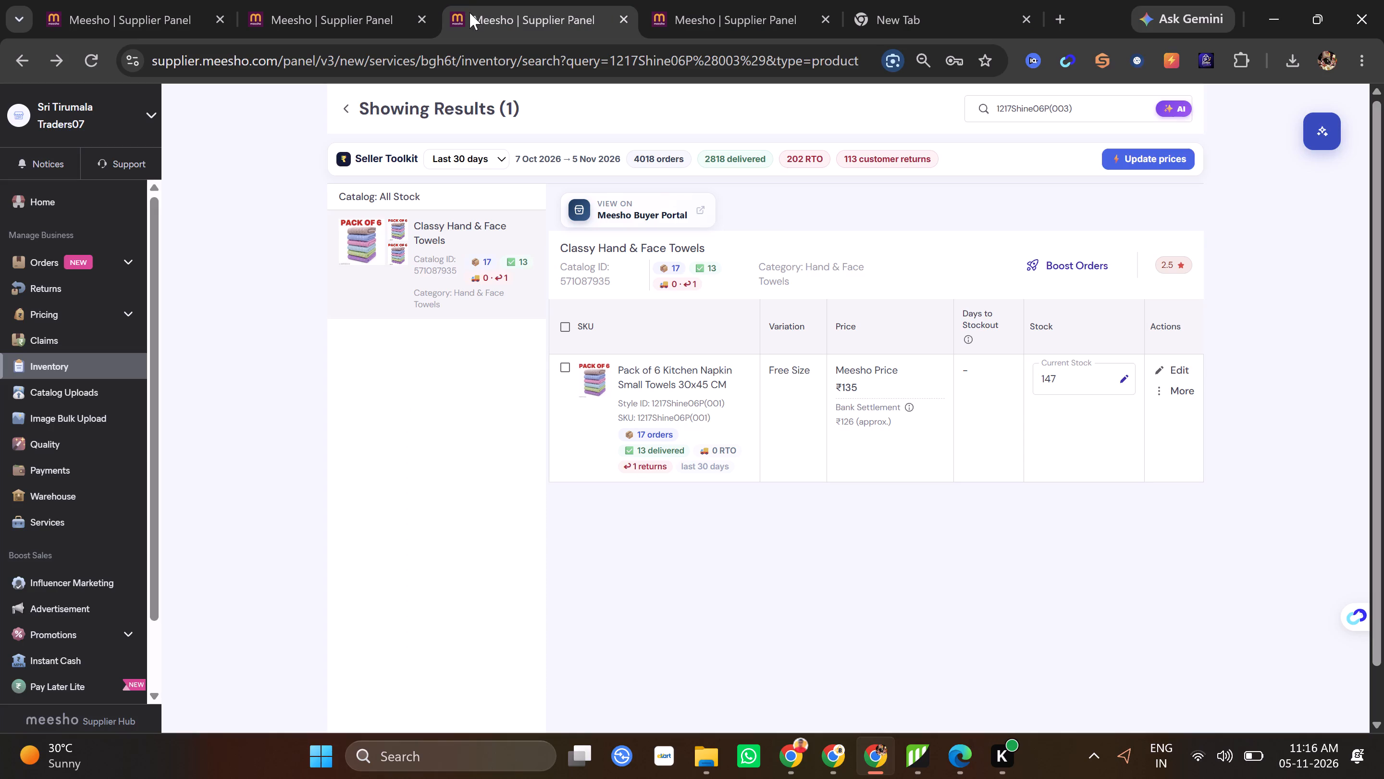
left_click(733, 0)
left_click(553, 0)
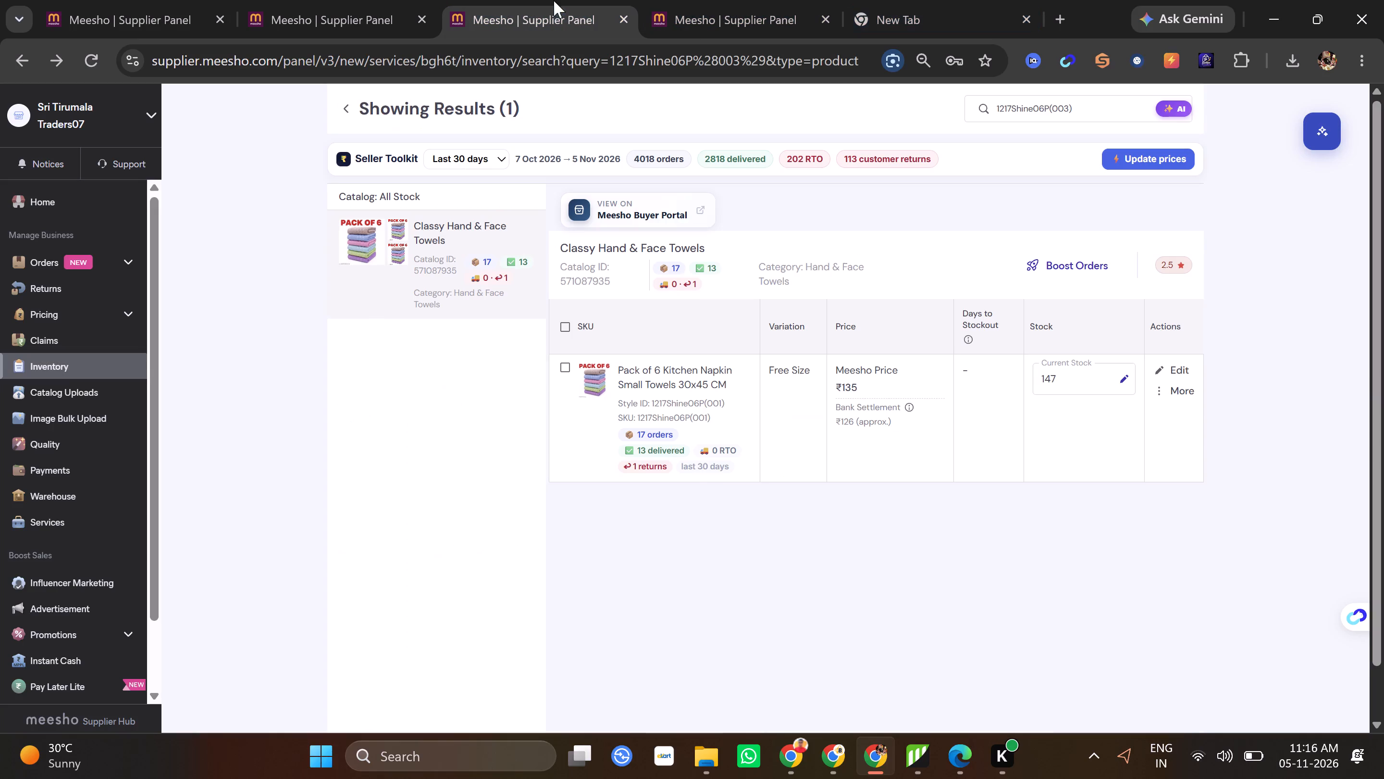
left_click(124, 163)
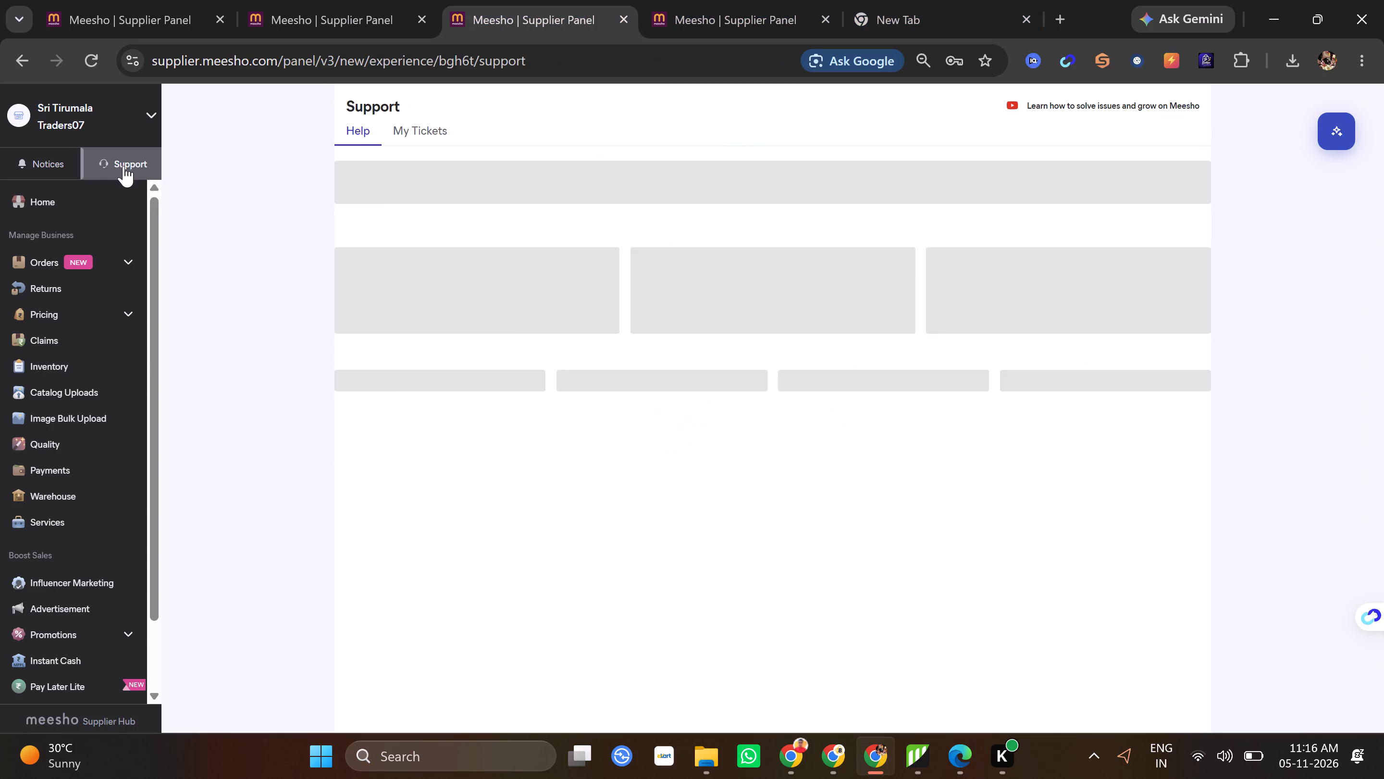
left_click(432, 125)
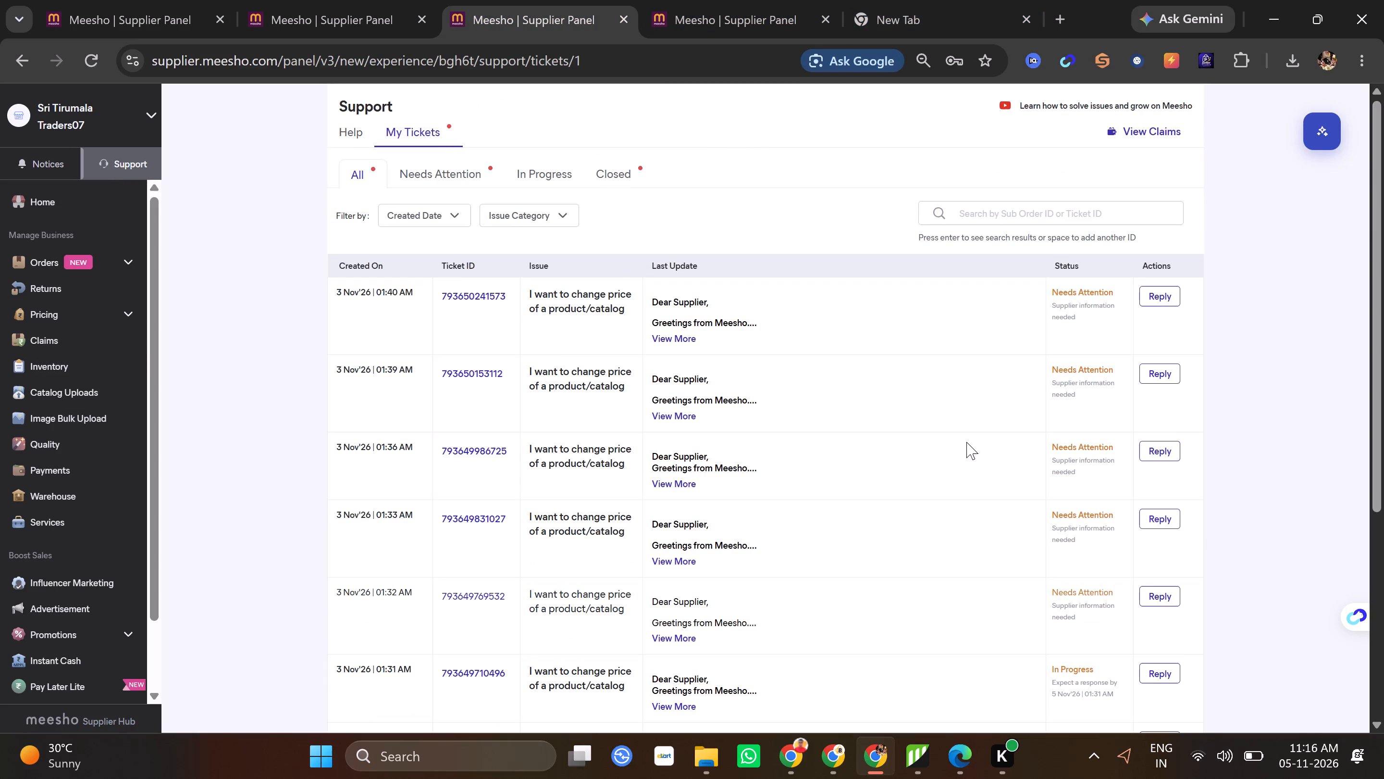
scroll(838, 388, "down", 3)
scroll(862, 474, "down", 2)
scroll(999, 464, "down", 2)
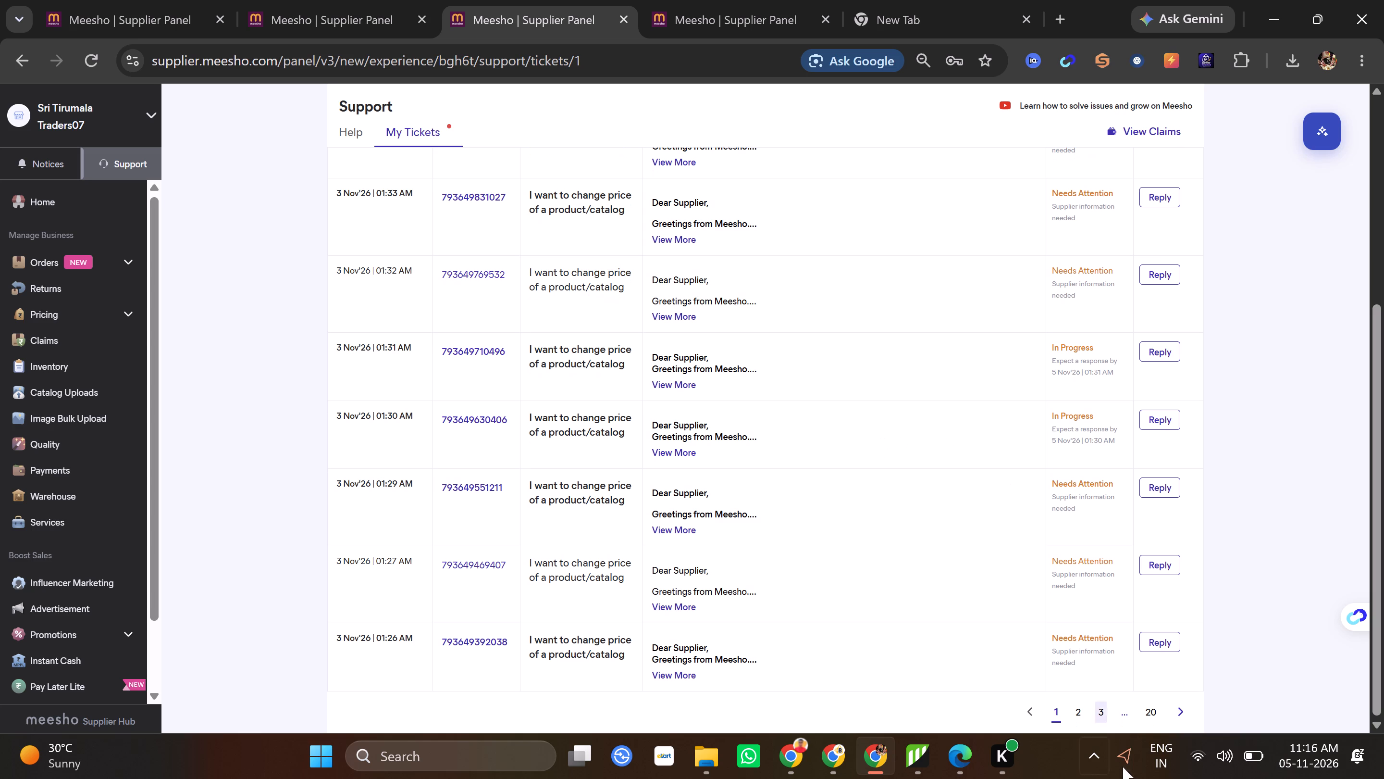
left_click(1099, 709)
scroll(1075, 505, "down", 8)
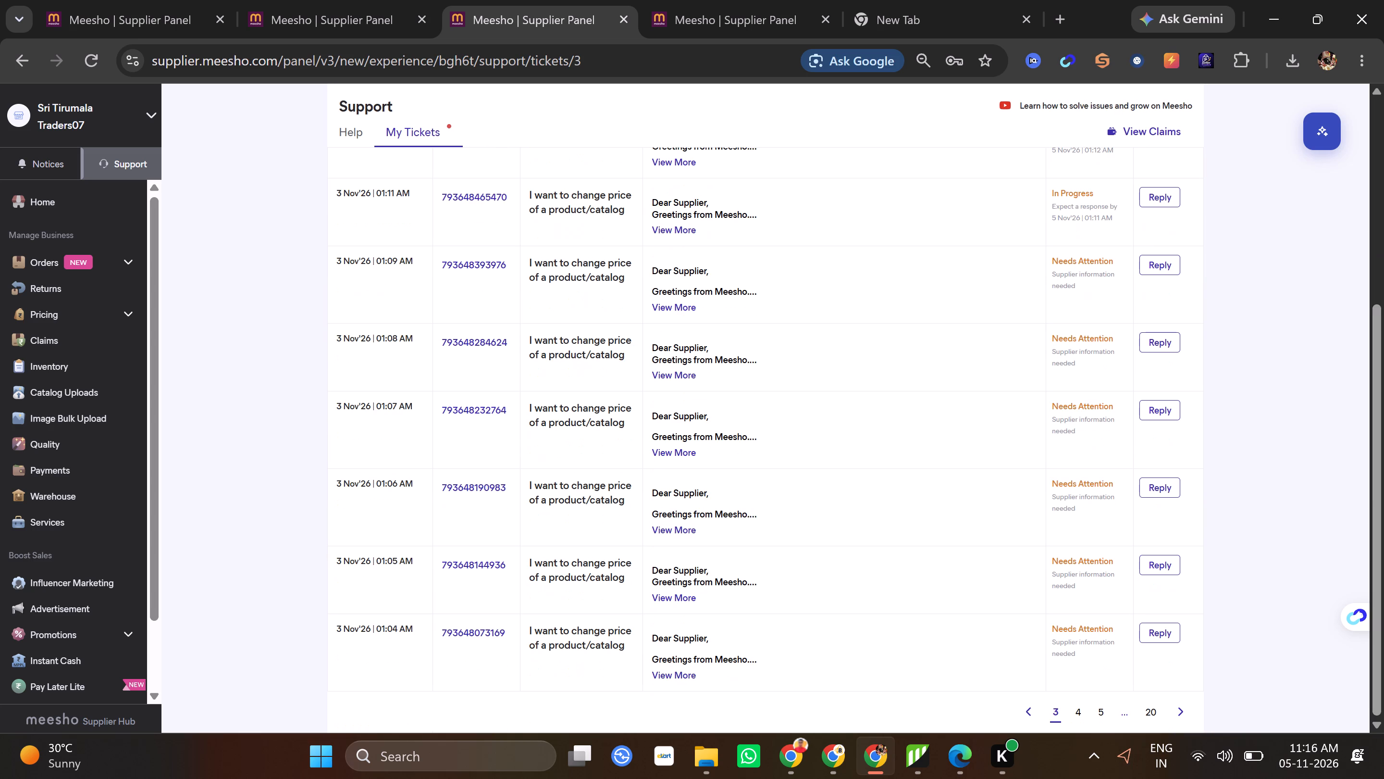
scroll(1074, 497, "down", 1)
left_click(1082, 710)
scroll(987, 554, "down", 10)
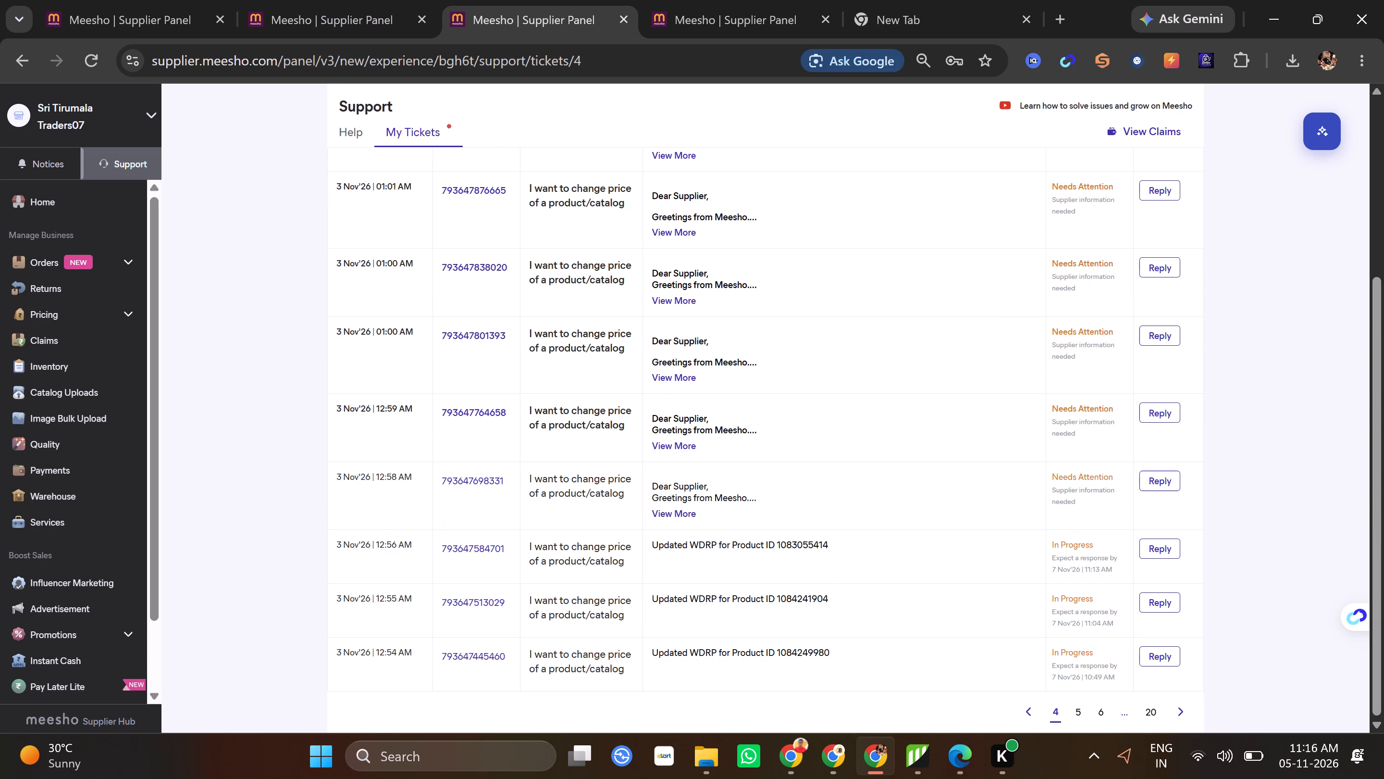
left_click_drag(774, 544, 623, 564)
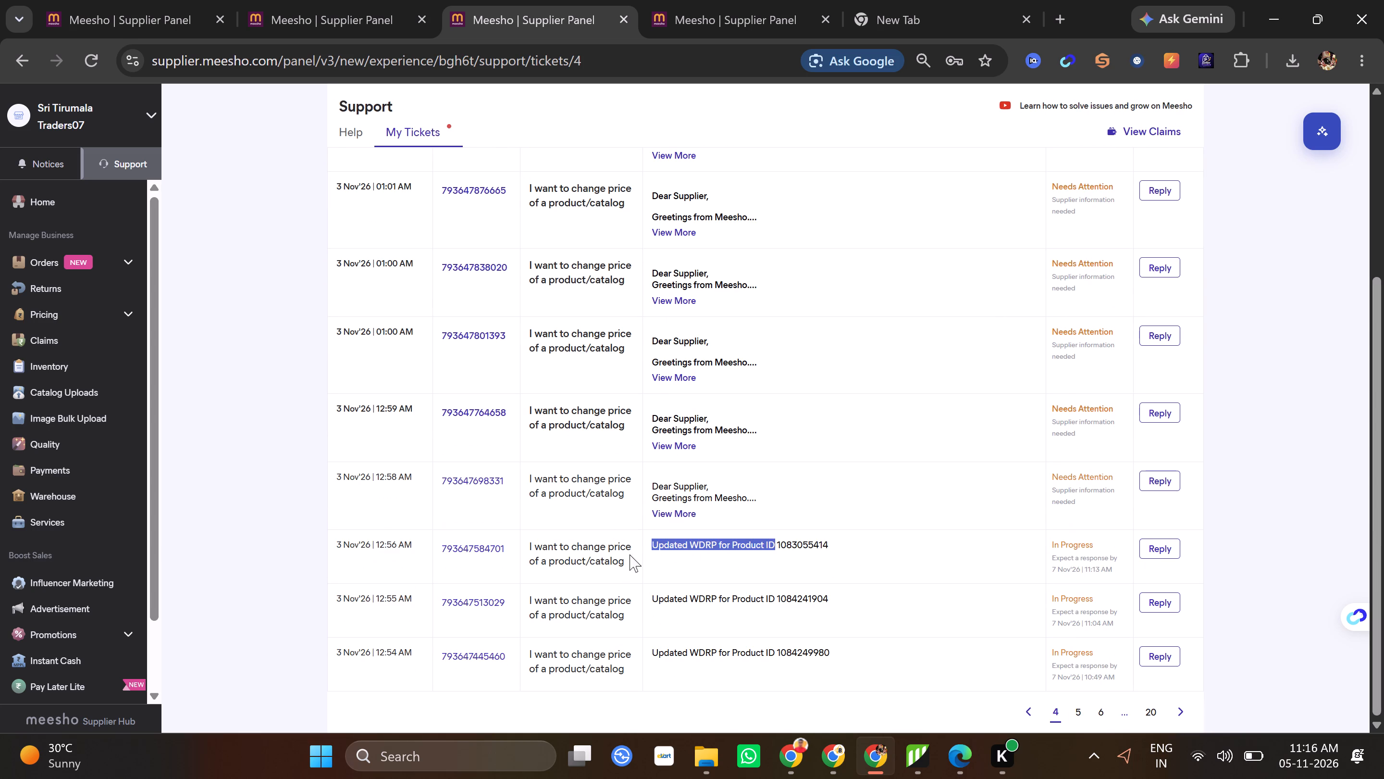
key("ctrl+c")
left_click(682, 0)
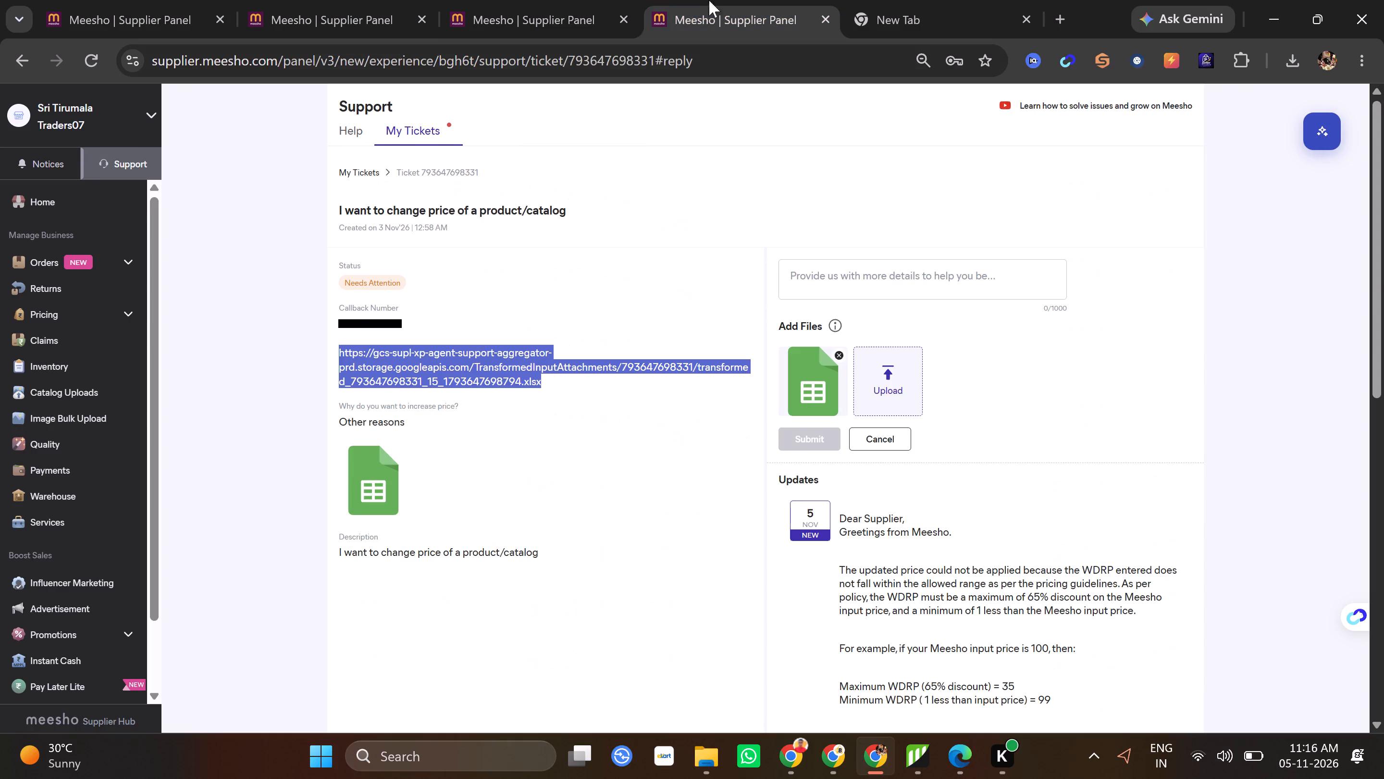
left_click(857, 291)
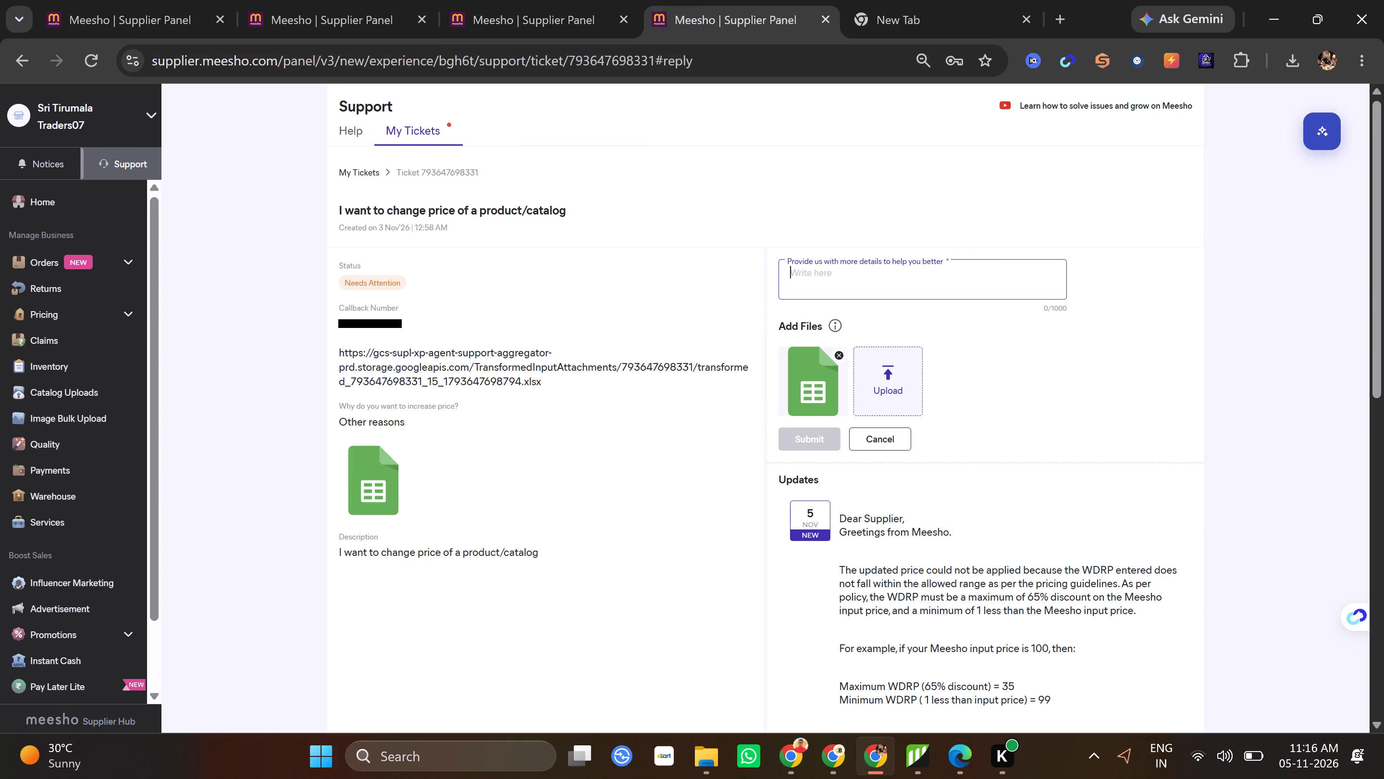
key("ctrl+v")
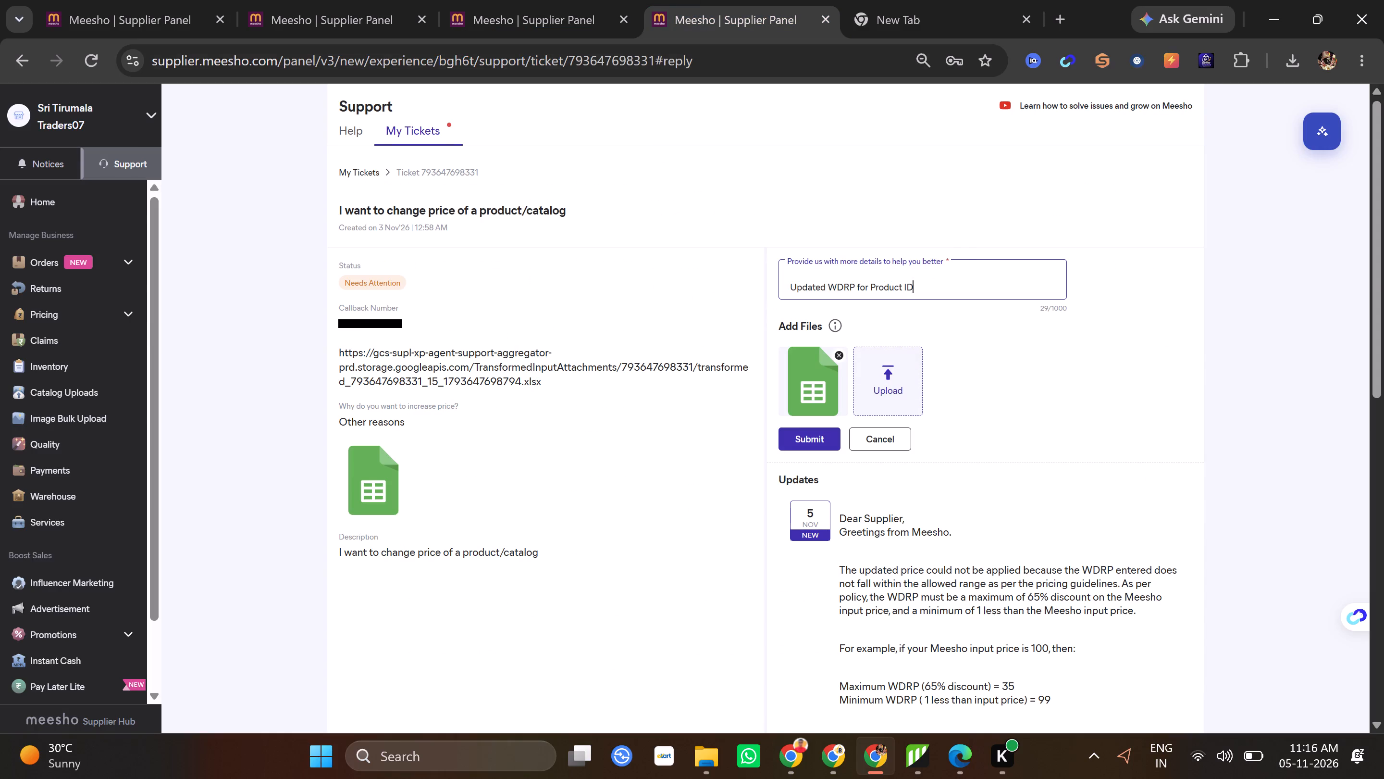
left_click(791, 285)
key("BackSpace")
left_click(951, 286)
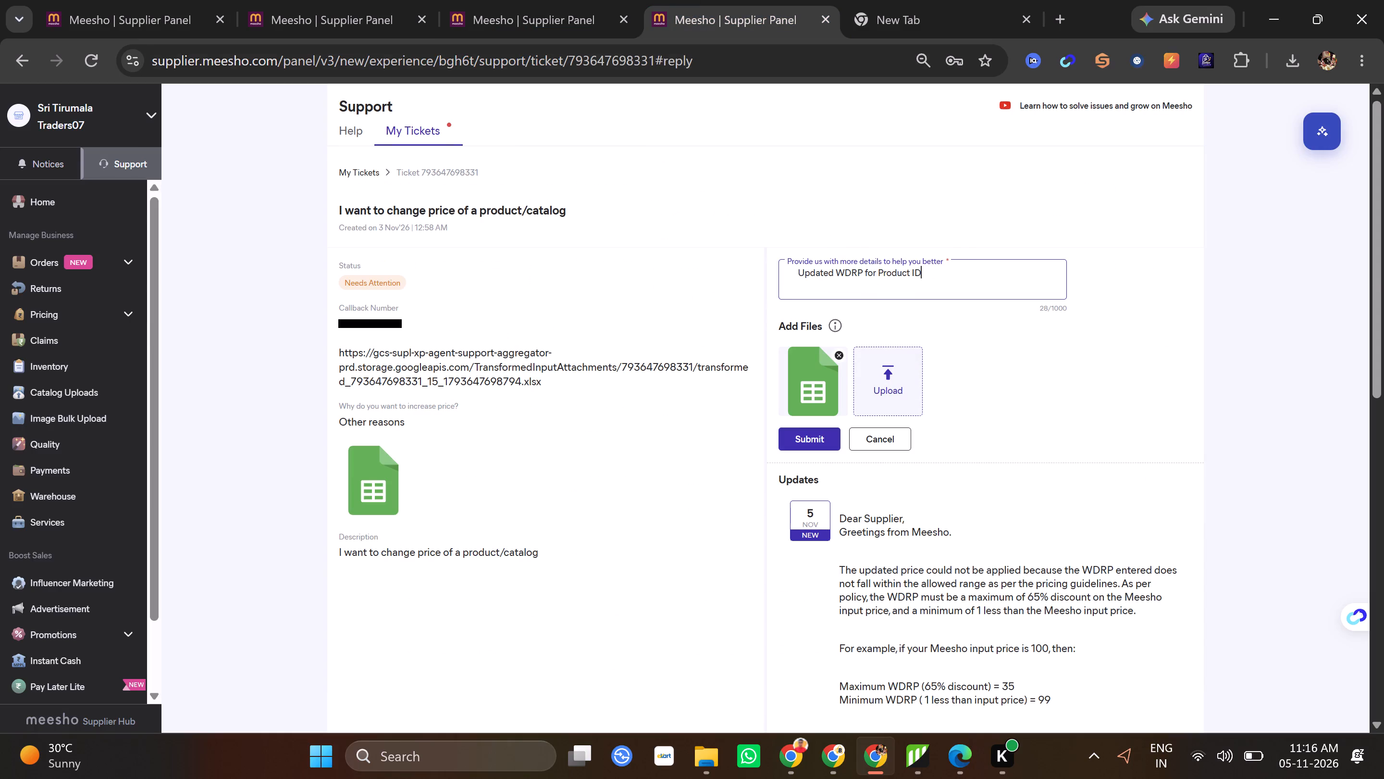
key("space")
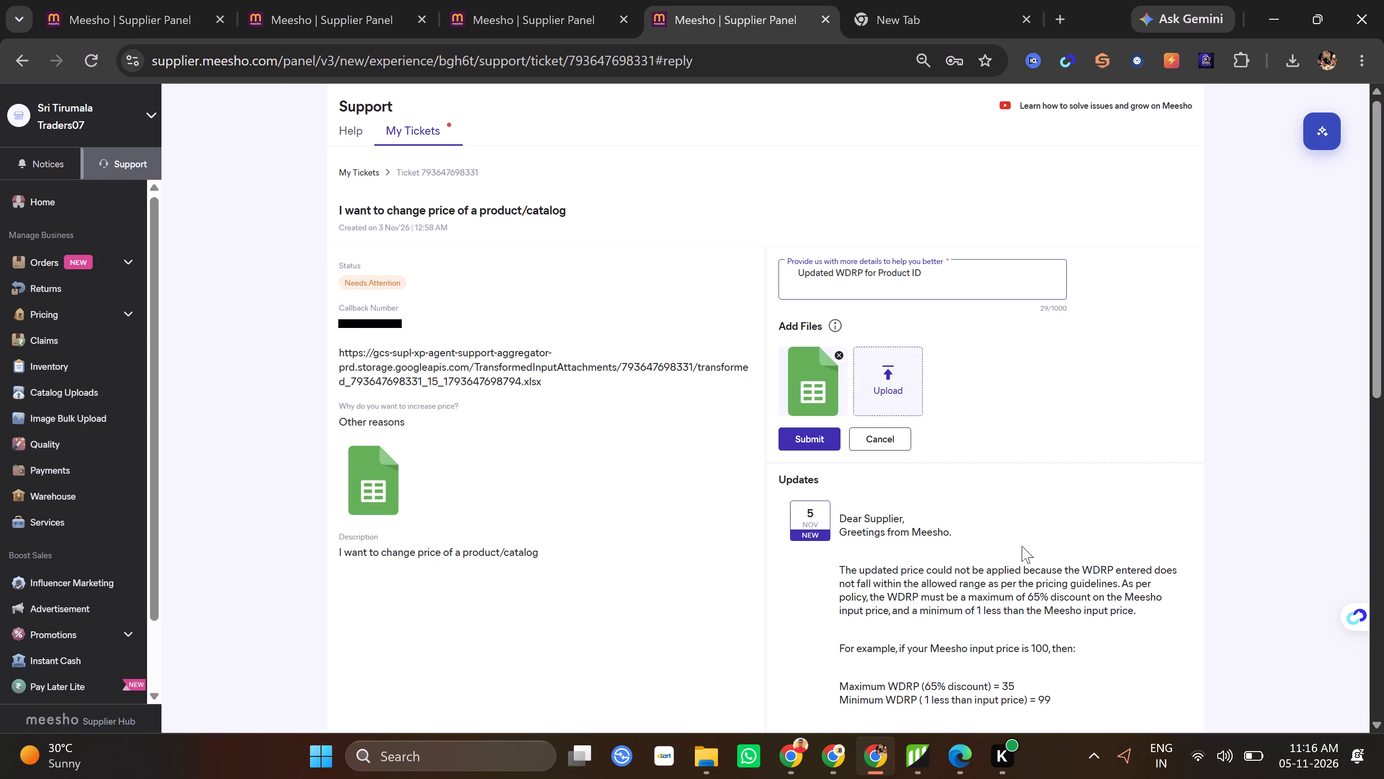
scroll(1027, 539, "down", 2)
scroll(939, 658, "down", 2)
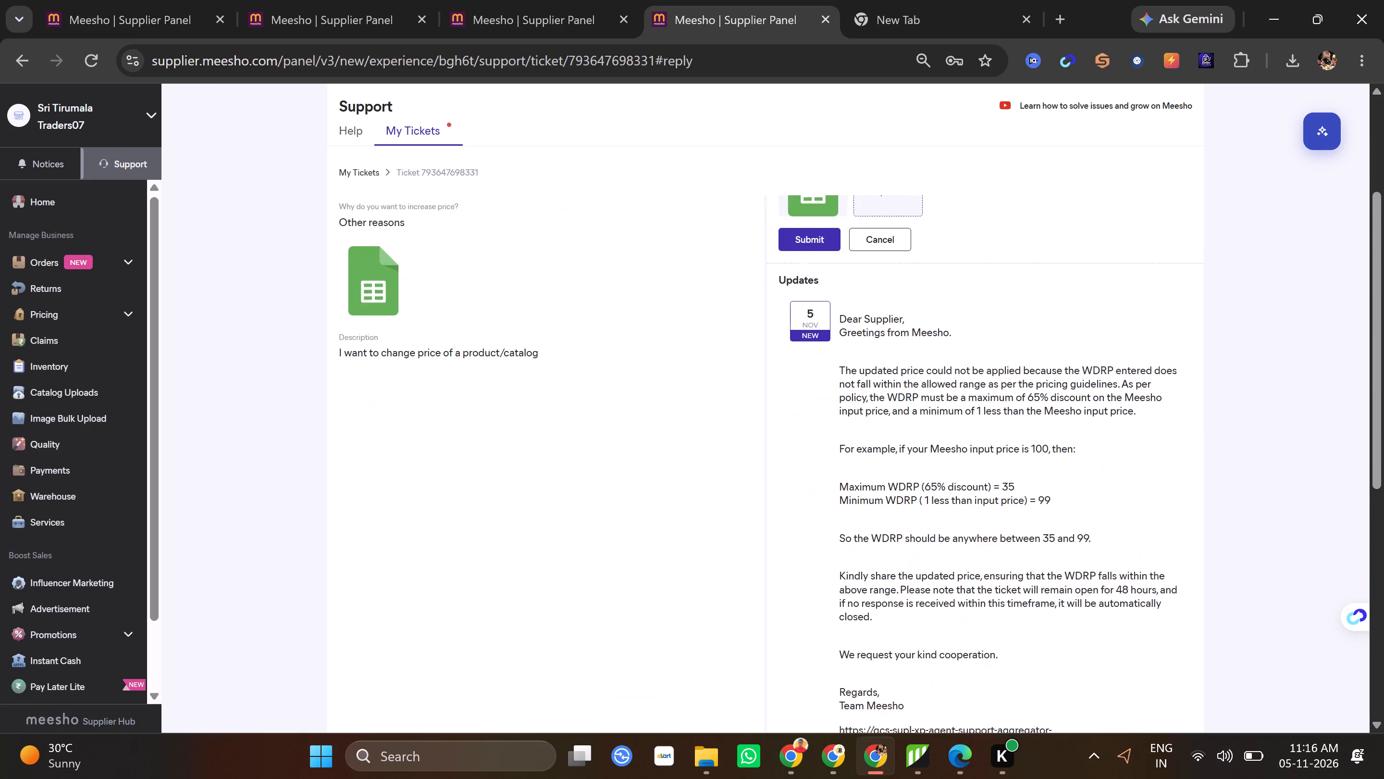
scroll(939, 658, "down", 1)
scroll(929, 578, "down", 2)
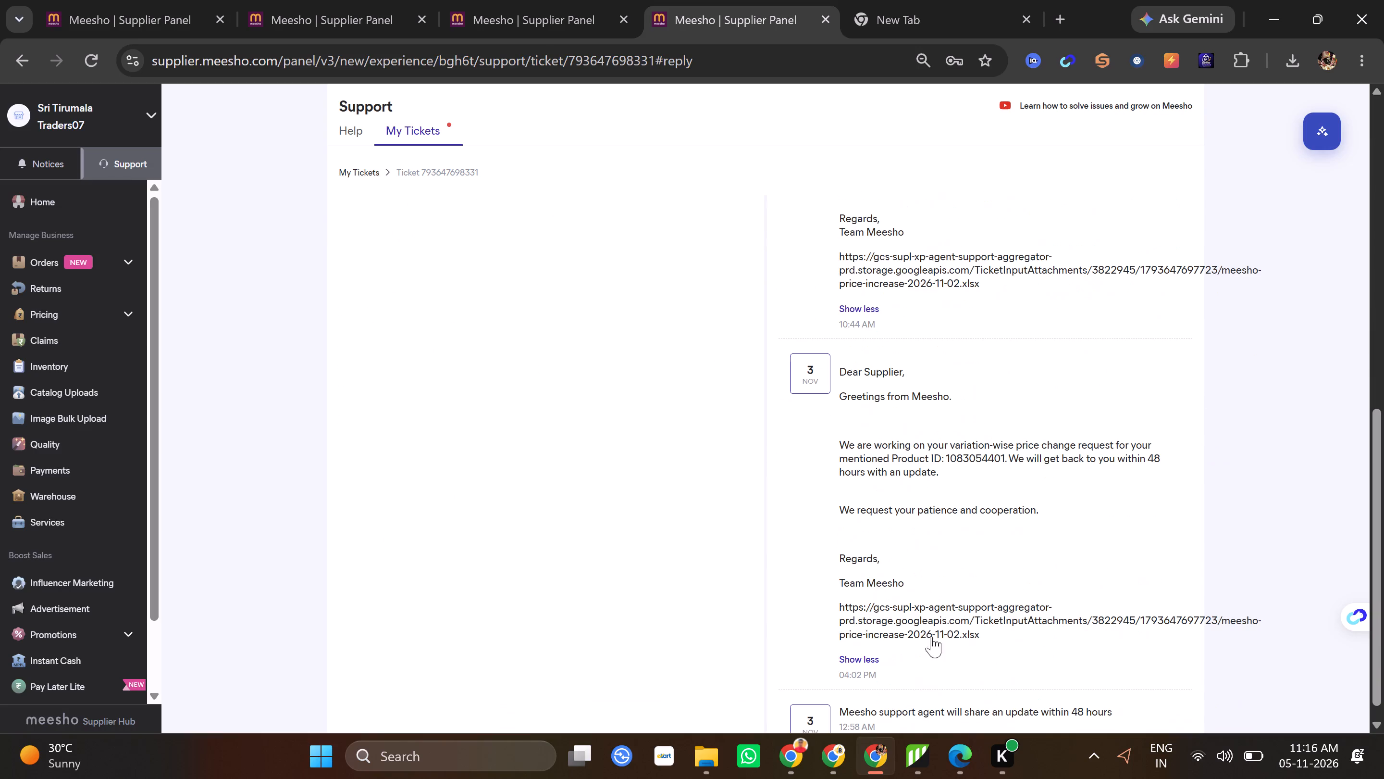
double_click(984, 457)
key("ctrl+c")
scroll(985, 437, "up", 7)
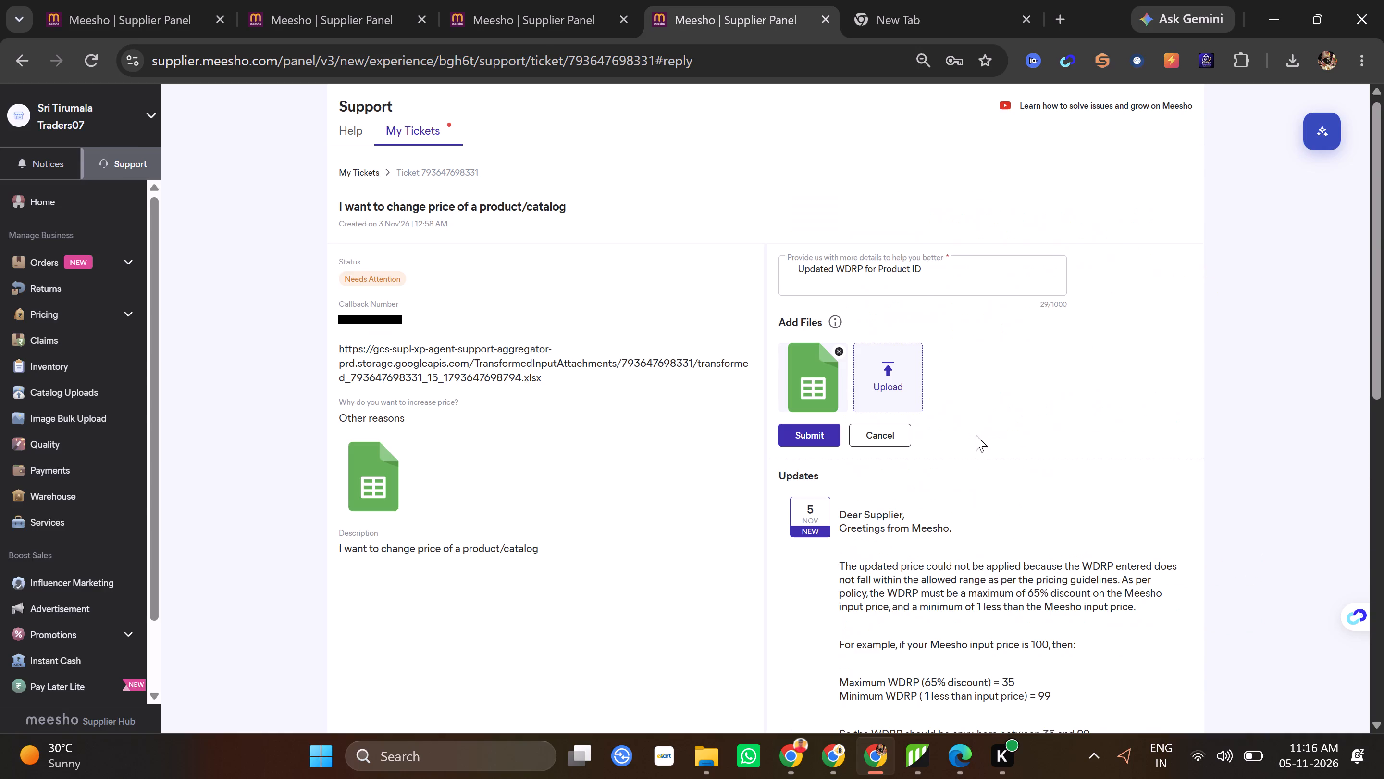
left_click(979, 251)
left_click(975, 271)
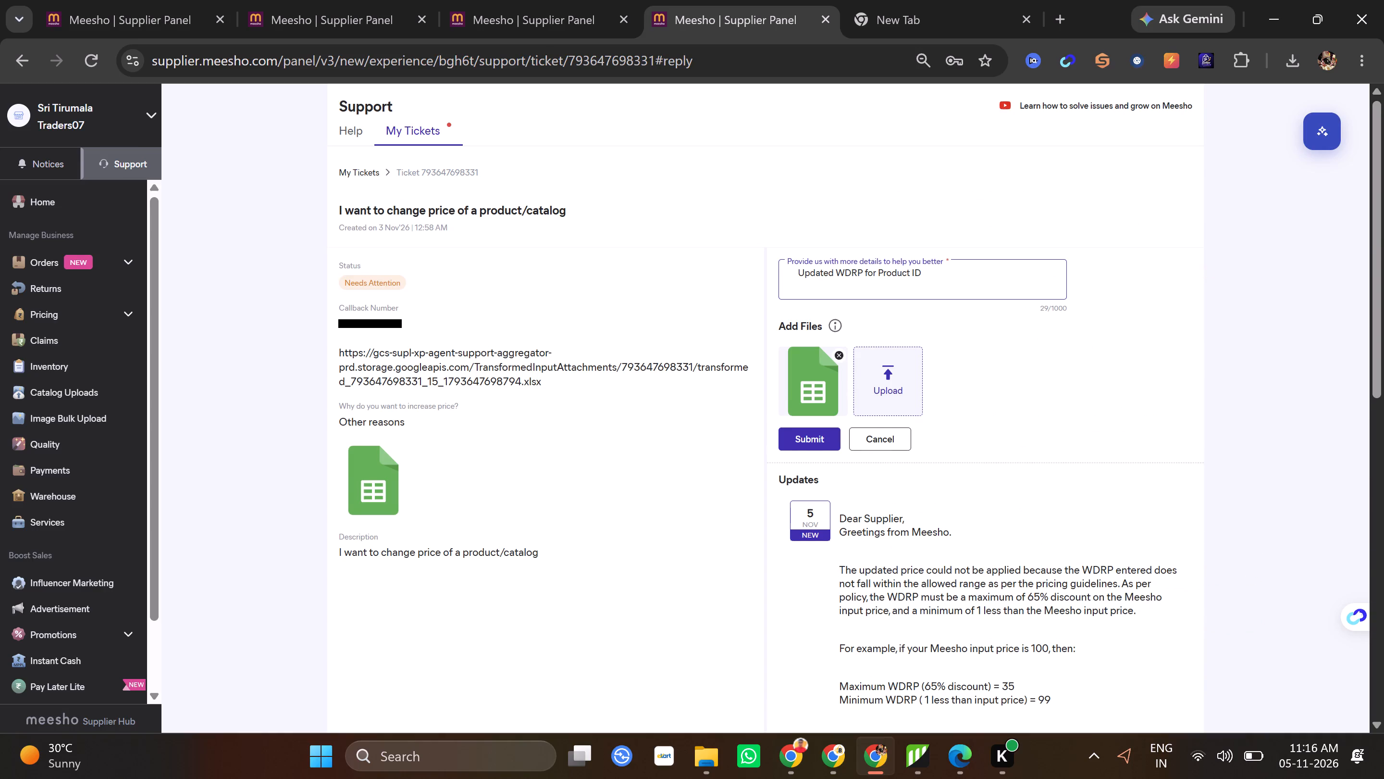
key("ctrl+v")
left_click(808, 445)
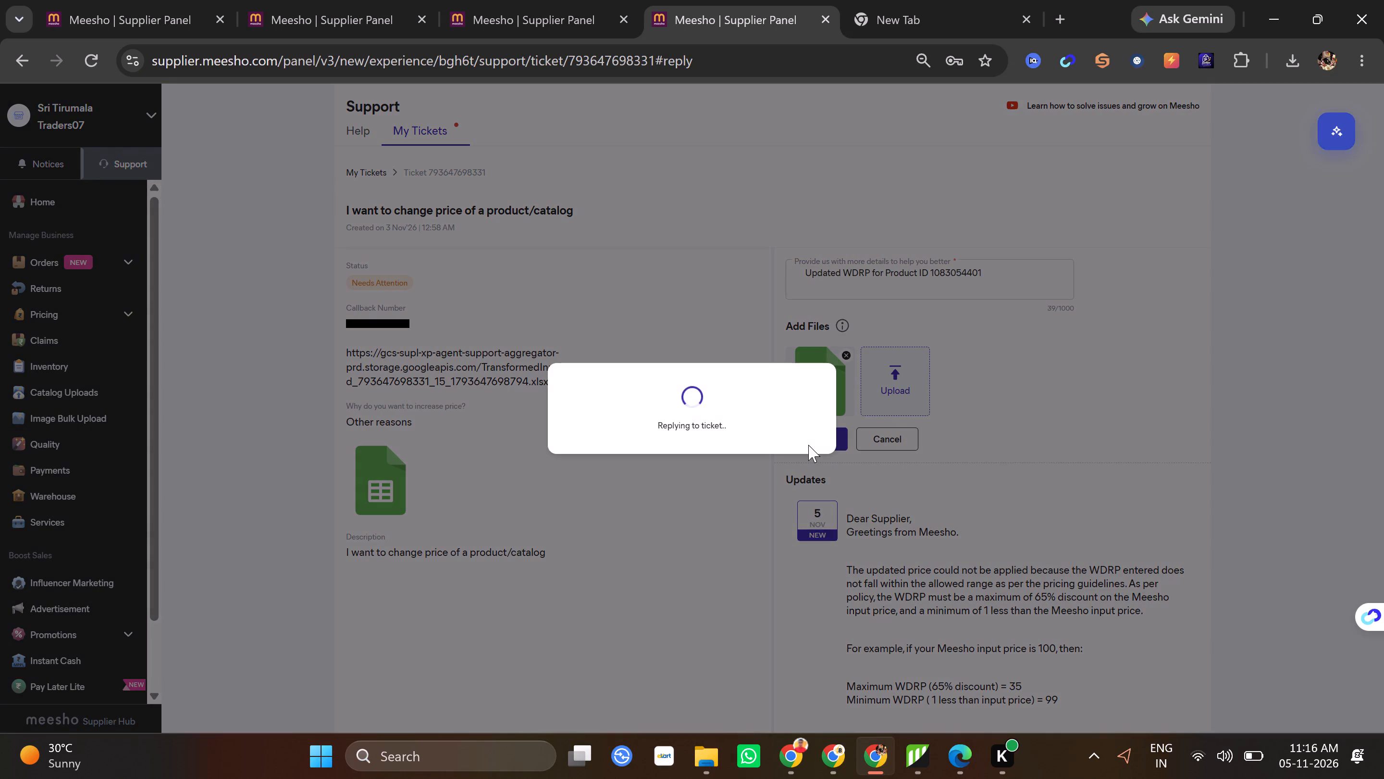
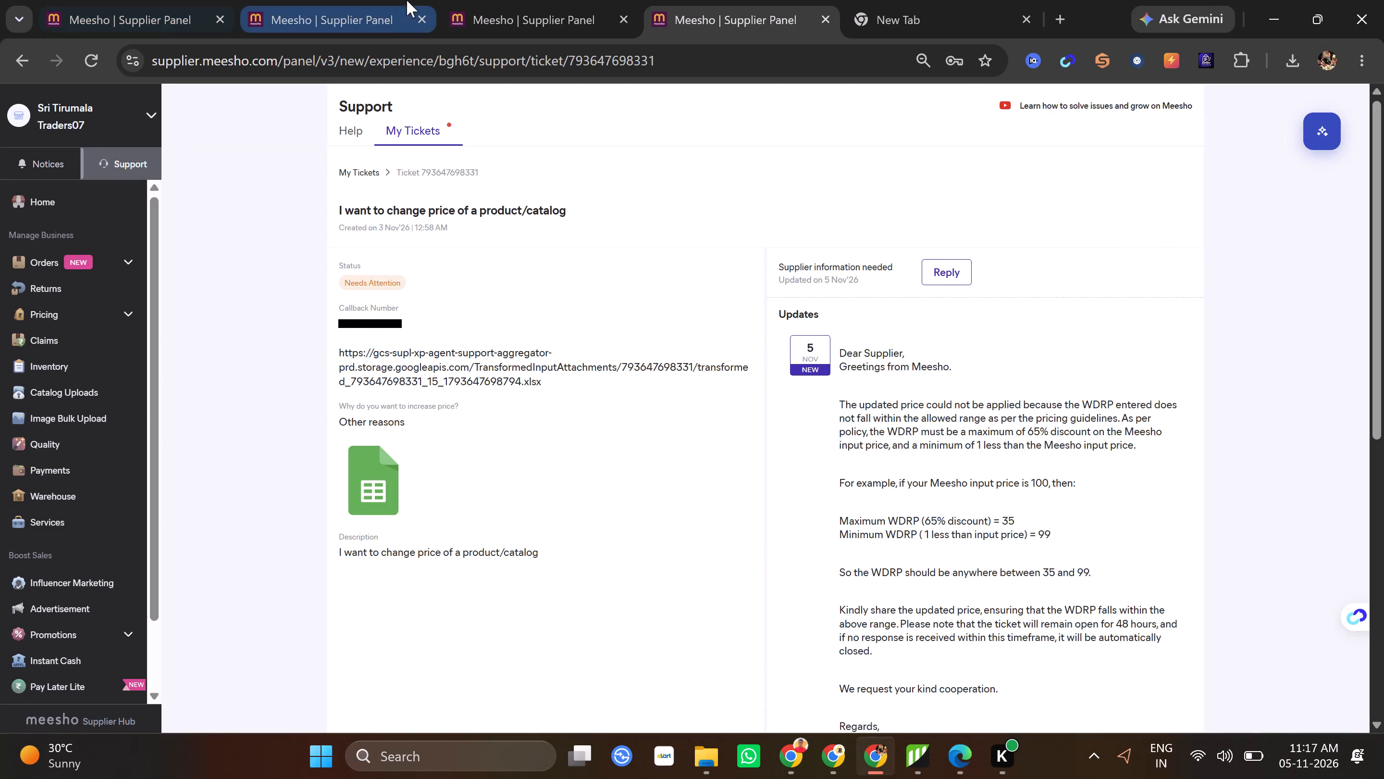
left_click(506, 0)
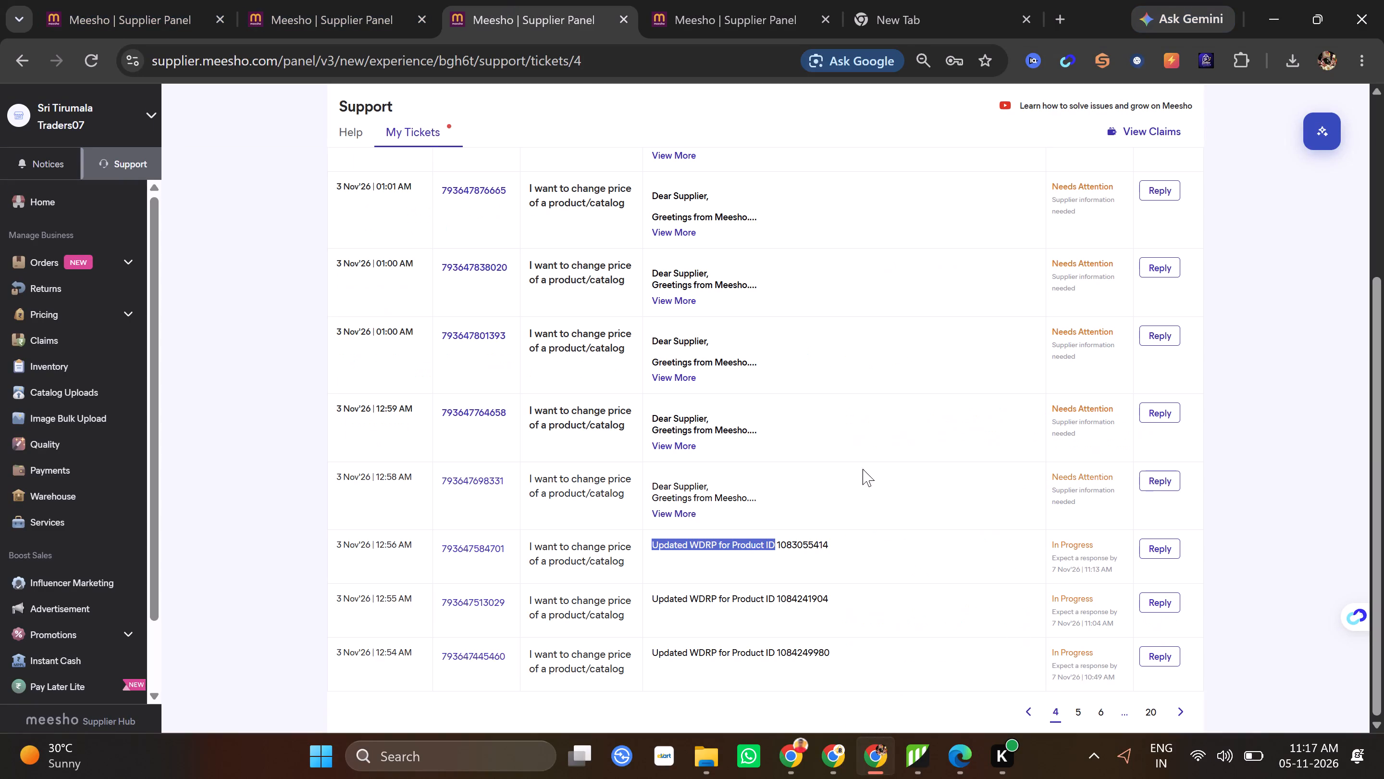
left_click(683, 0)
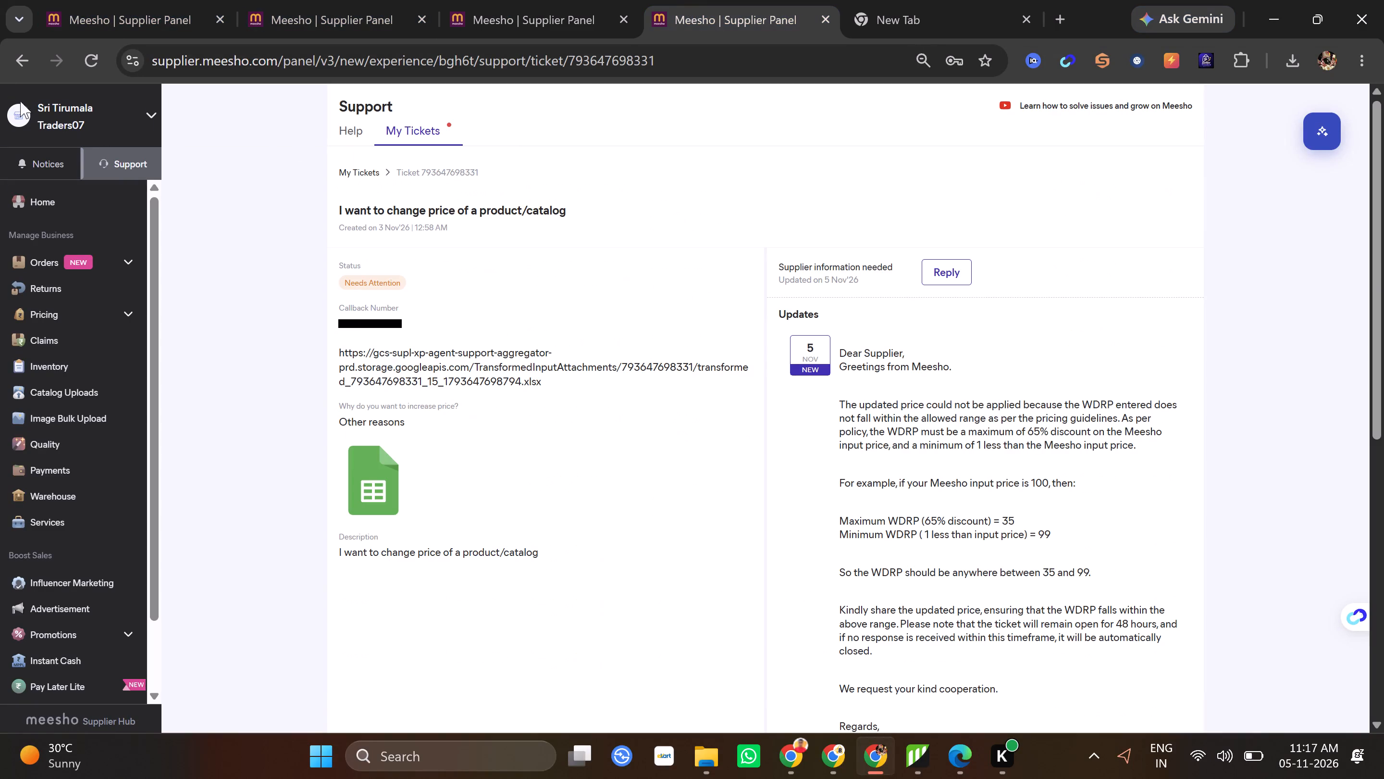
left_click(19, 58)
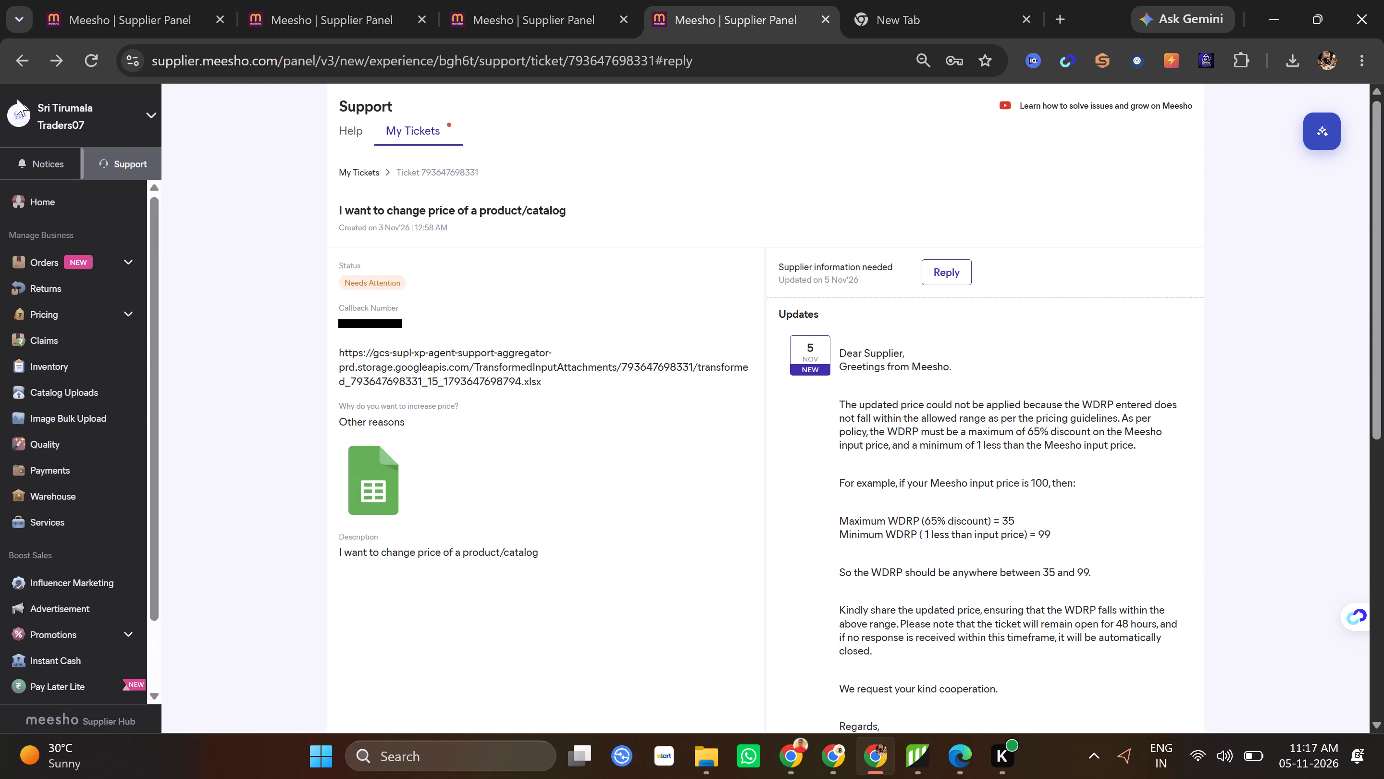
left_click(23, 66)
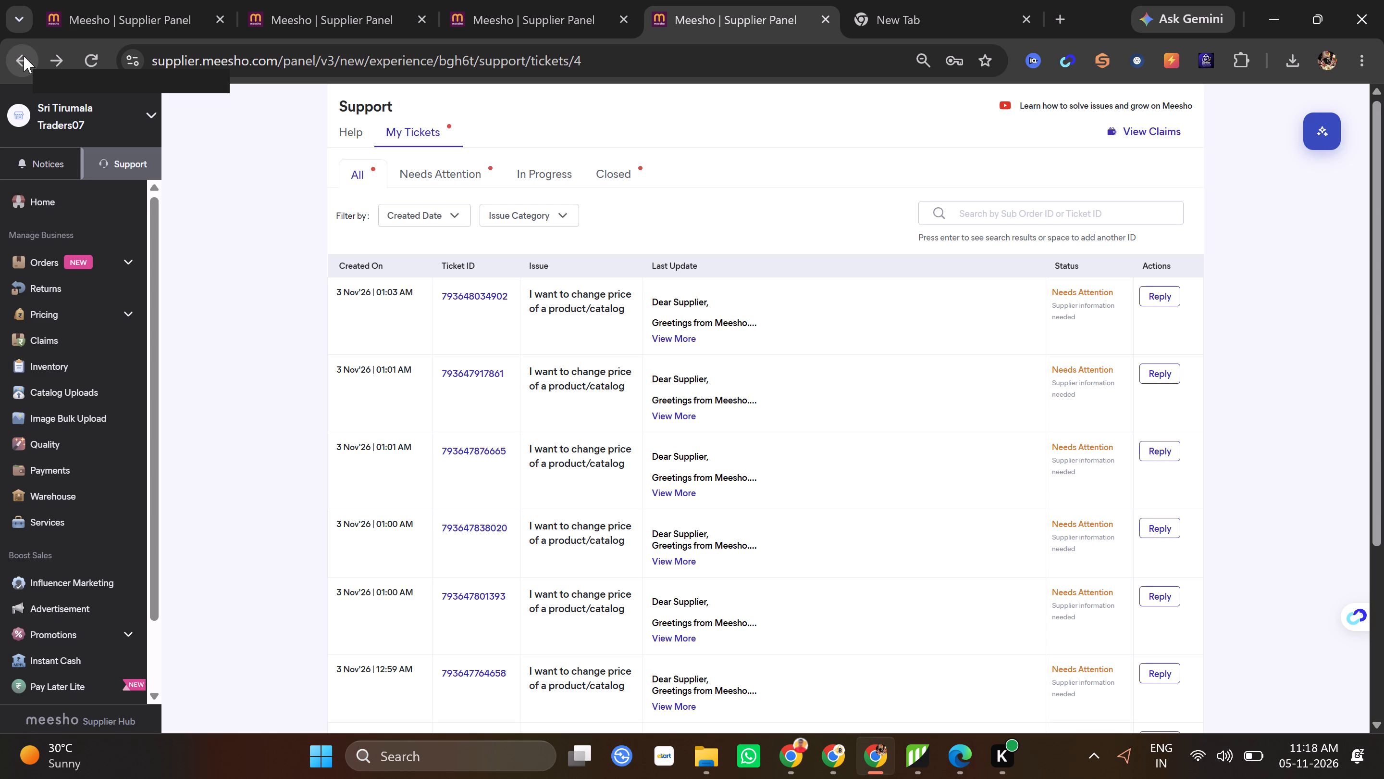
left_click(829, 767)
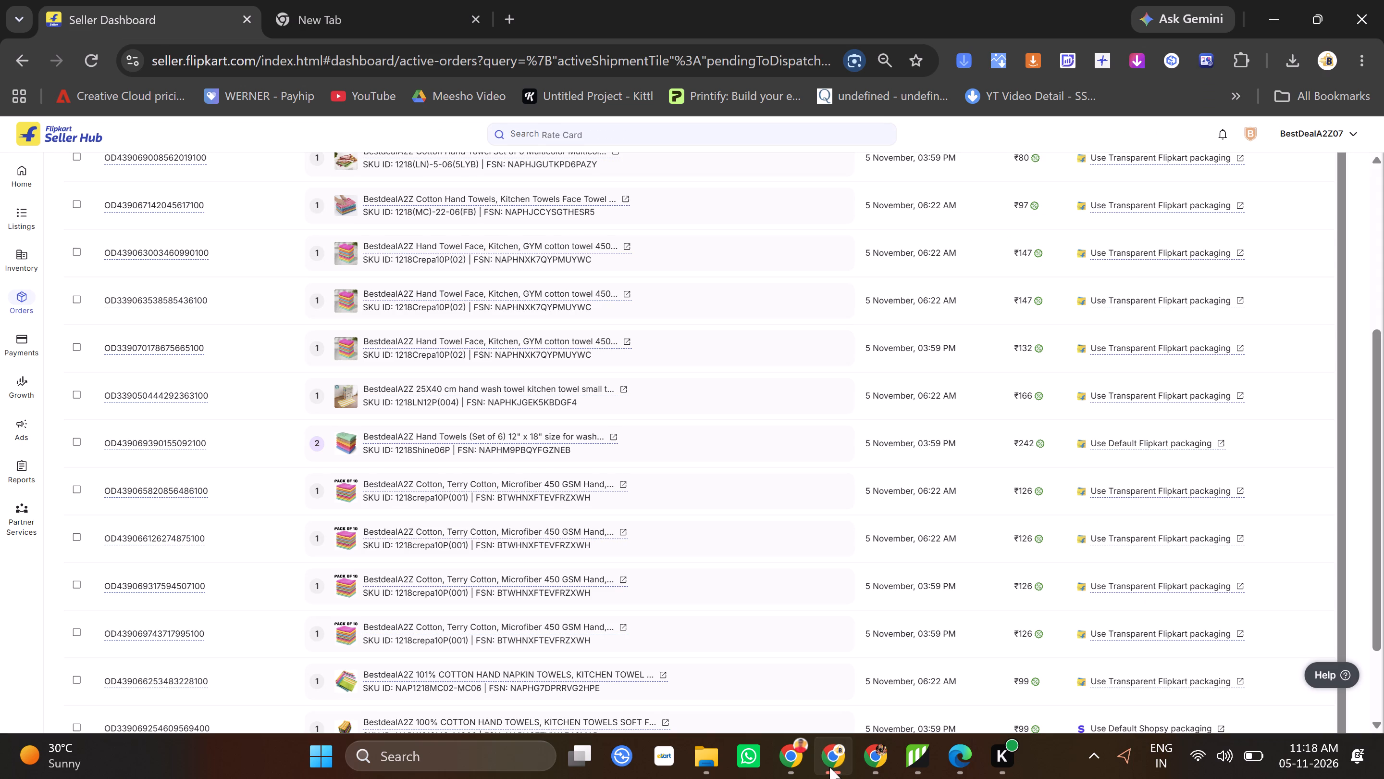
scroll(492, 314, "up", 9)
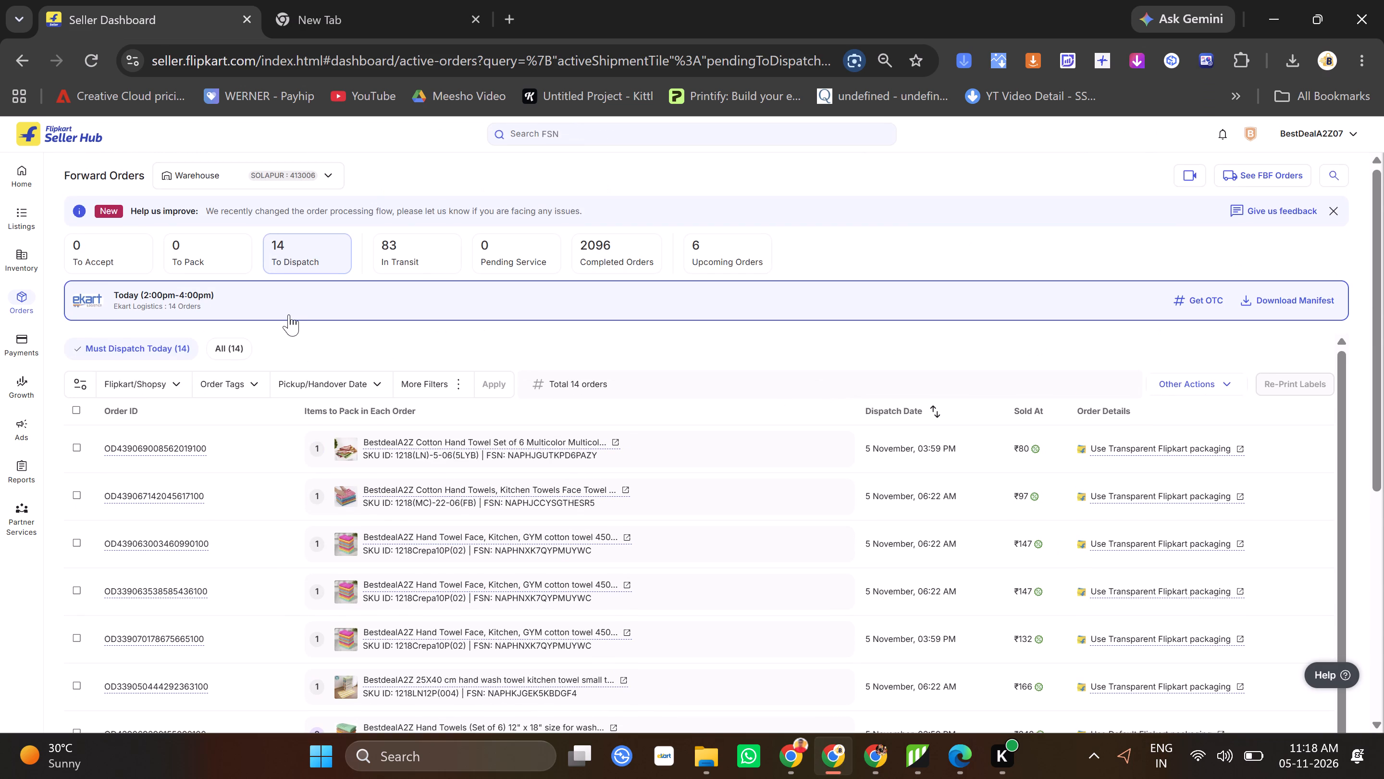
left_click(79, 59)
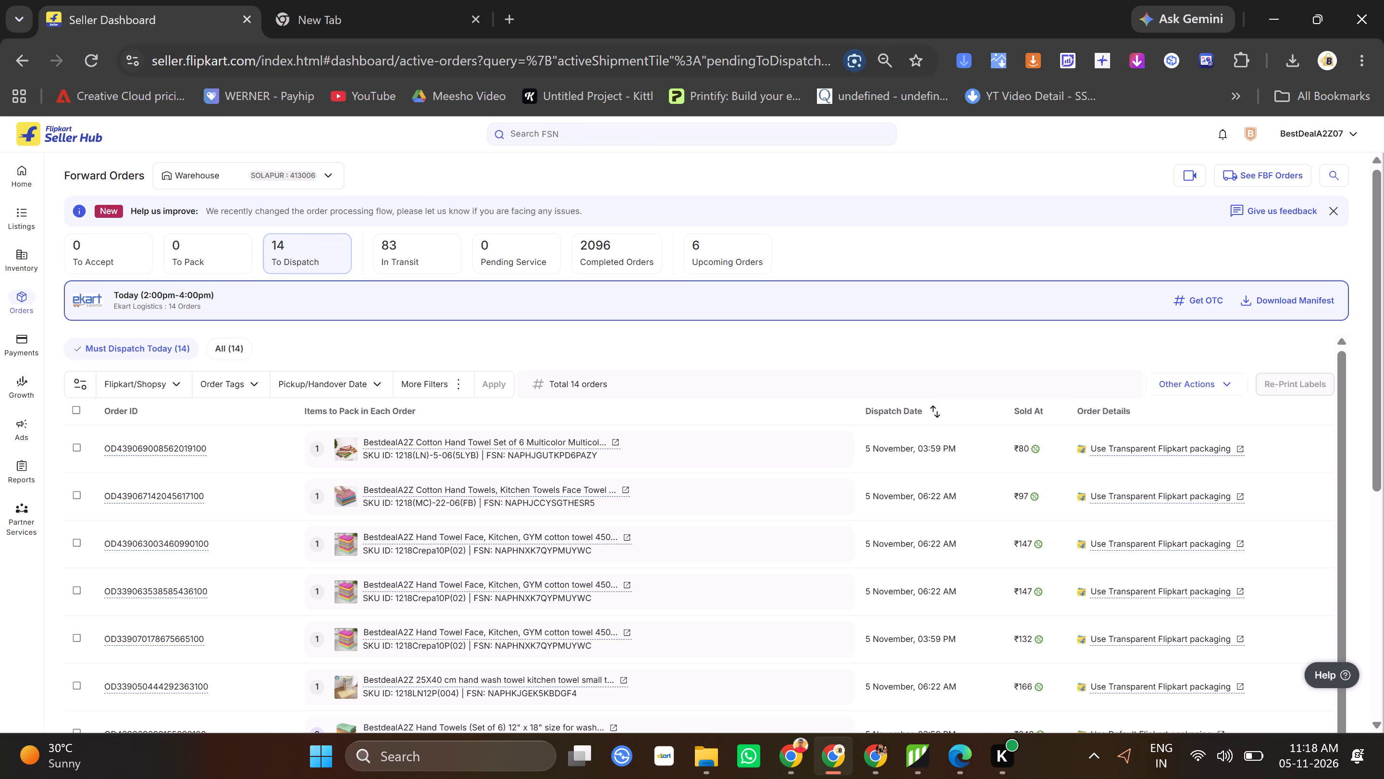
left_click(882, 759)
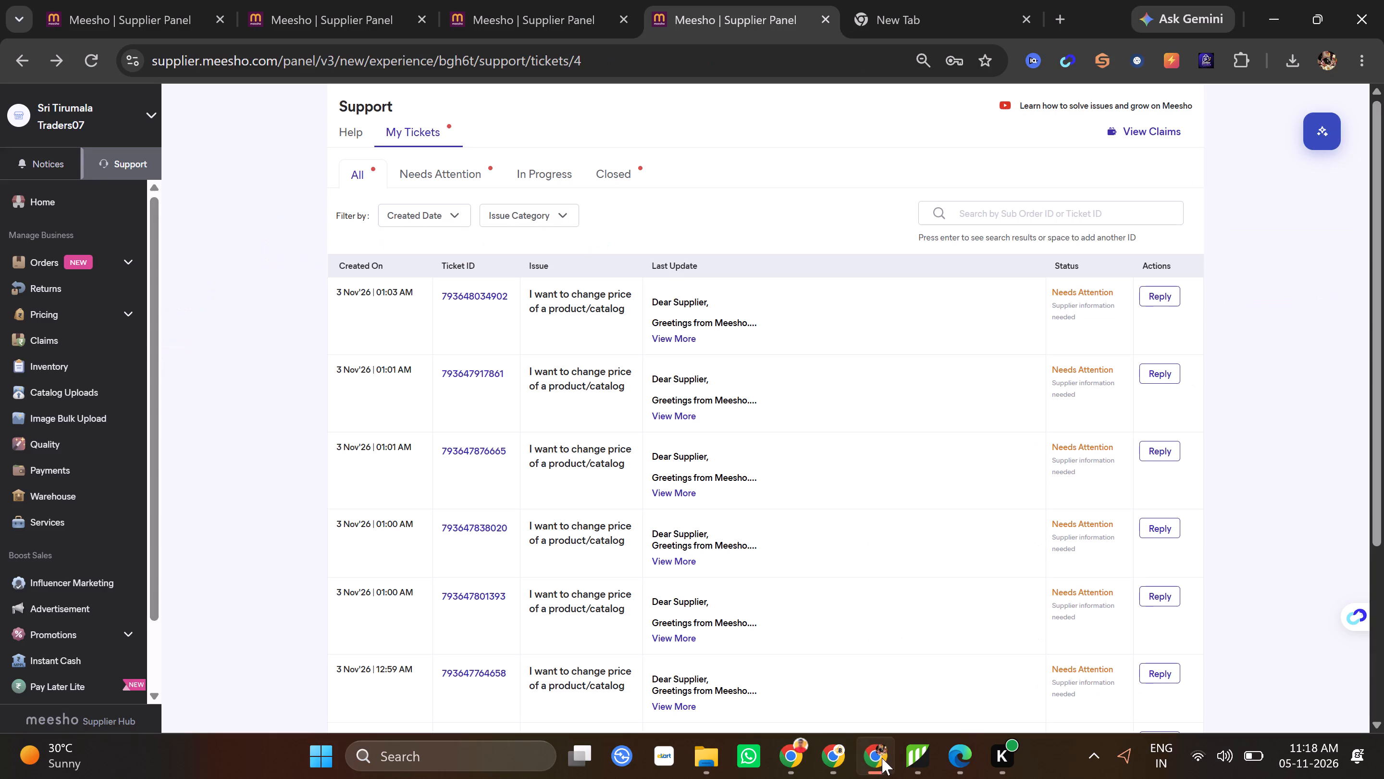
scroll(725, 329, "down", 5)
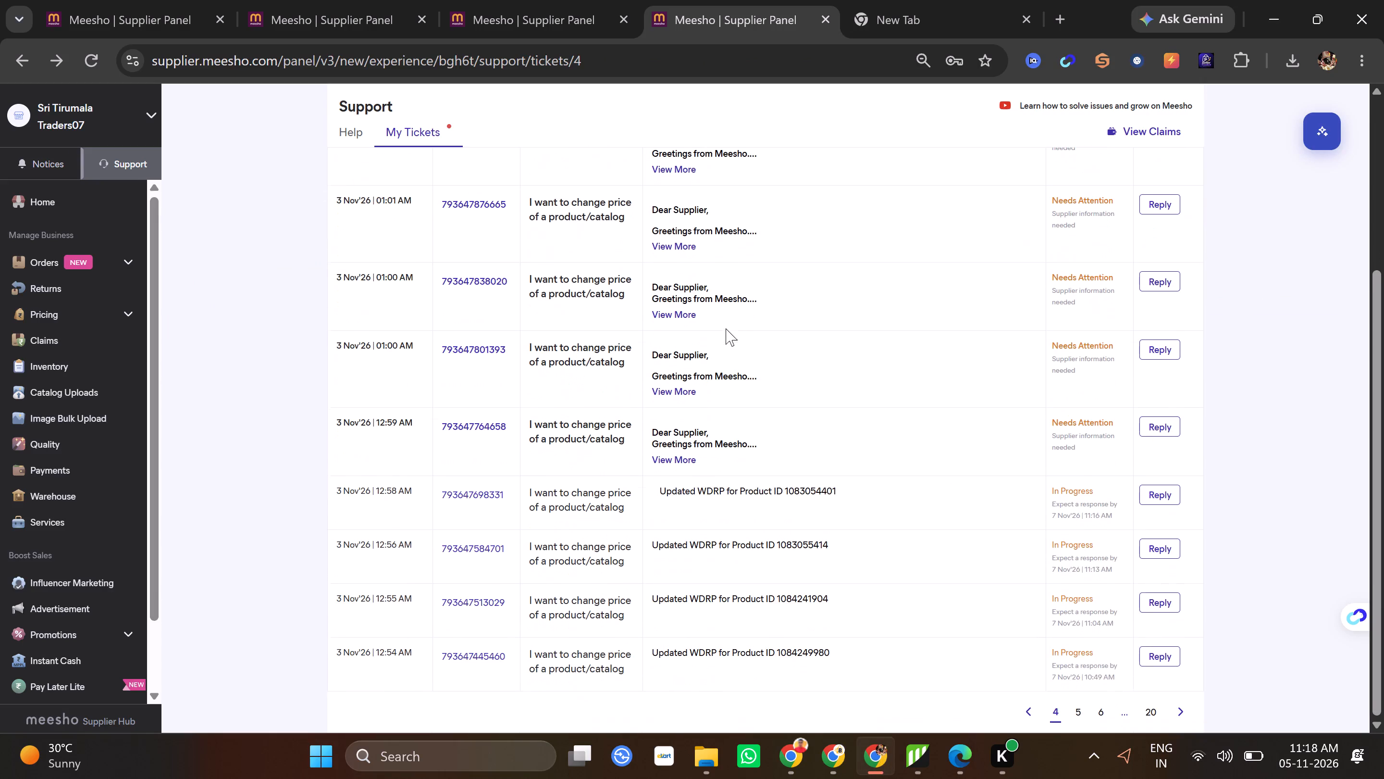
scroll(726, 328, "down", 4)
left_click(1161, 417)
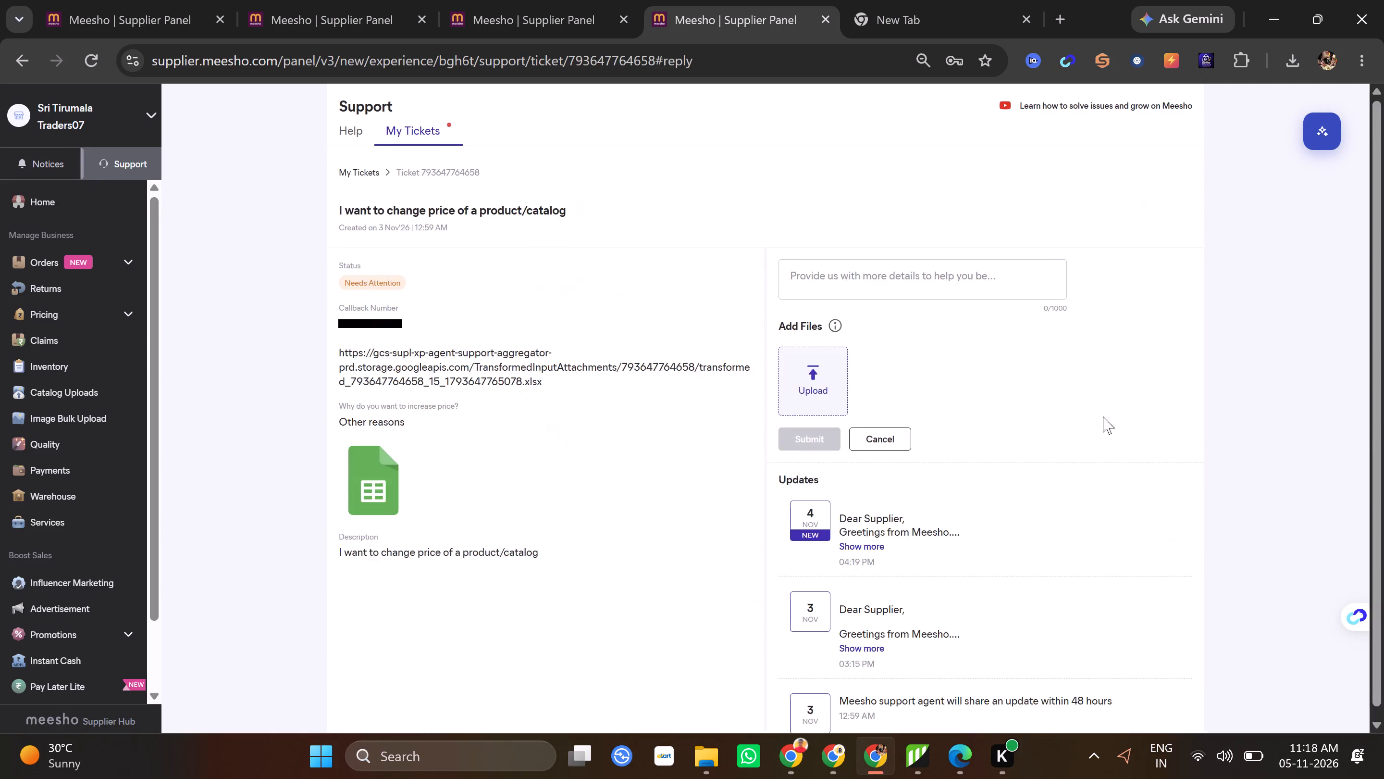
left_click_drag(571, 389, 328, 350)
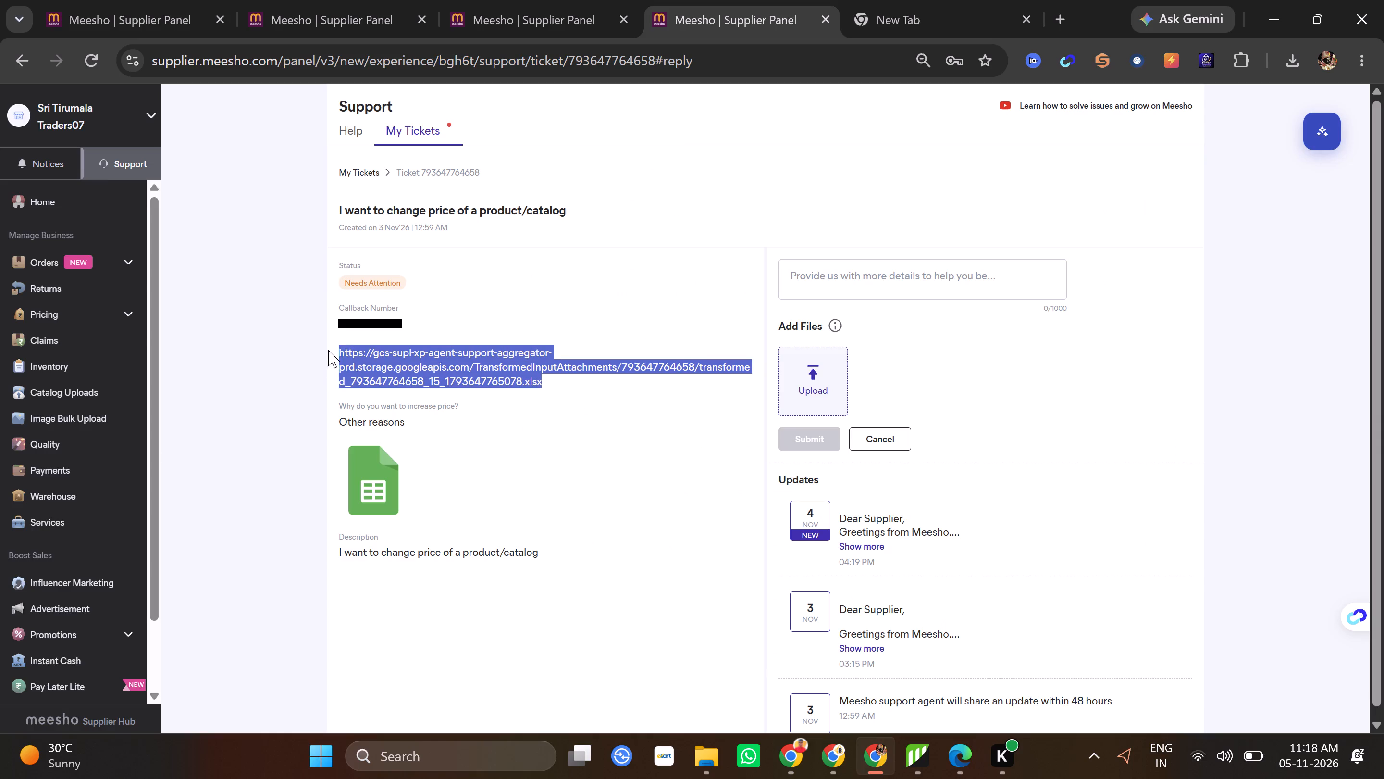
left_click_drag(328, 350, 331, 347)
key("ctrl+c")
left_click(912, 0)
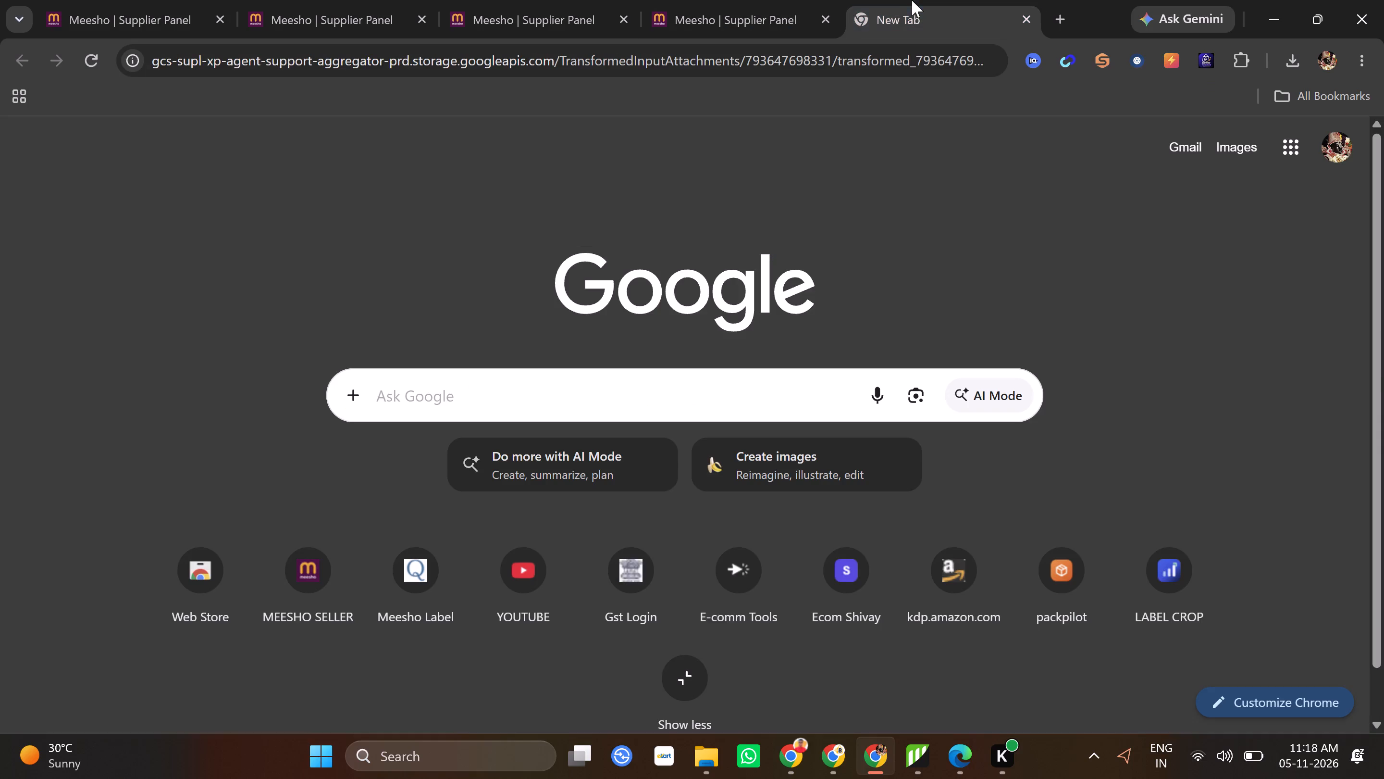
left_click(716, 0)
left_click(867, 0)
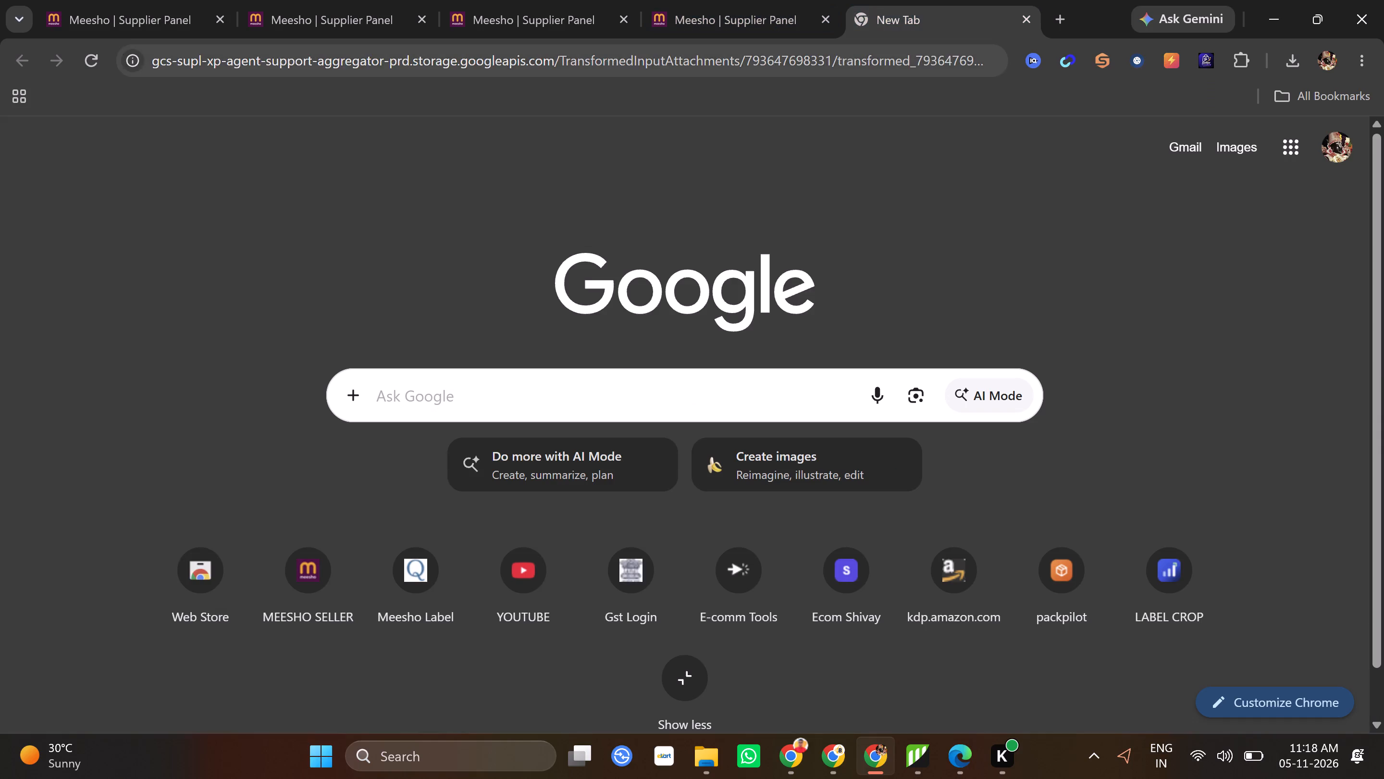
left_click(832, 56)
key("ctrl+v")
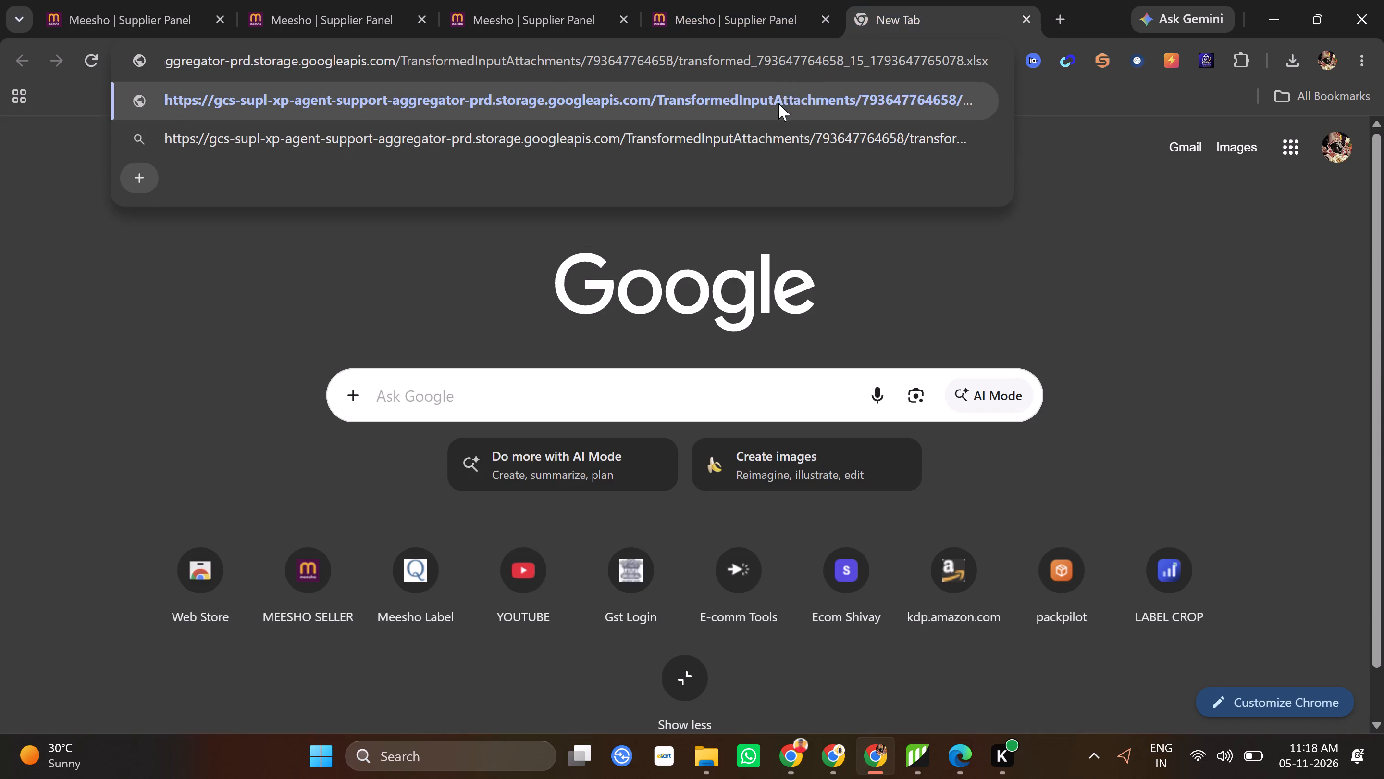
left_click(778, 103)
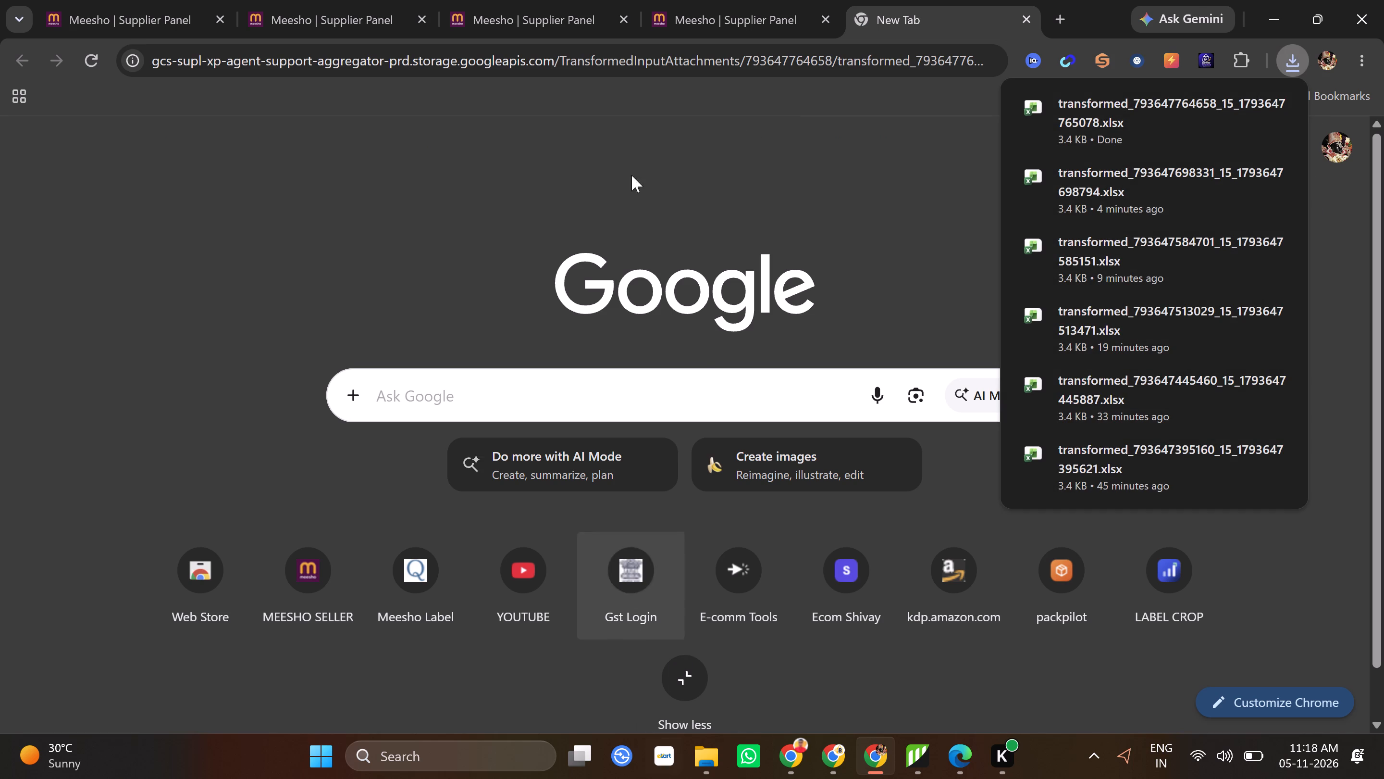
left_click(749, 0)
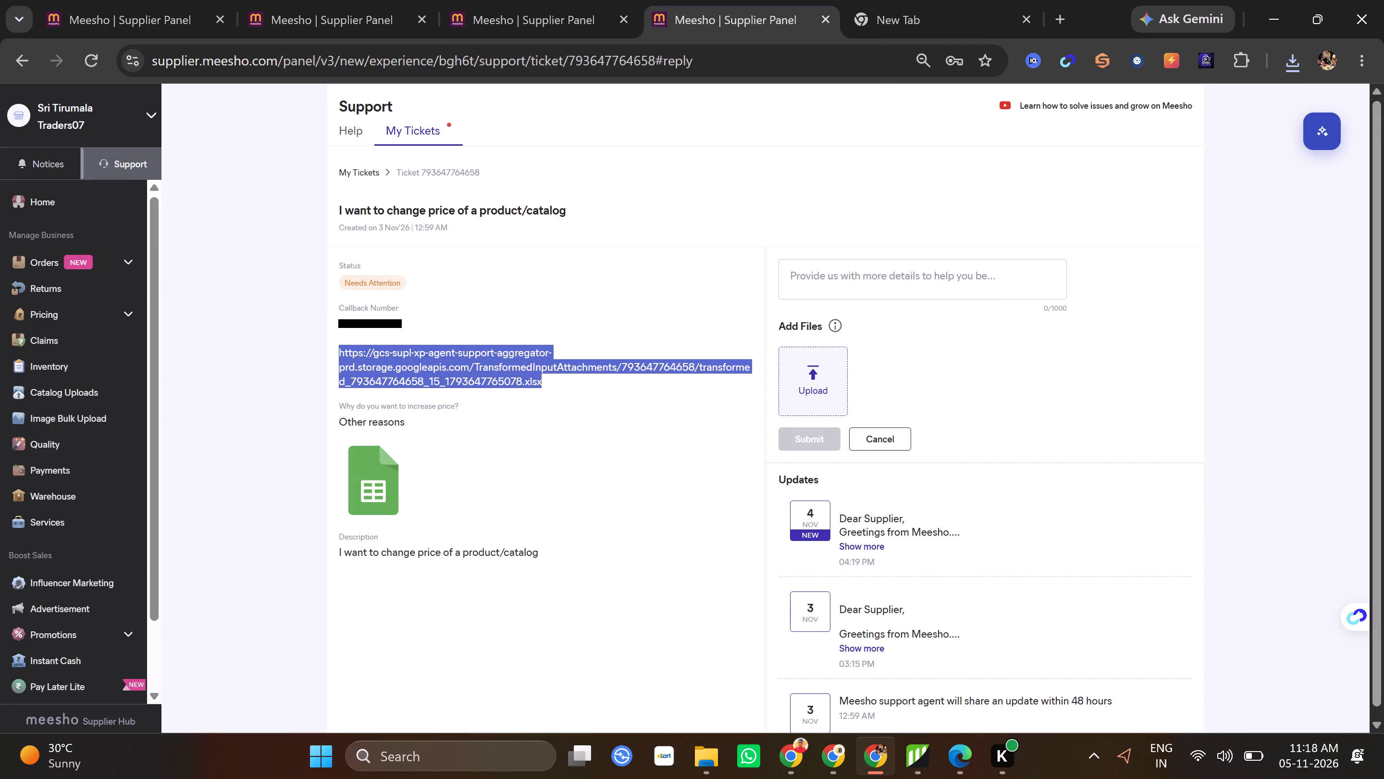
left_click(943, 0)
left_click(726, 0)
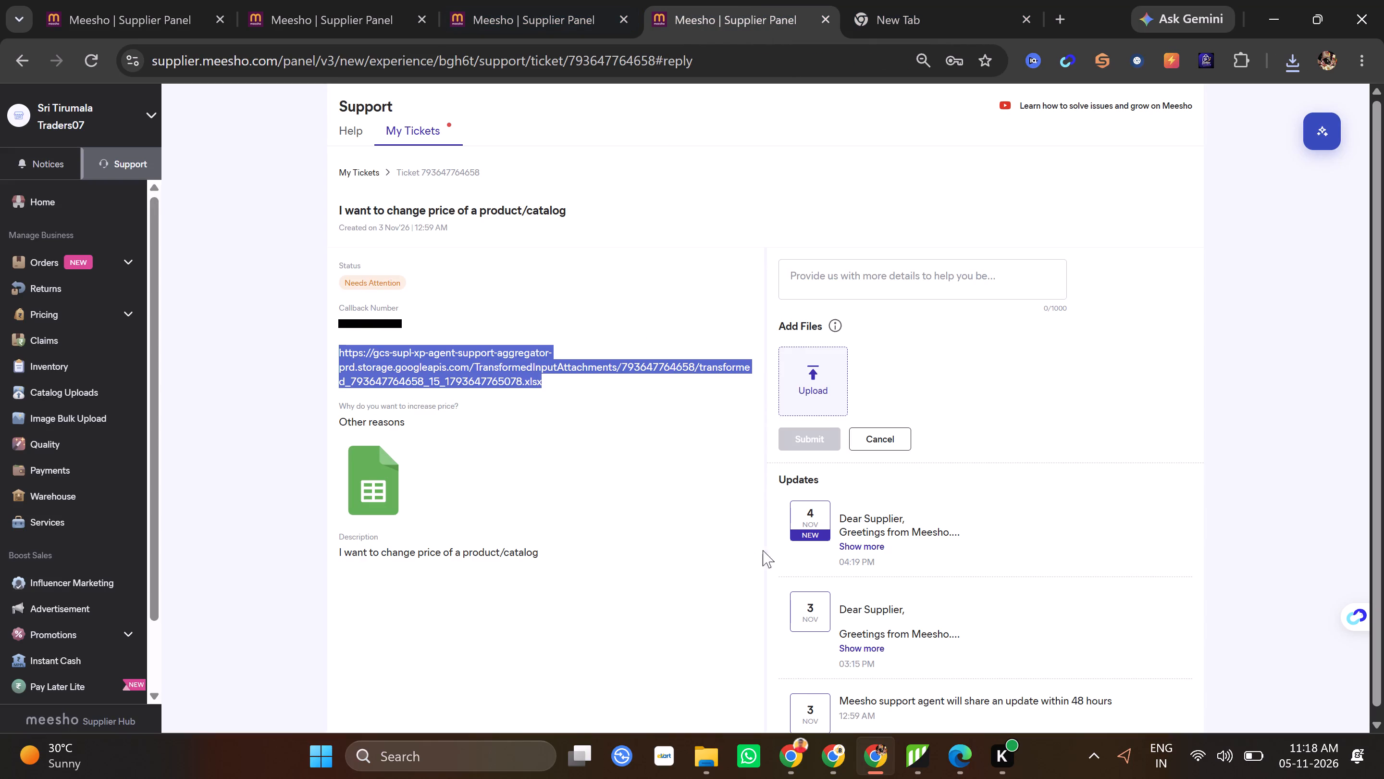
left_click(879, 549)
scroll(931, 517, "down", 2)
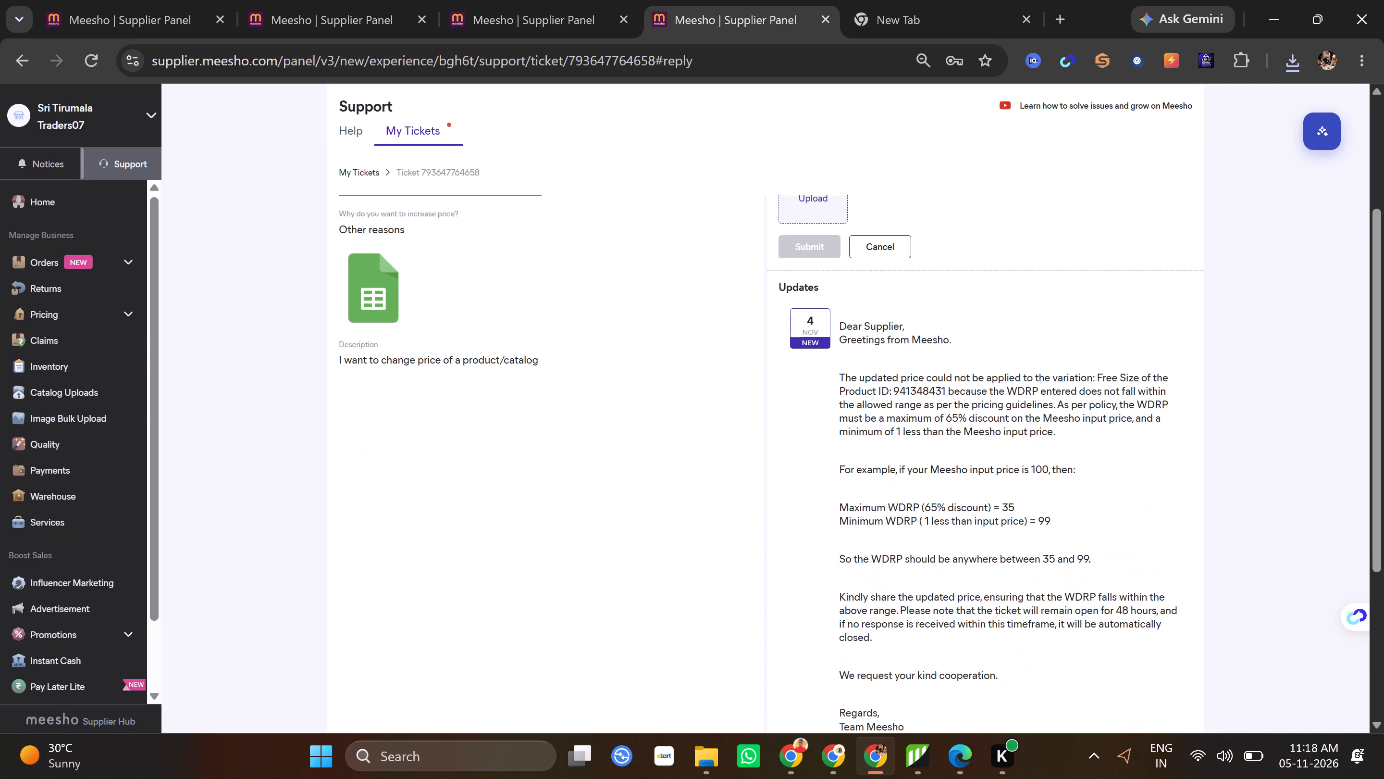
left_click(690, 590)
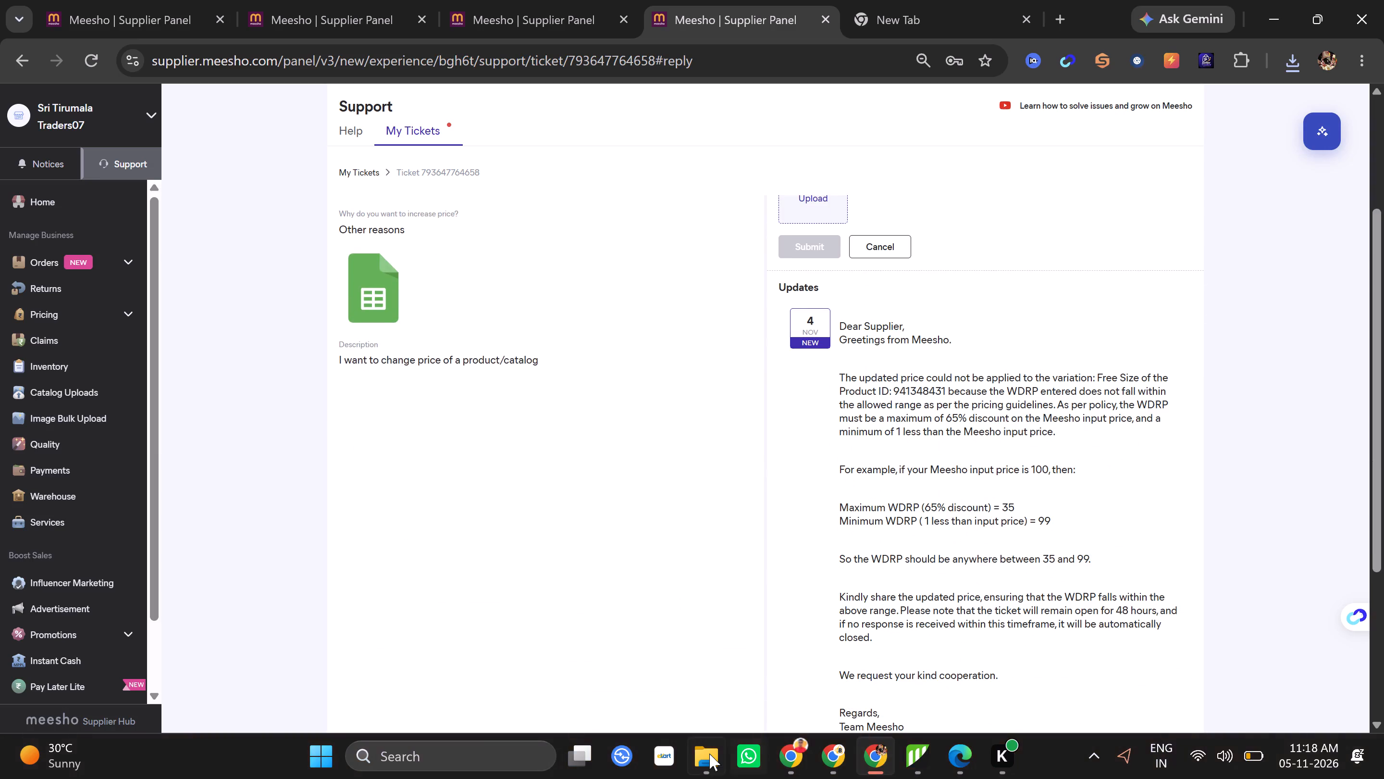
left_click(709, 754)
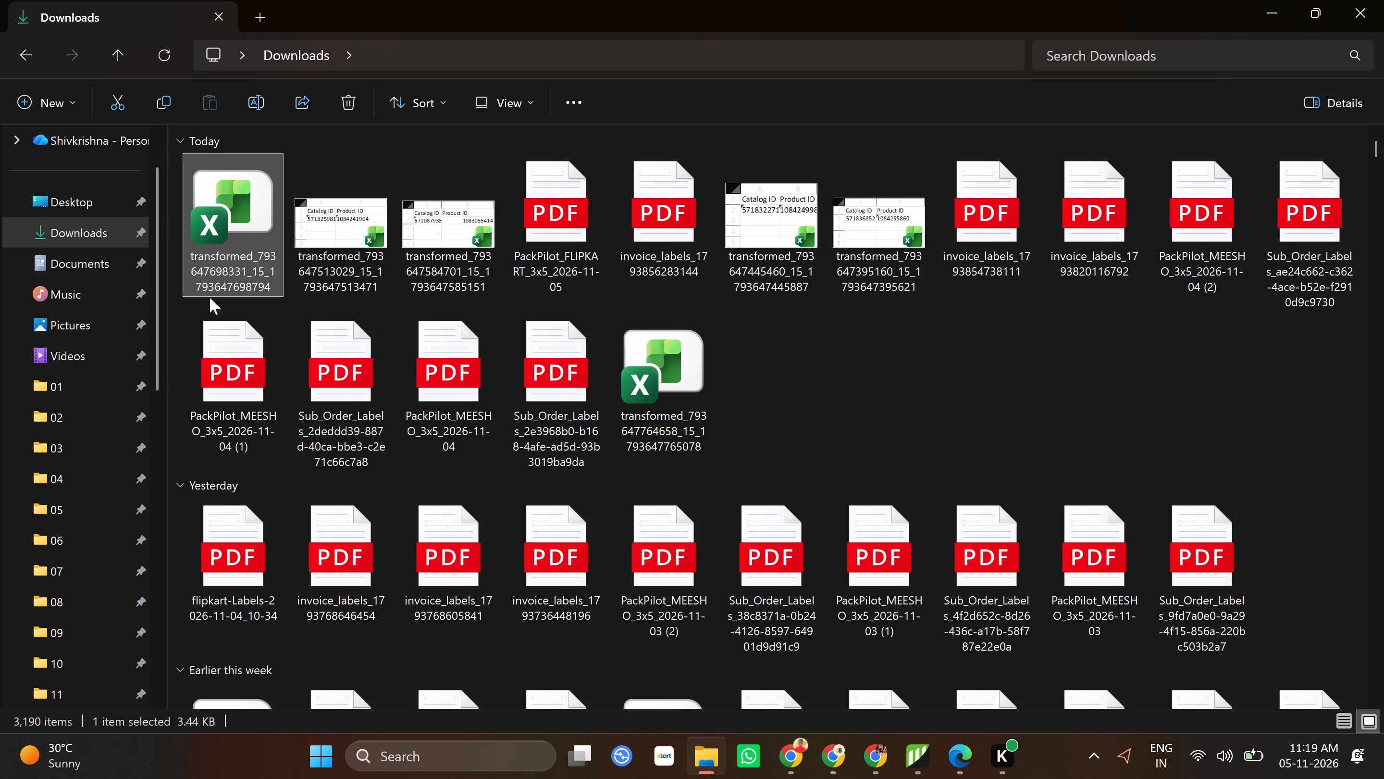
double_click(194, 234)
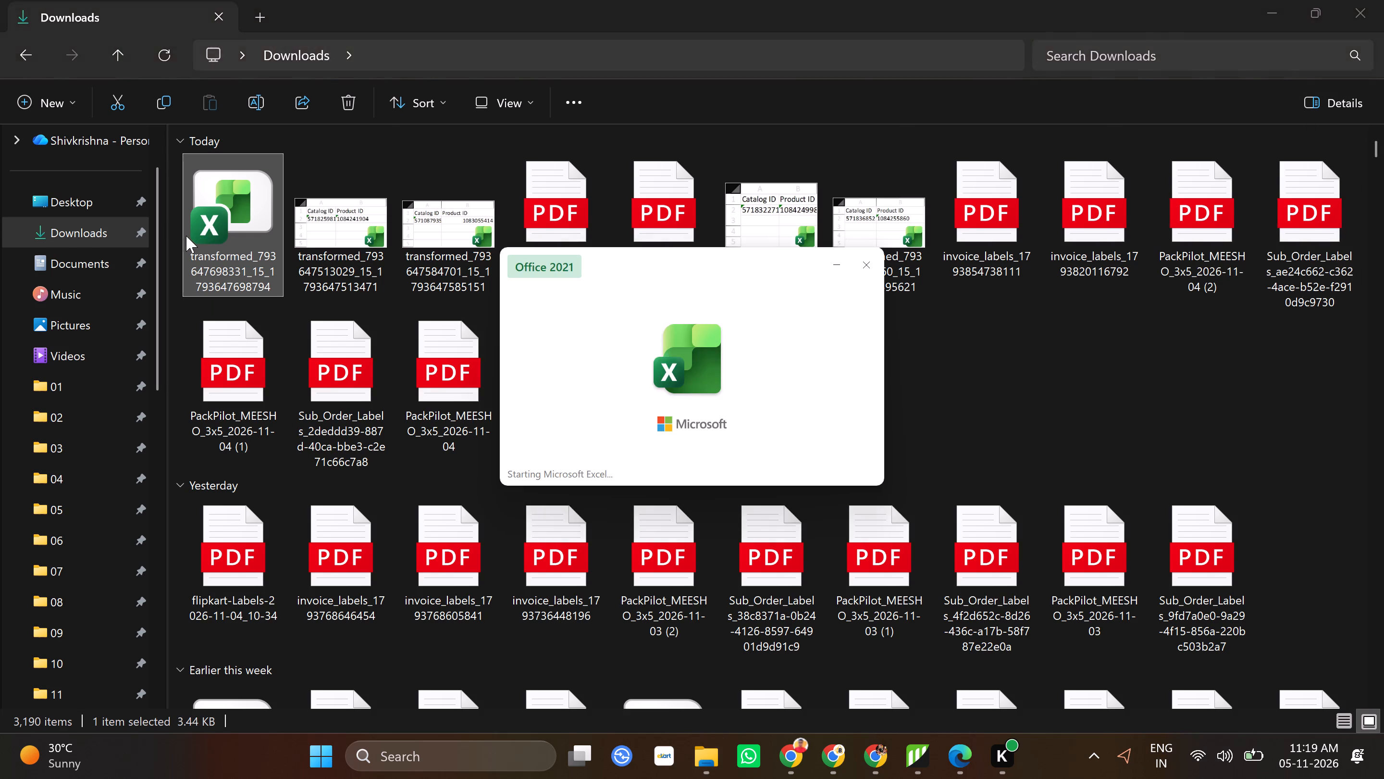
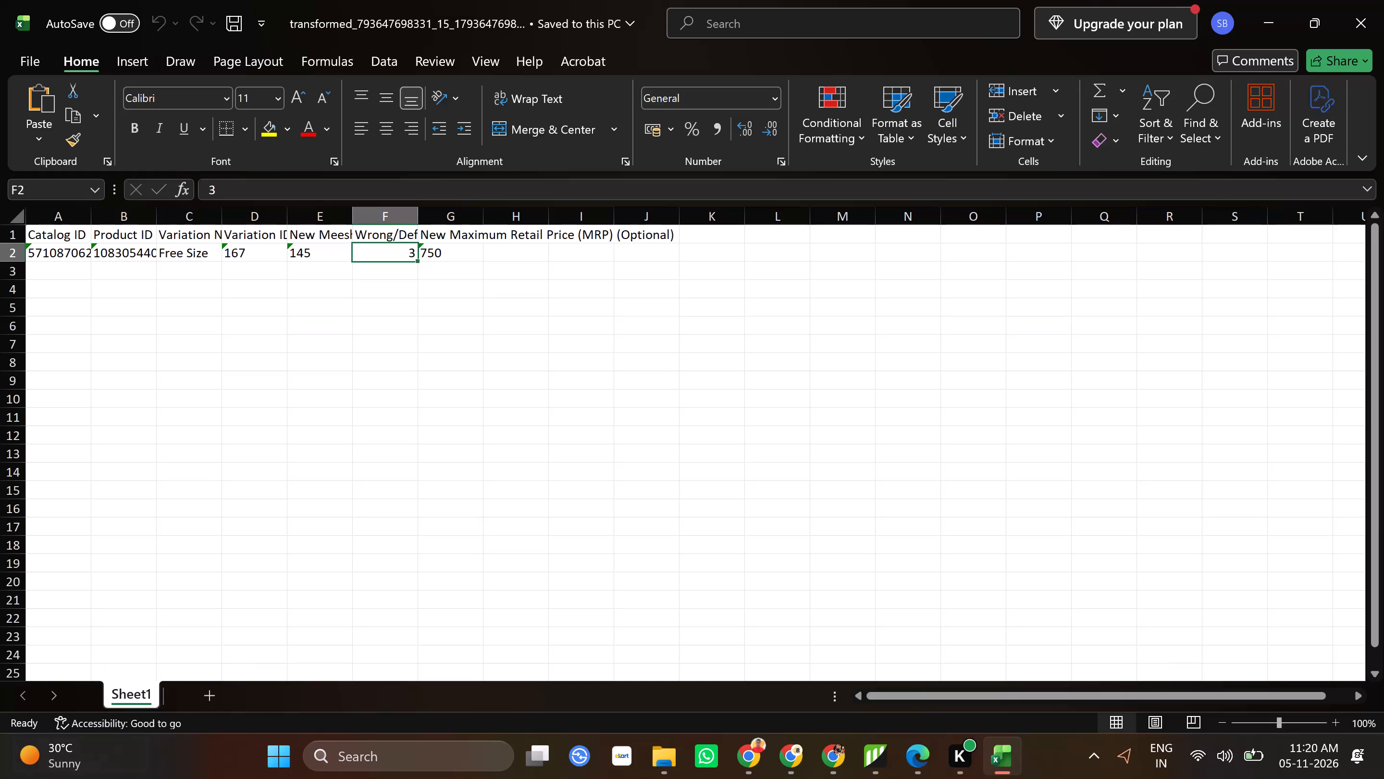
left_click(674, 520)
left_click(382, 265)
left_click(382, 255)
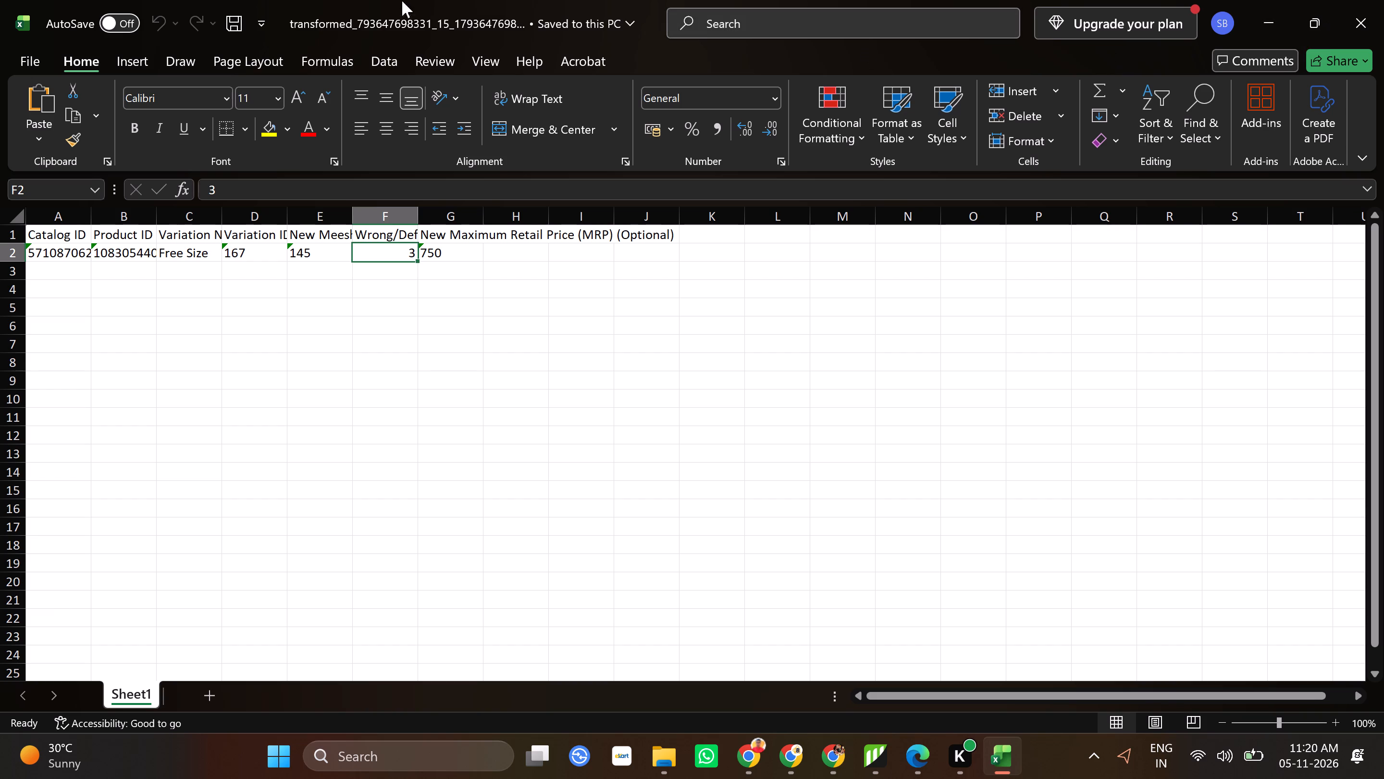
left_click(113, 262)
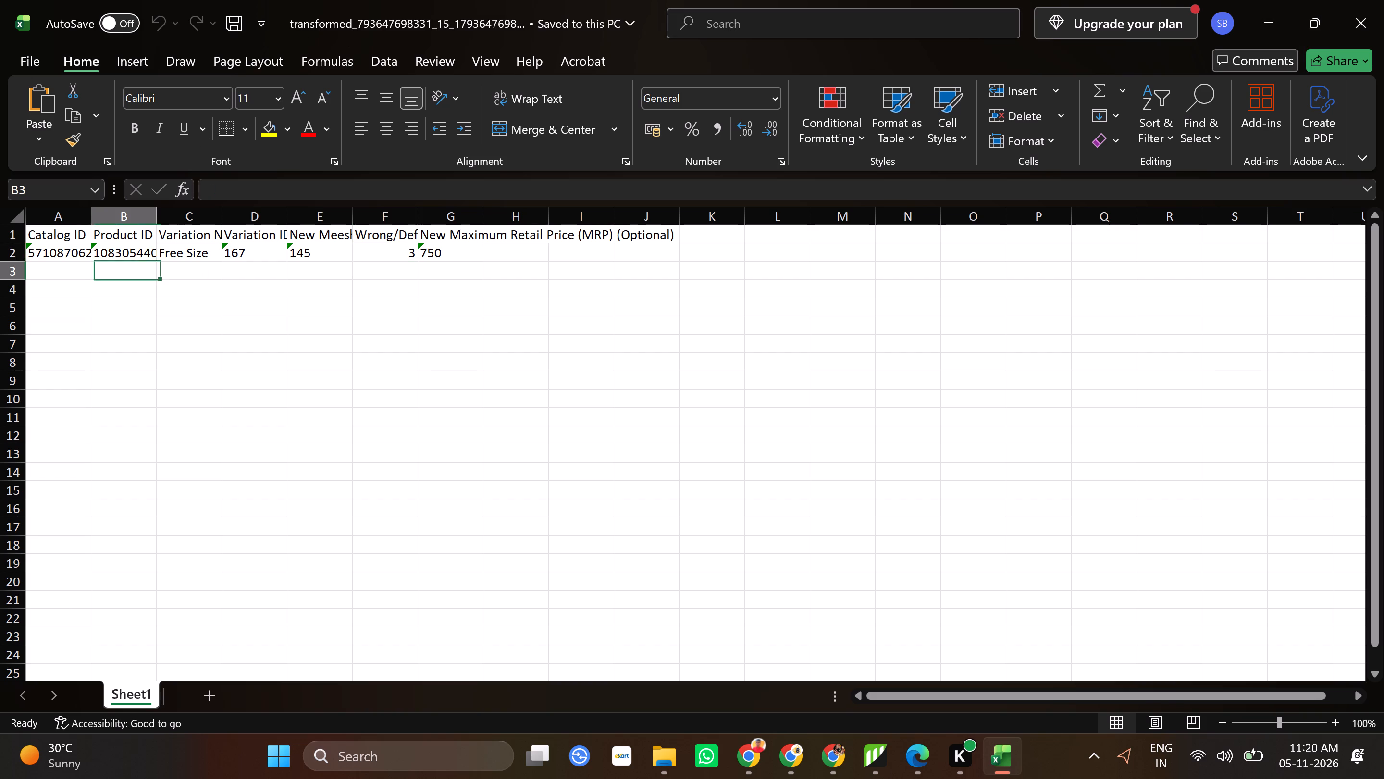
left_click(122, 252)
key("ctrl+c")
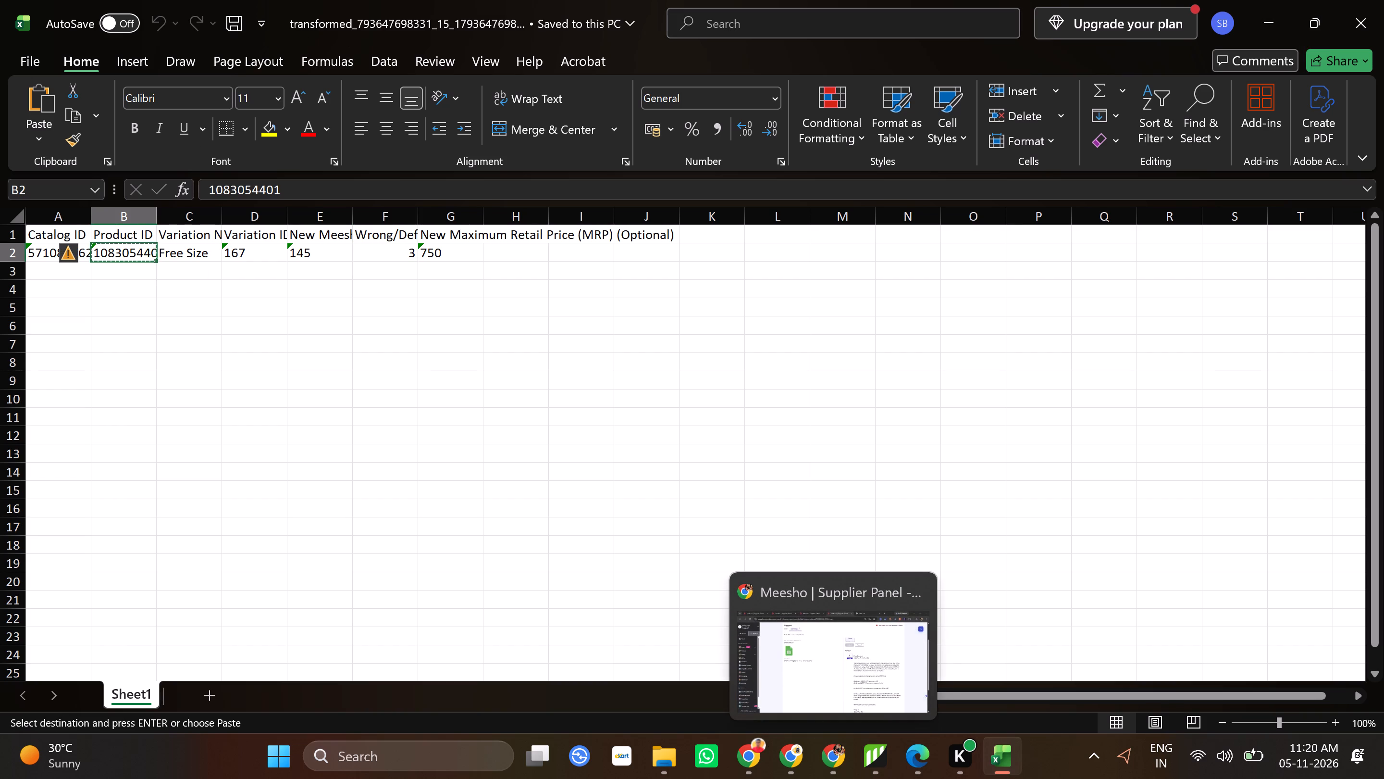
left_click(49, 255)
key("ctrl+c")
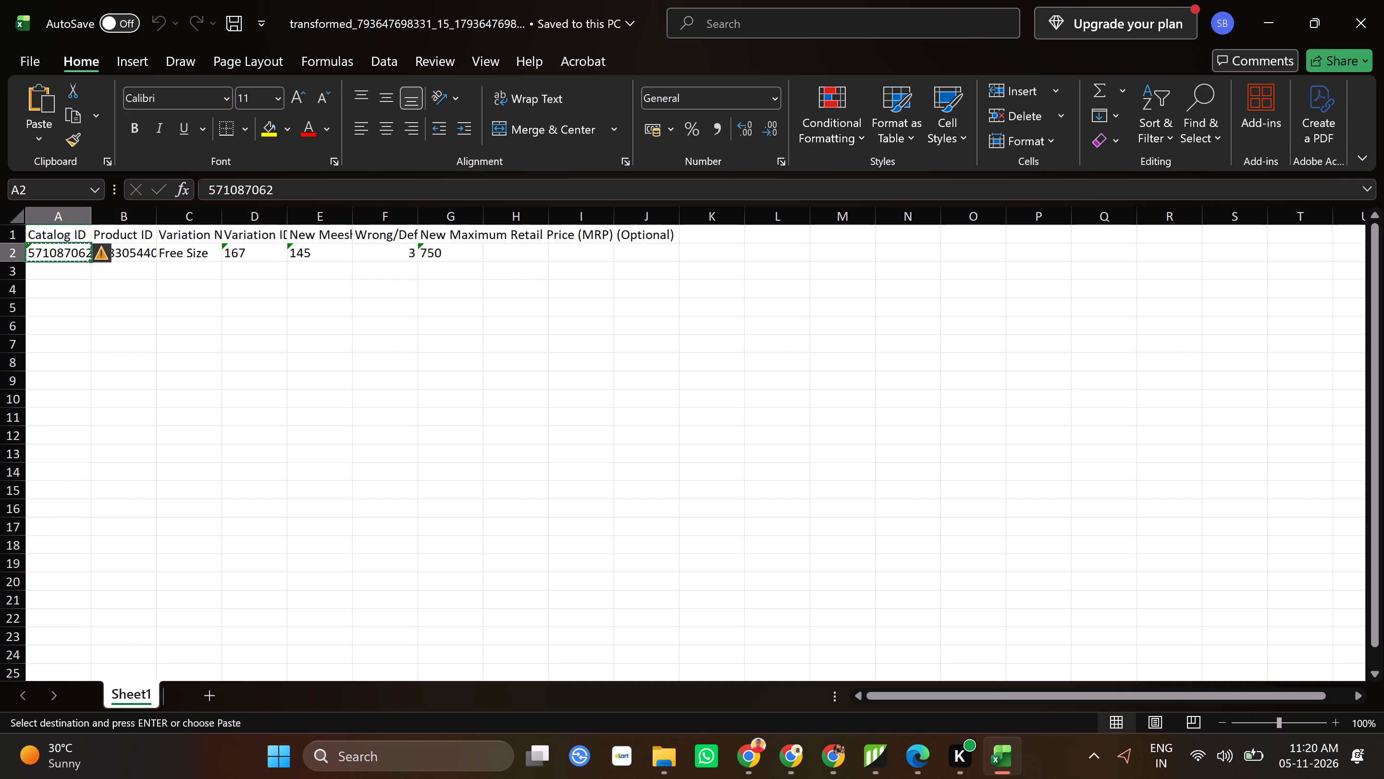
Switch to Chrome, return from the Edit Product page to Inventory, and search for catalog ID 571087062.
left_click(838, 762)
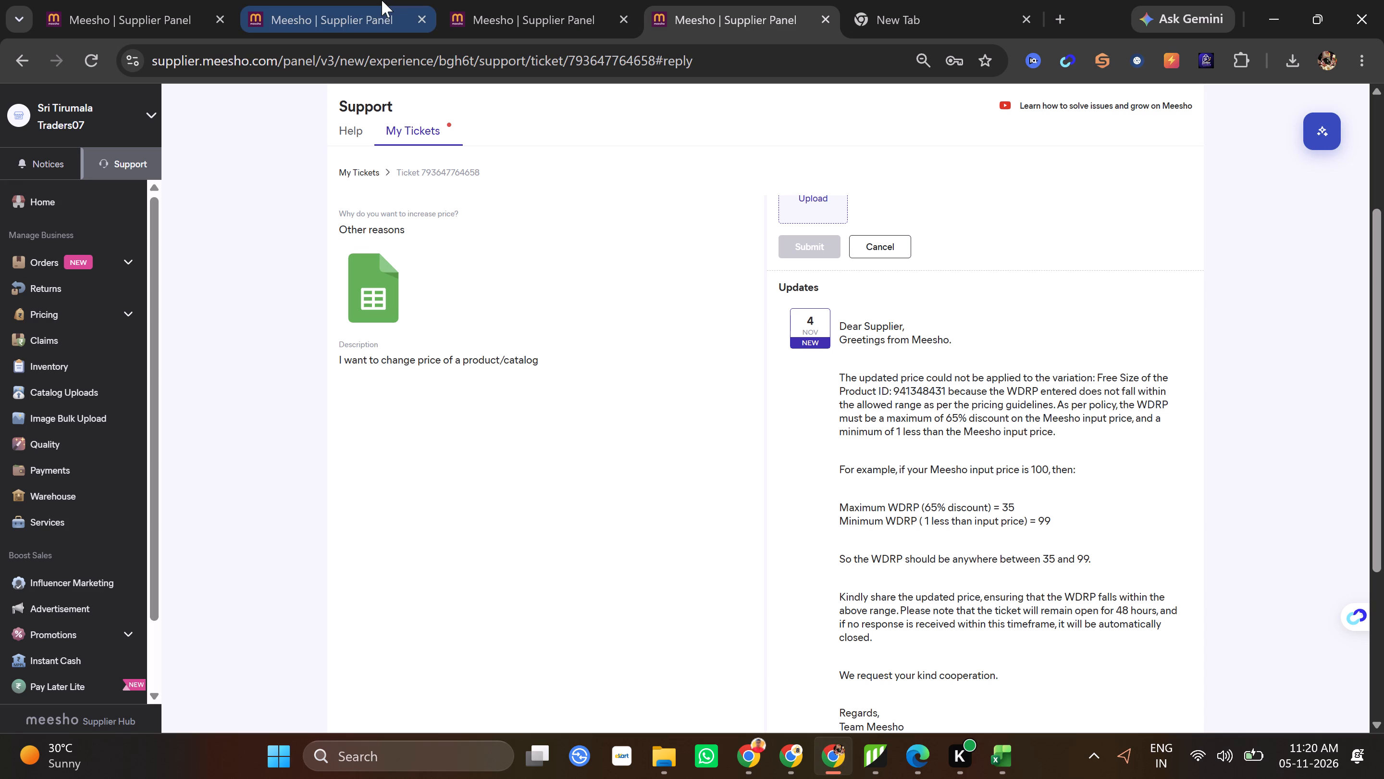
left_click(321, 0)
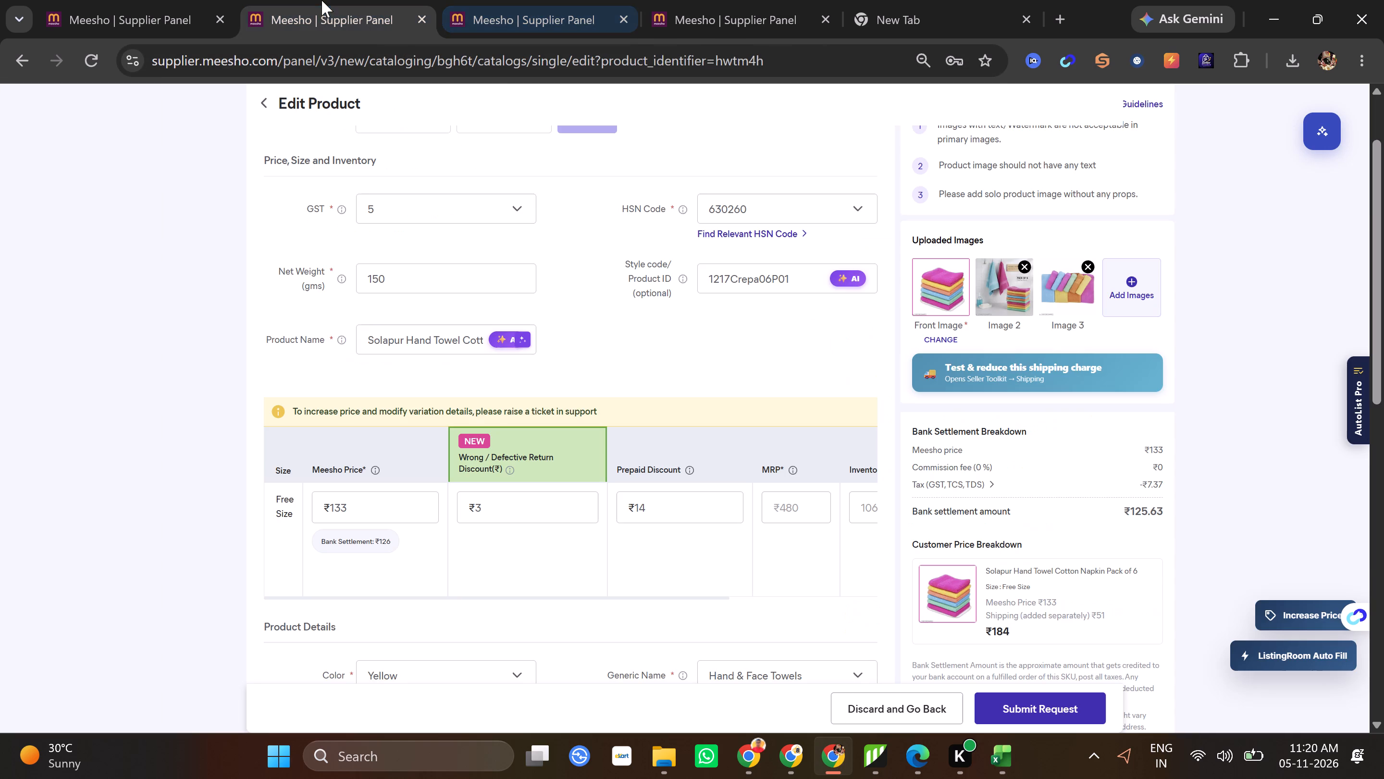
left_click_drag(604, 353, 608, 350)
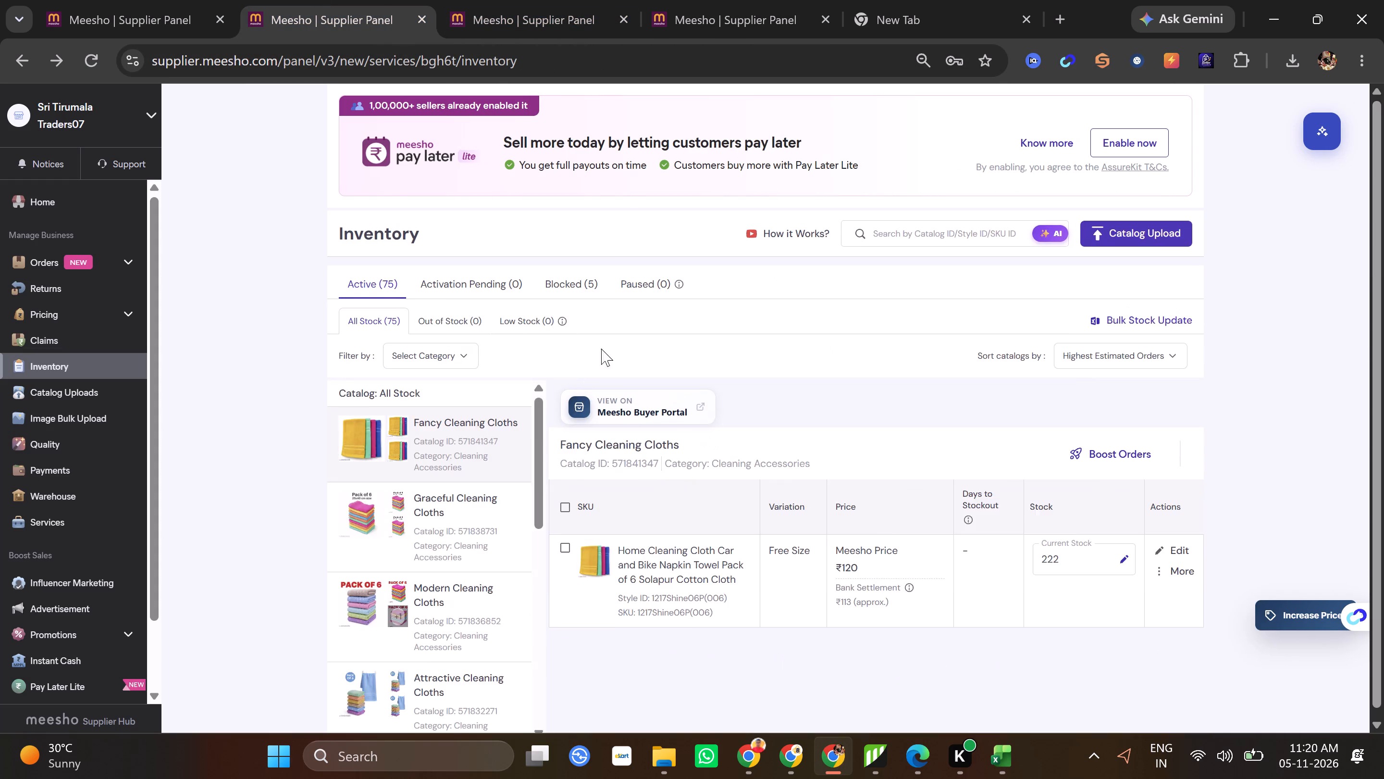
left_click(580, 0)
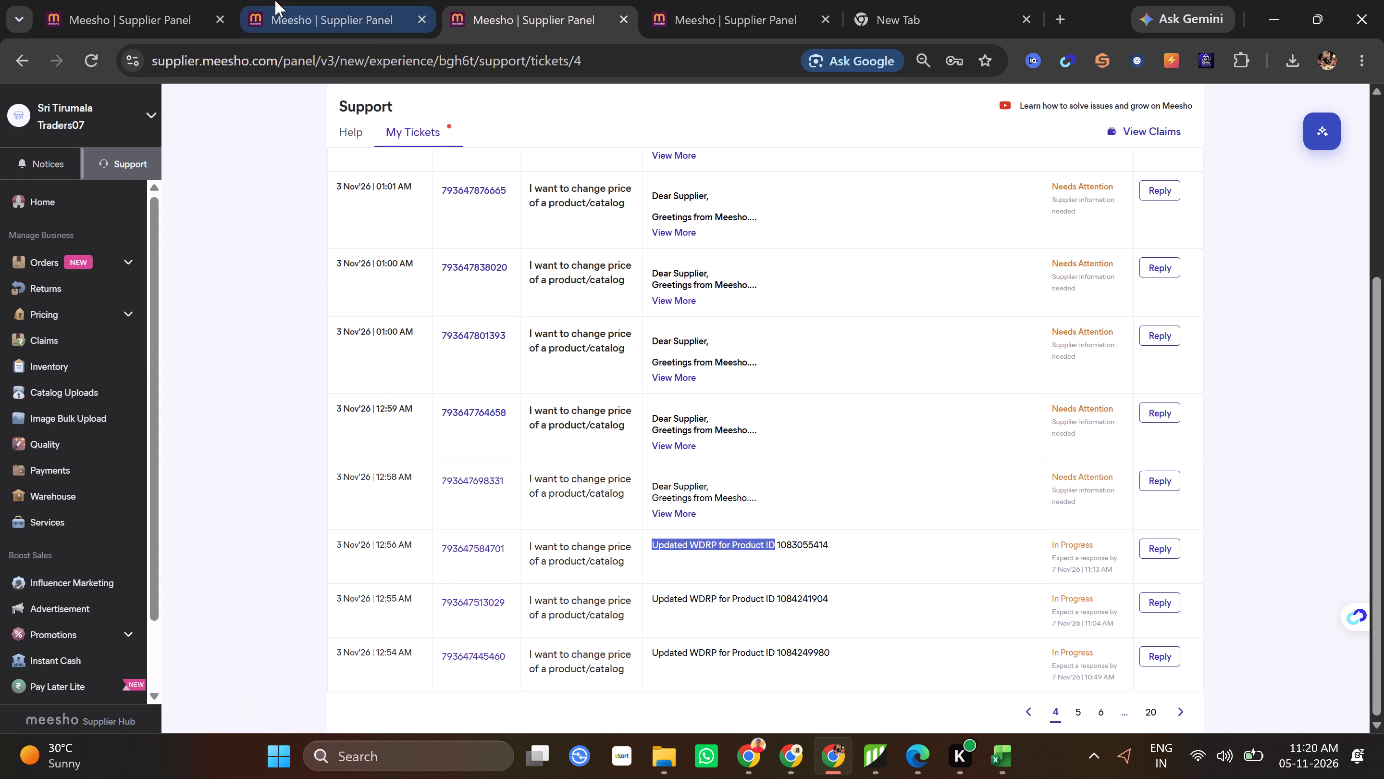
left_click(274, 0)
left_click(718, 0)
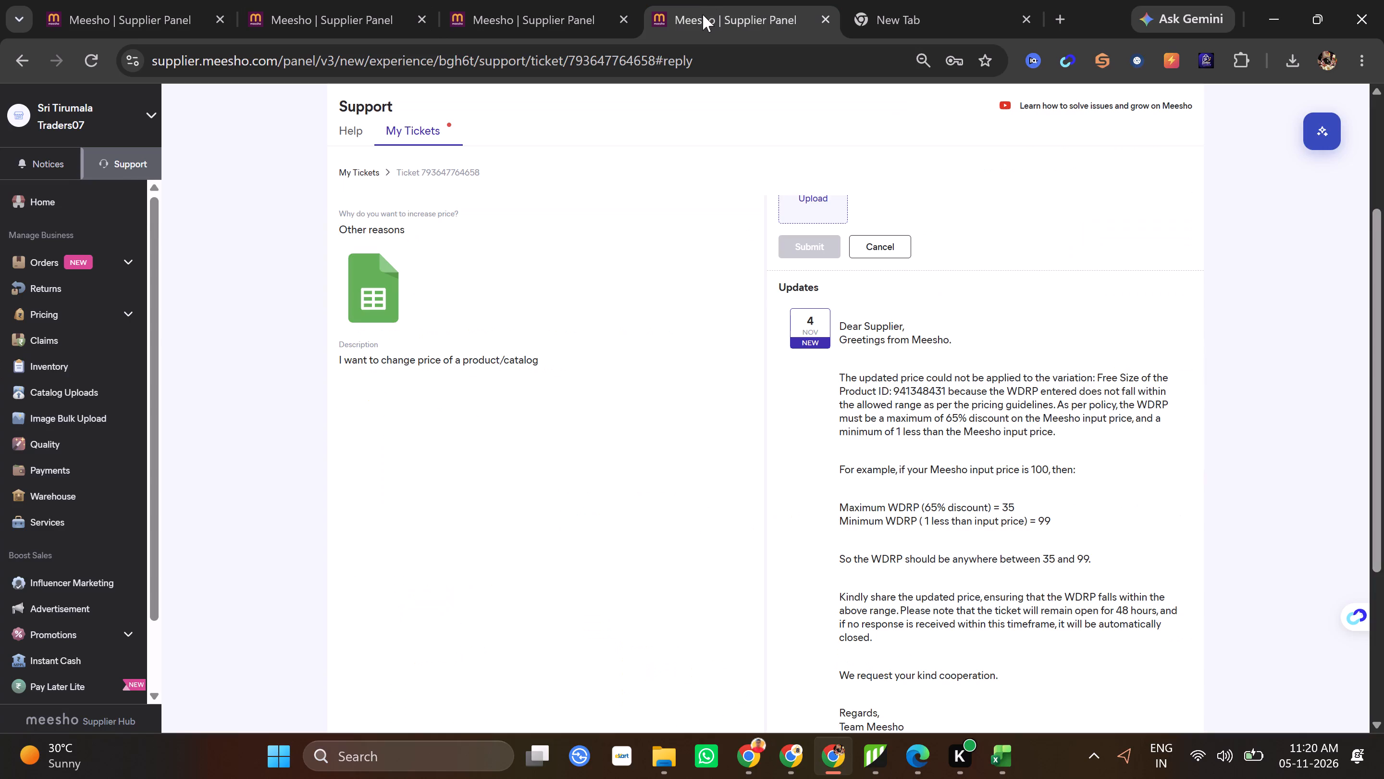
left_click(295, 0)
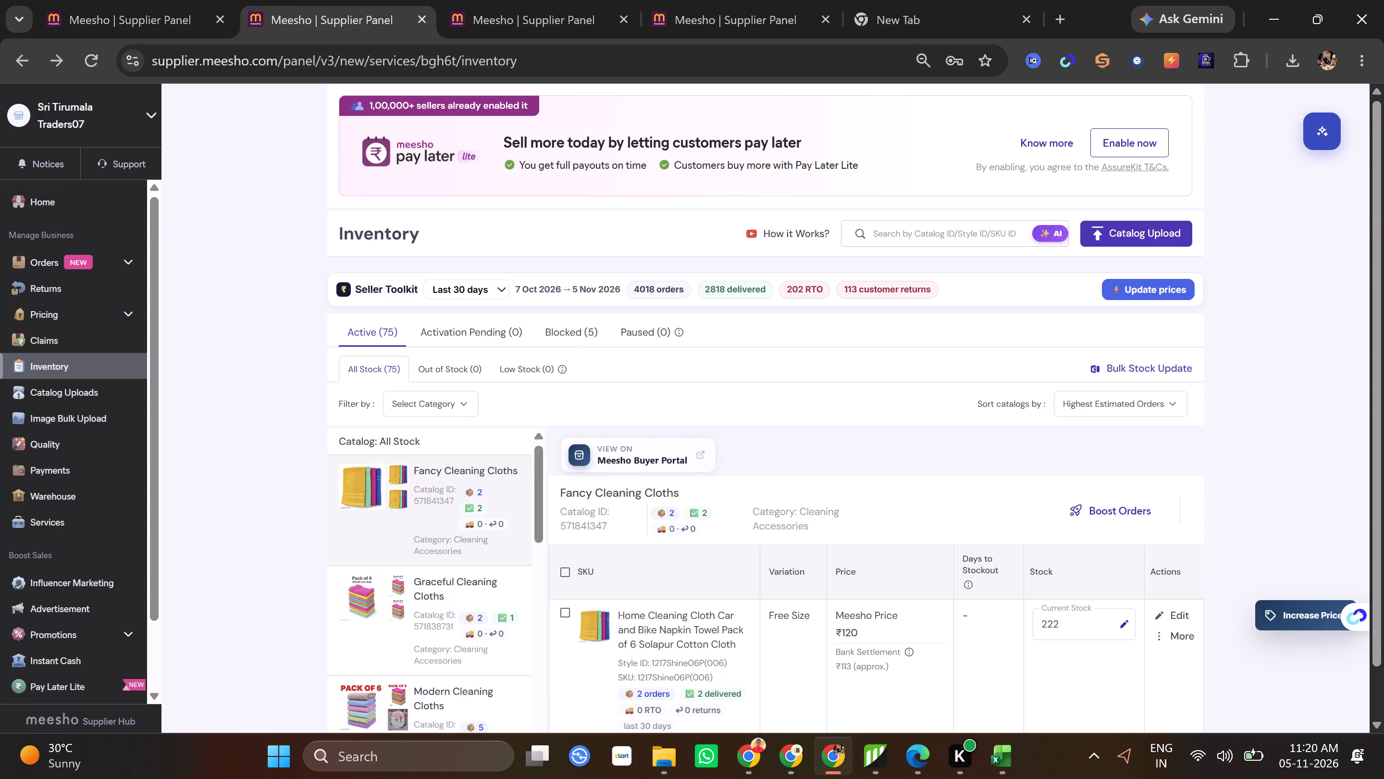
left_click(925, 236)
key("ctrl+v")
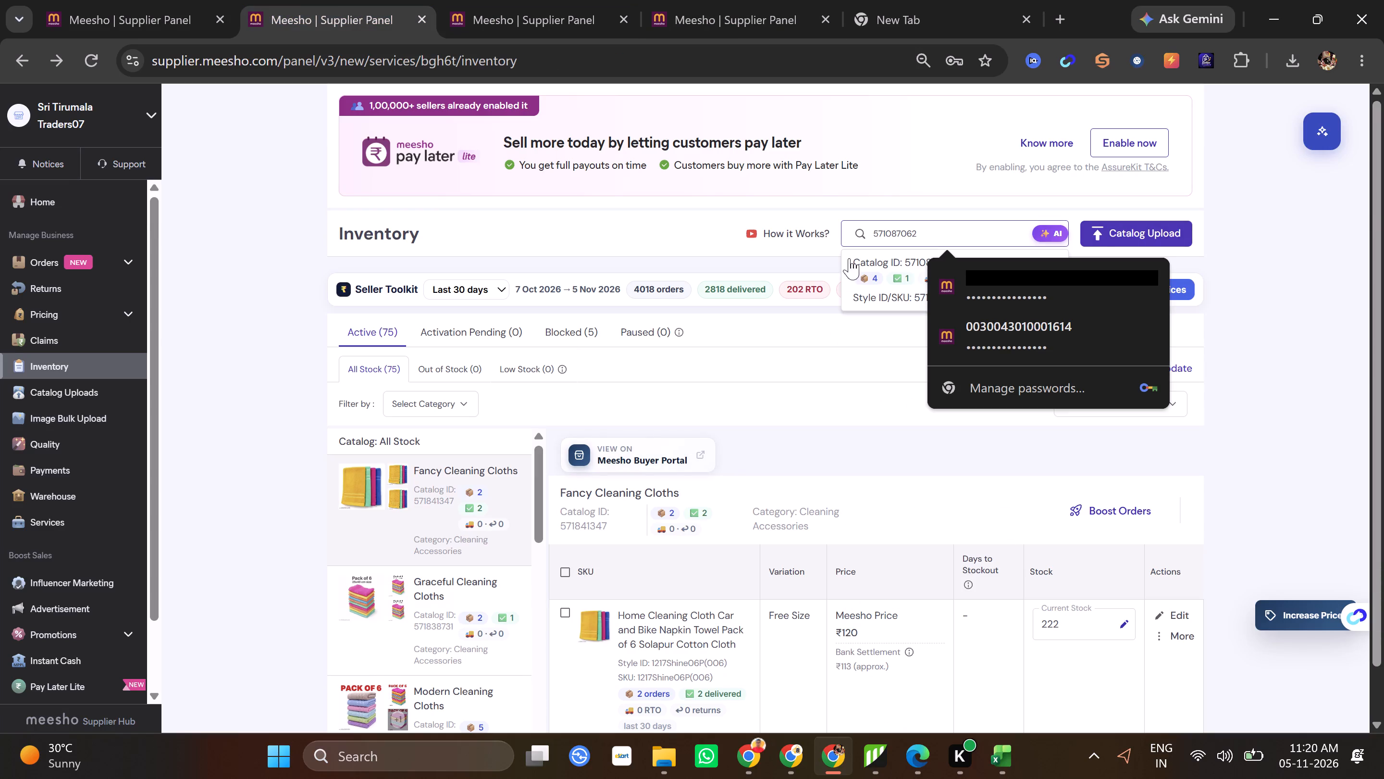
left_click(867, 257)
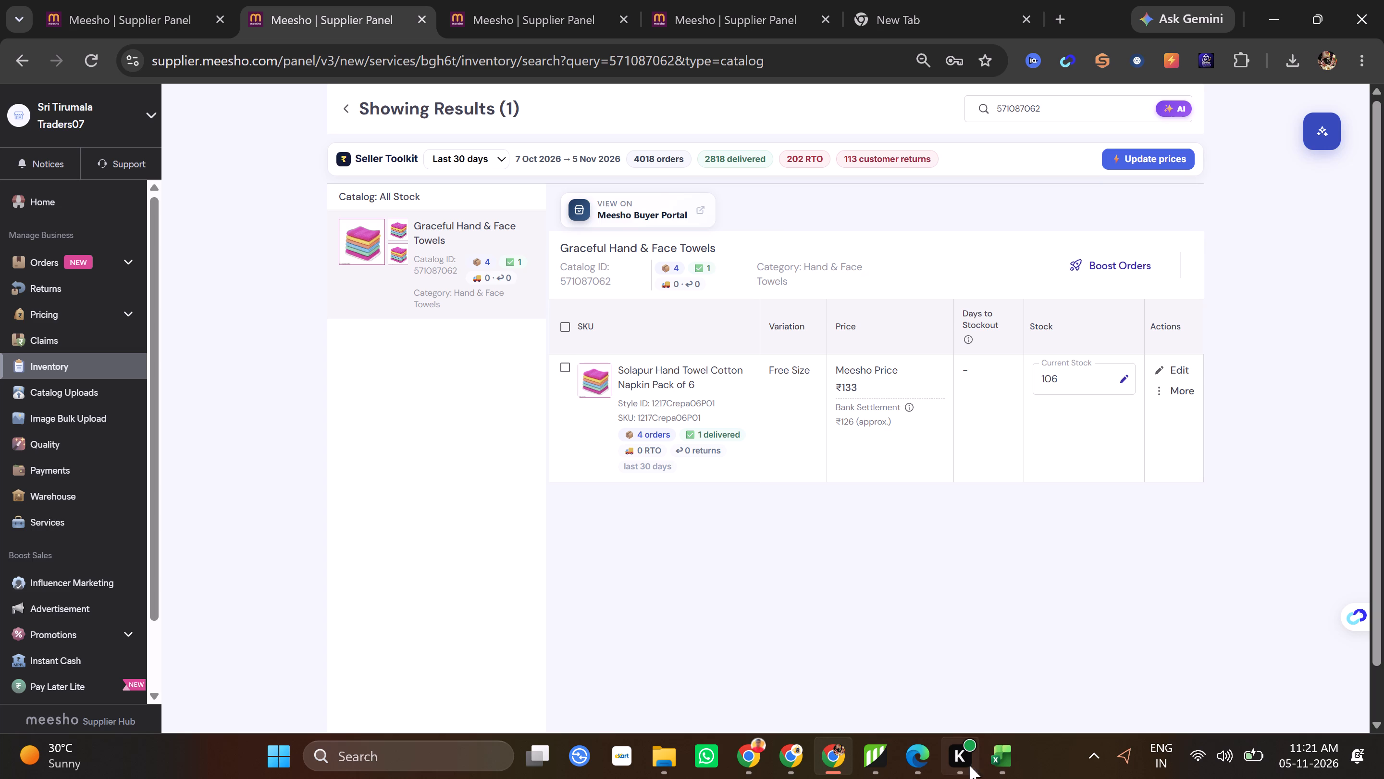
left_click(1005, 772)
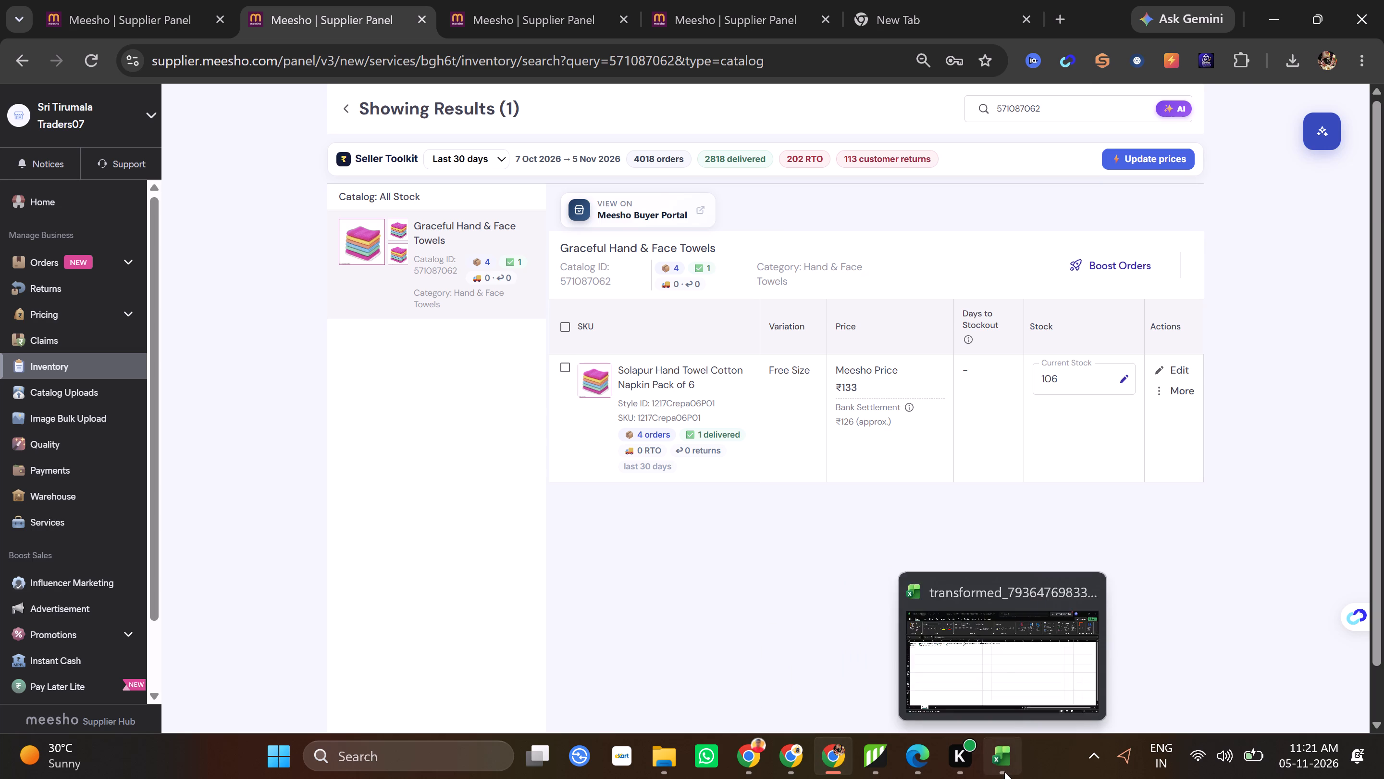
left_click(144, 254)
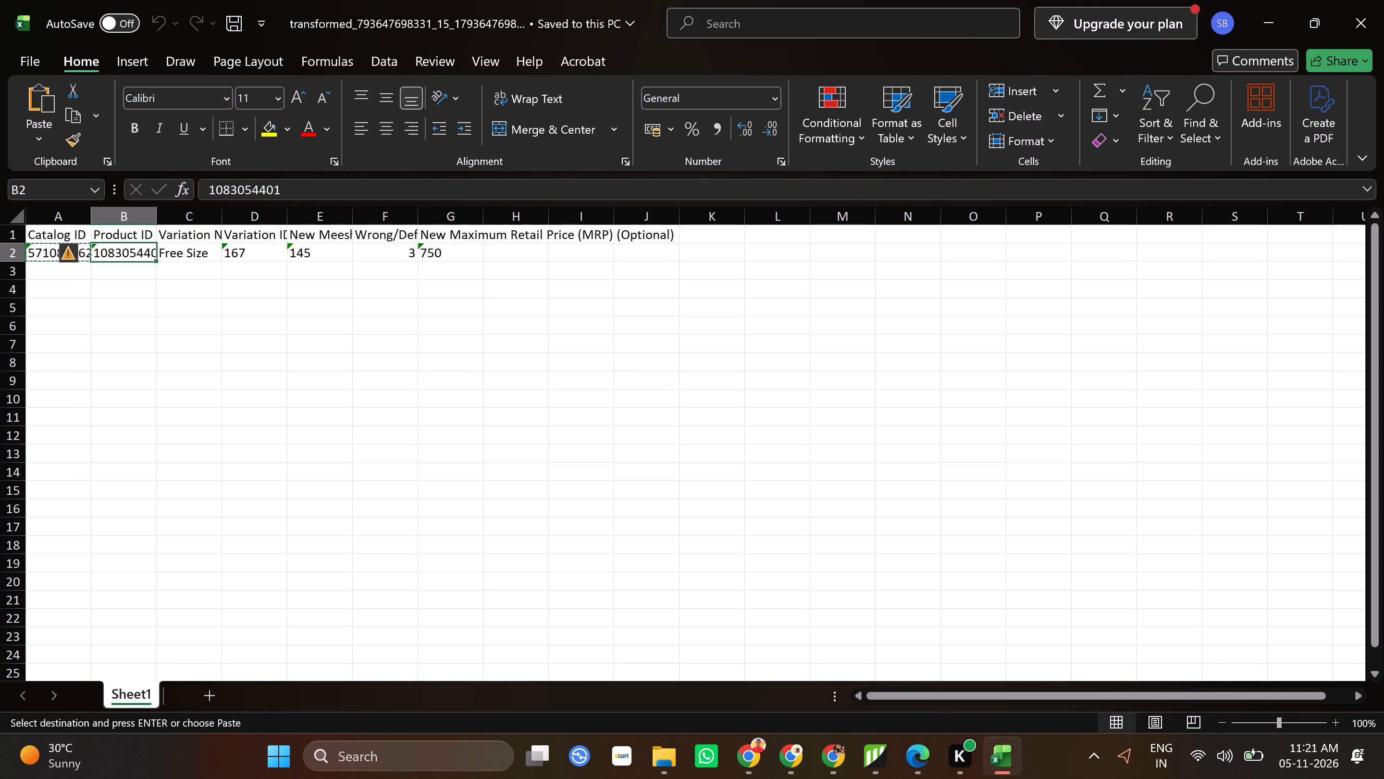
left_click(47, 253)
key("ctrl+c")
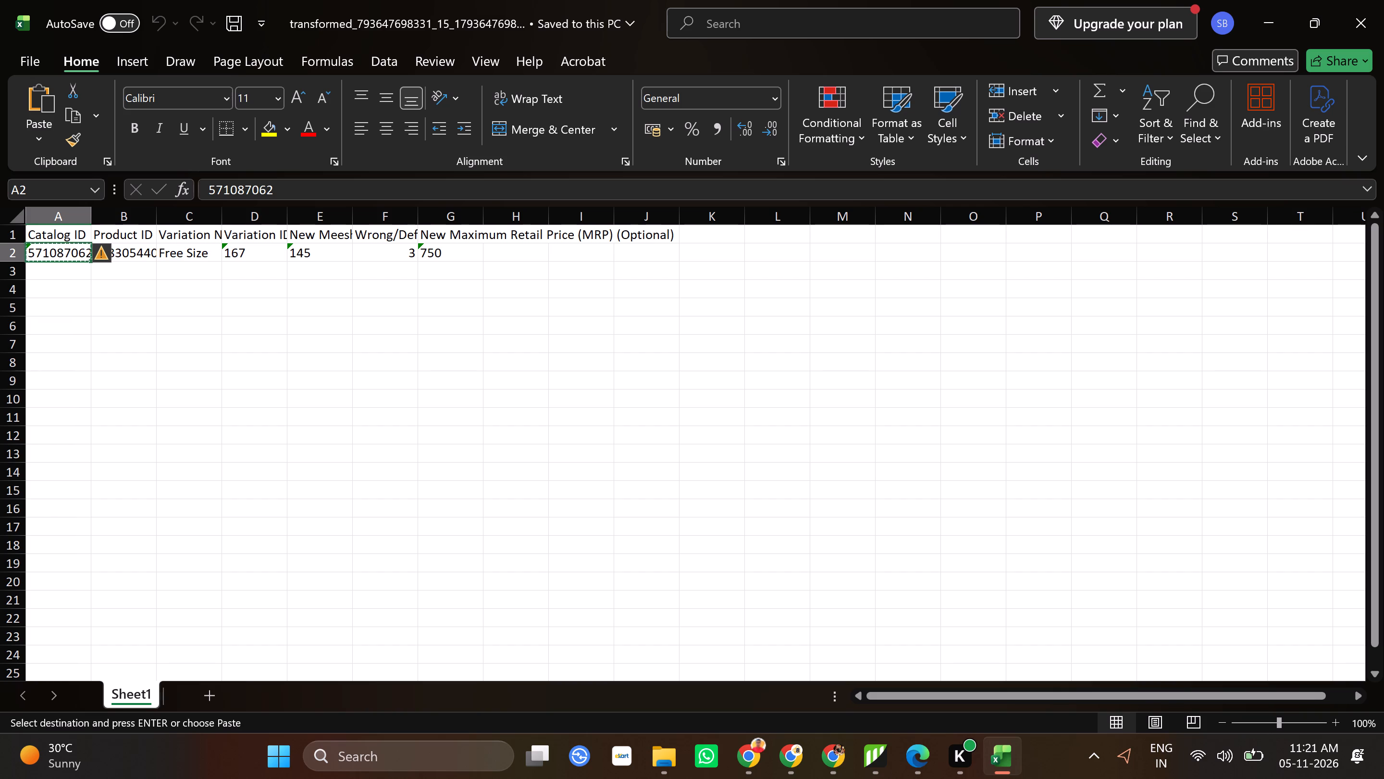
left_click(1371, 4)
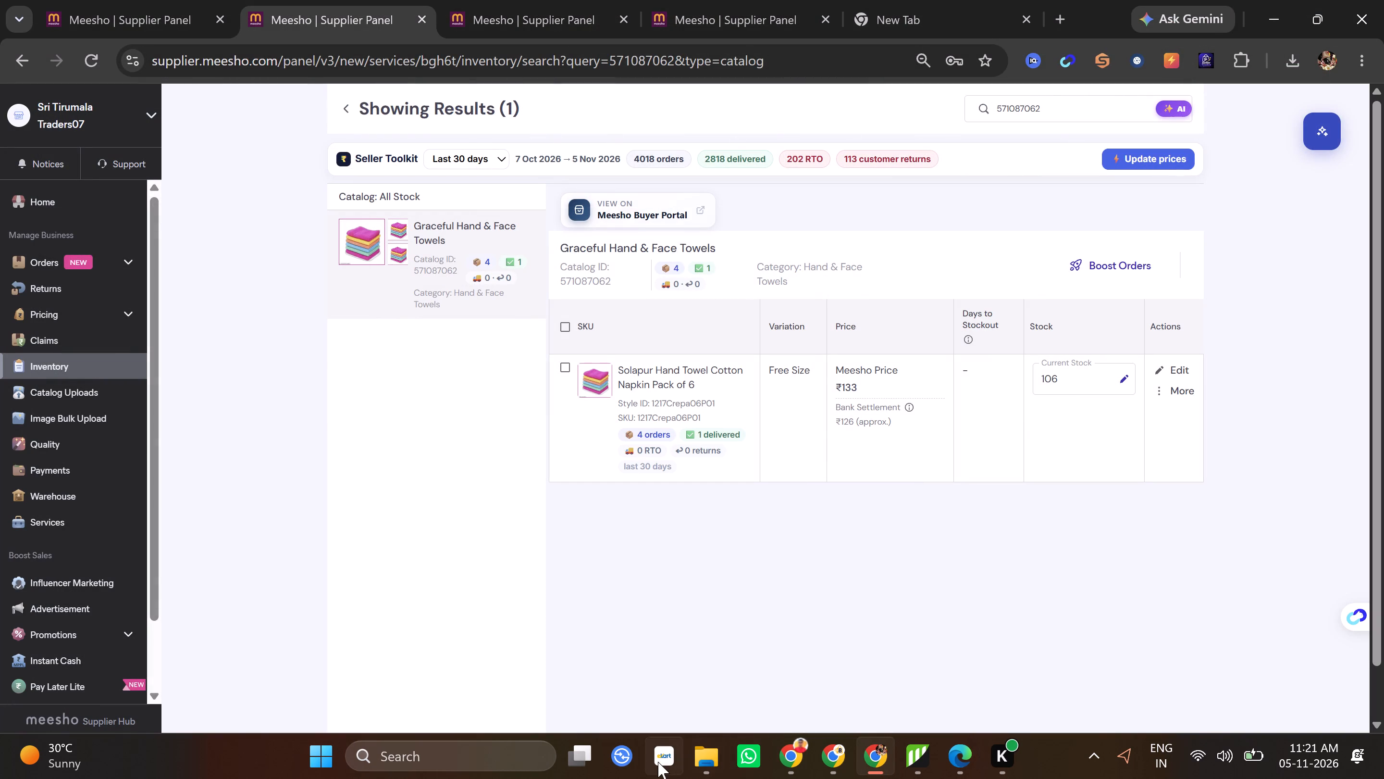
left_click(704, 757)
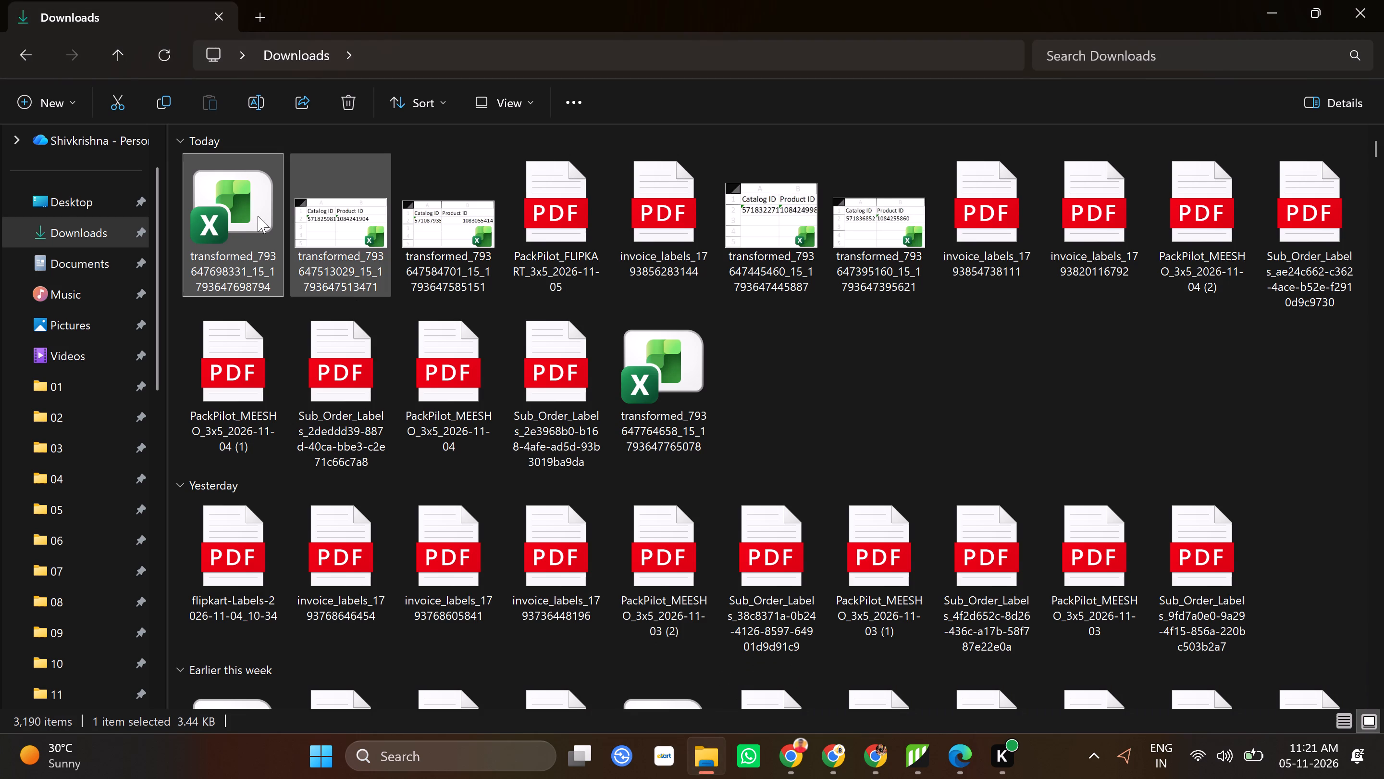
left_click(167, 58)
double_click(257, 239)
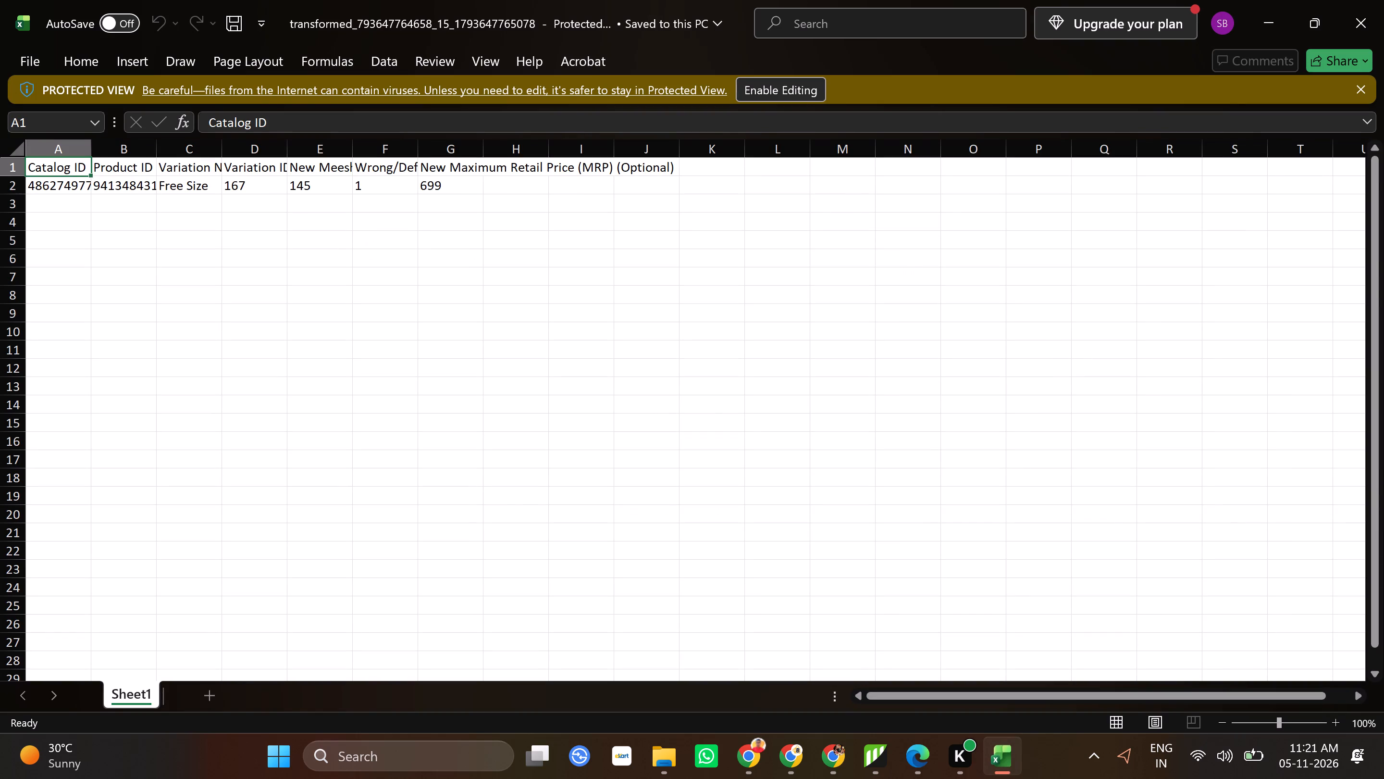
left_click(795, 88)
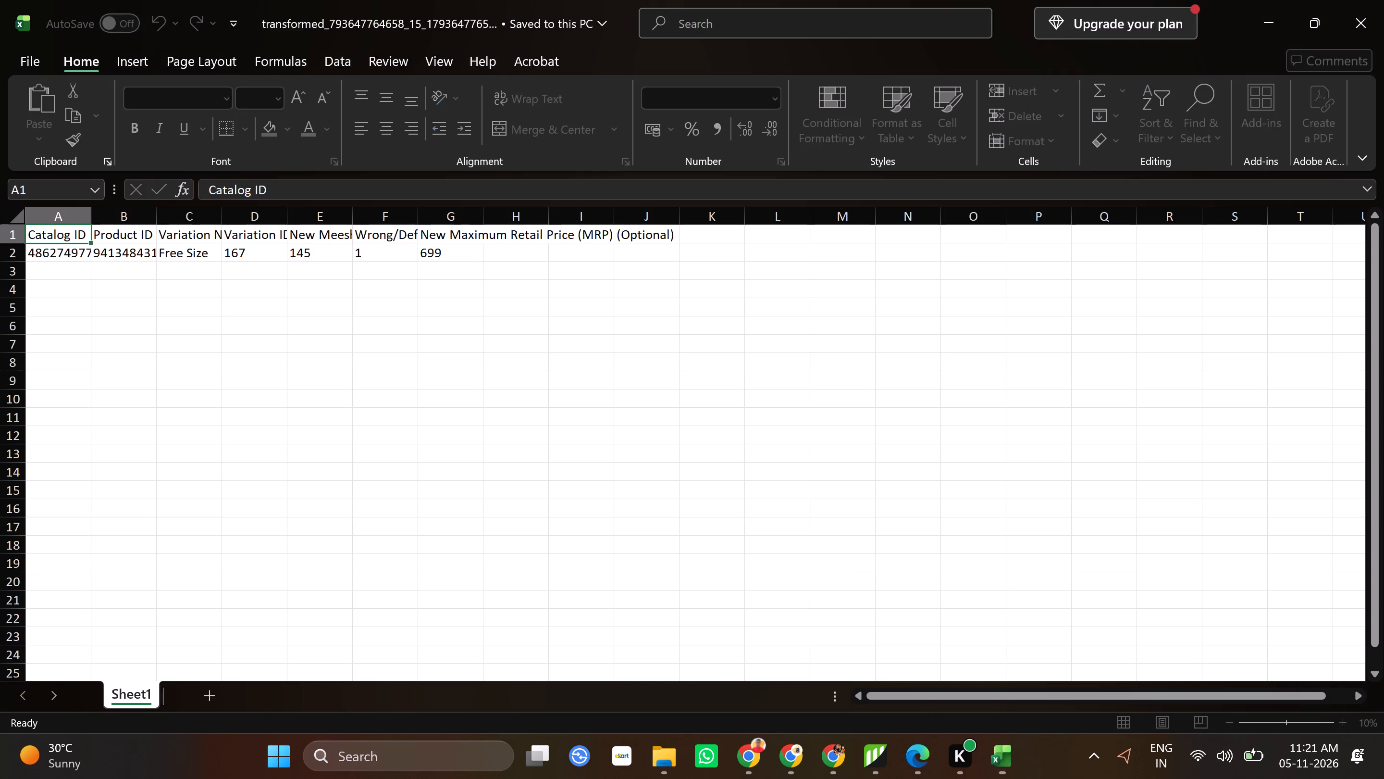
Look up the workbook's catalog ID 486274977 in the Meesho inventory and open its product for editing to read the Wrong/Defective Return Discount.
left_click(68, 254)
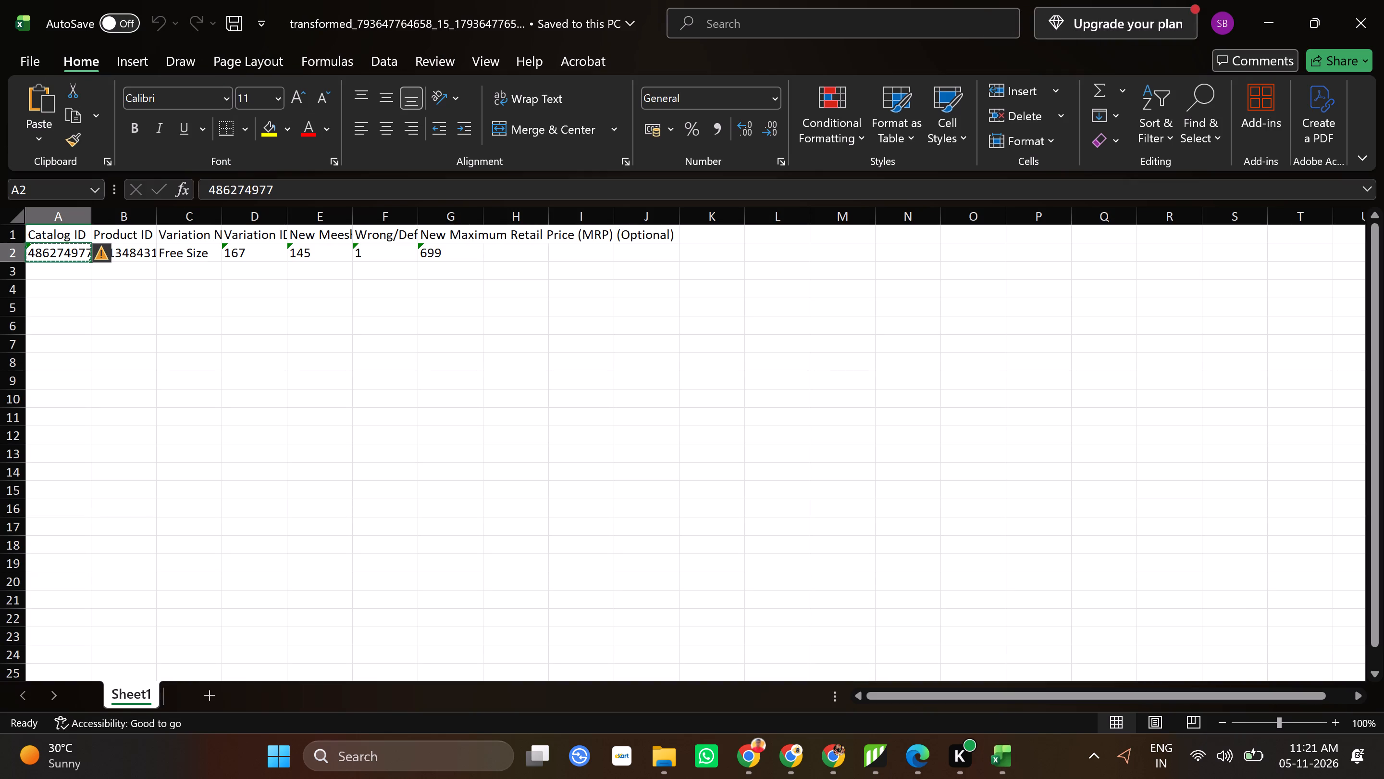
key("ctrl+c")
left_click(816, 748)
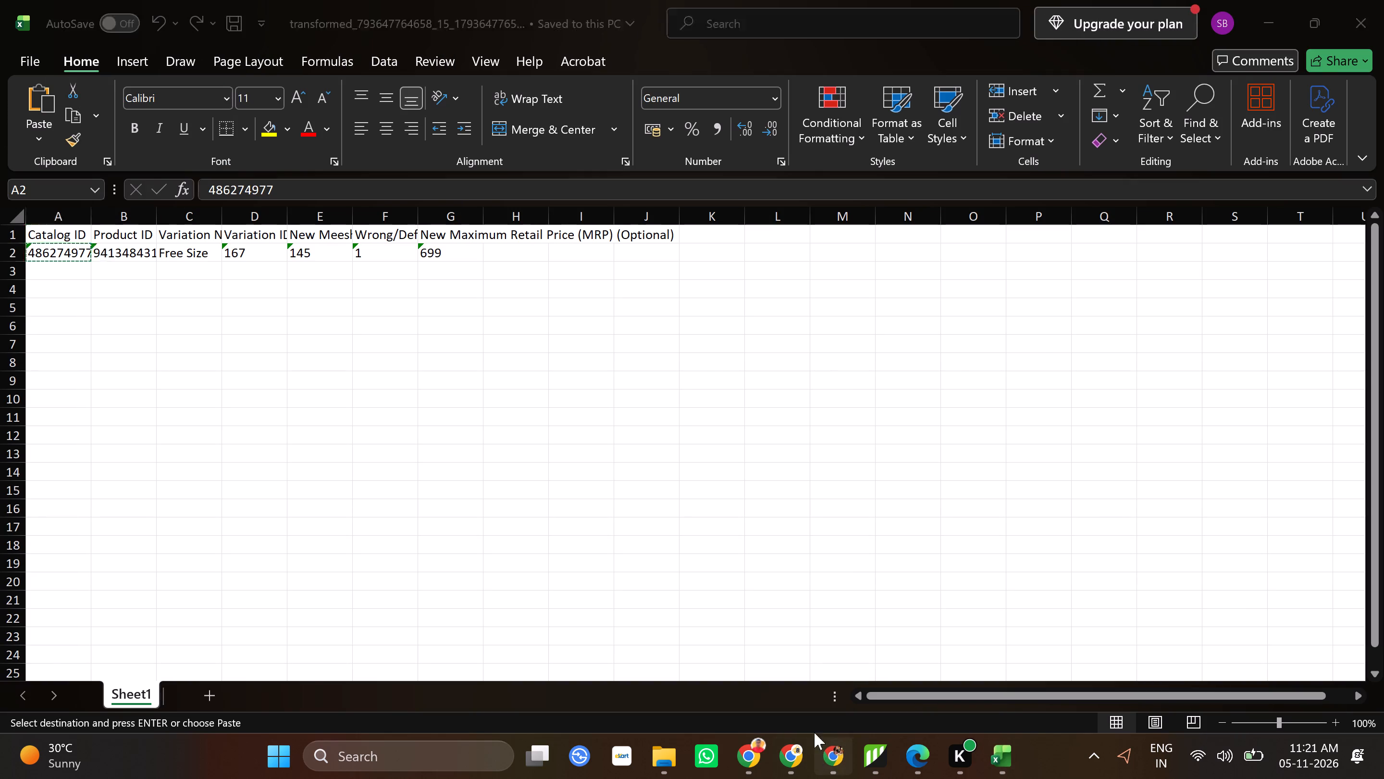
left_click_drag(349, 219, 346, 211)
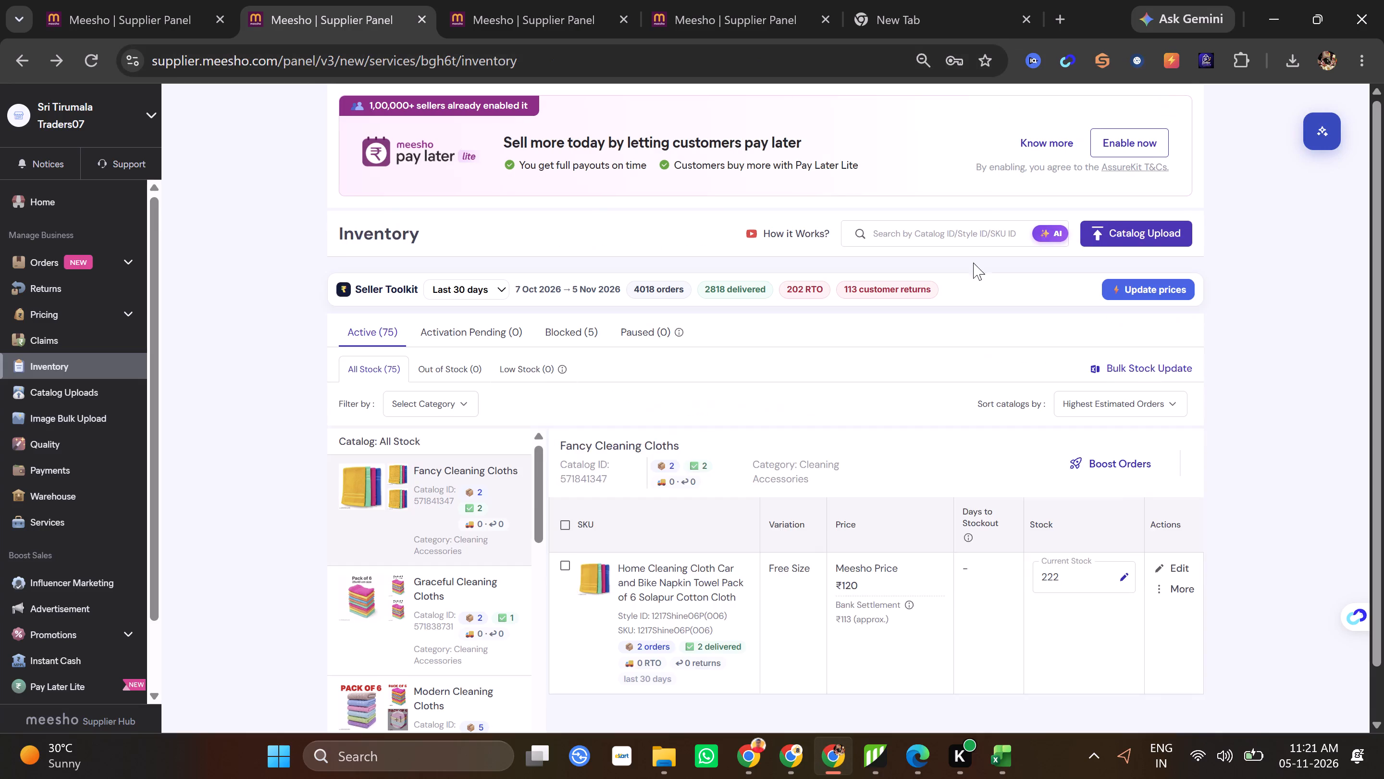
left_click(961, 236)
key("ctrl+v")
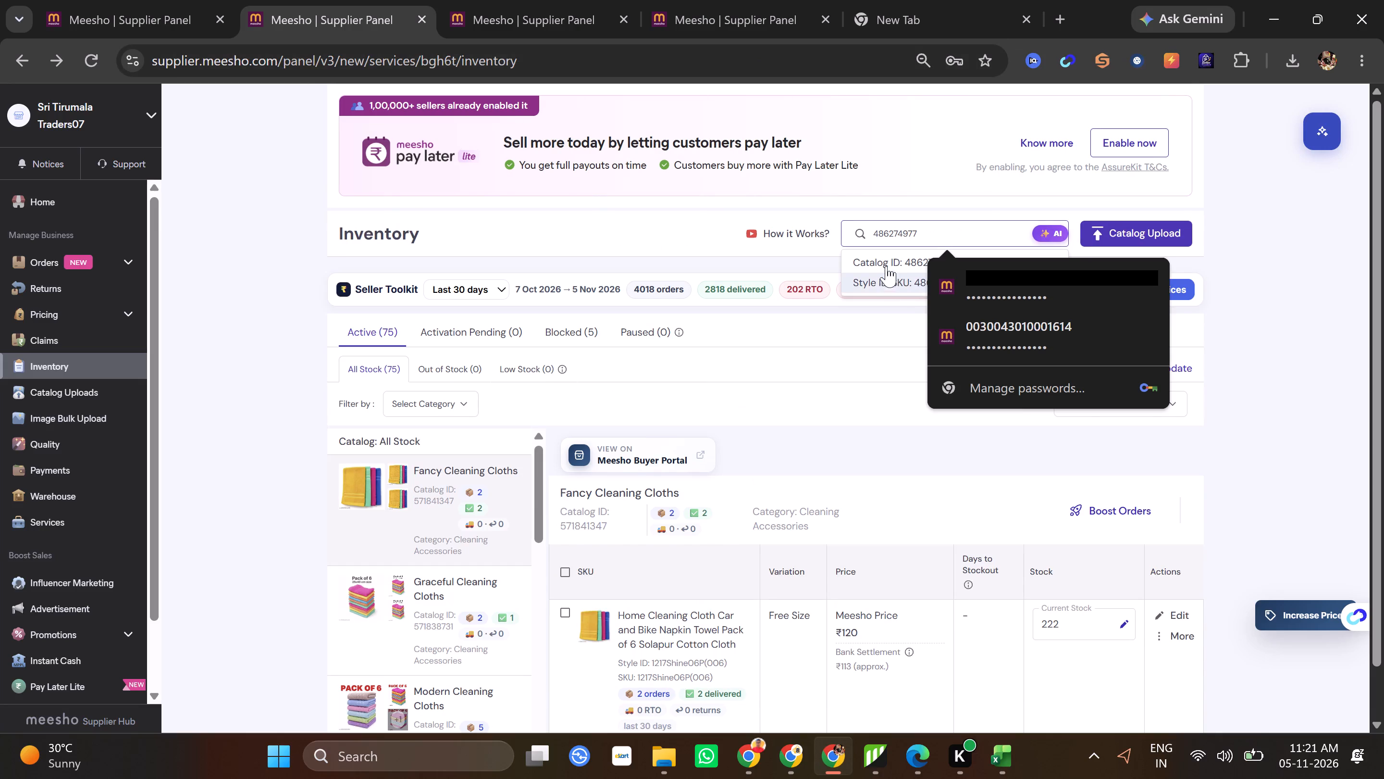
left_click(886, 262)
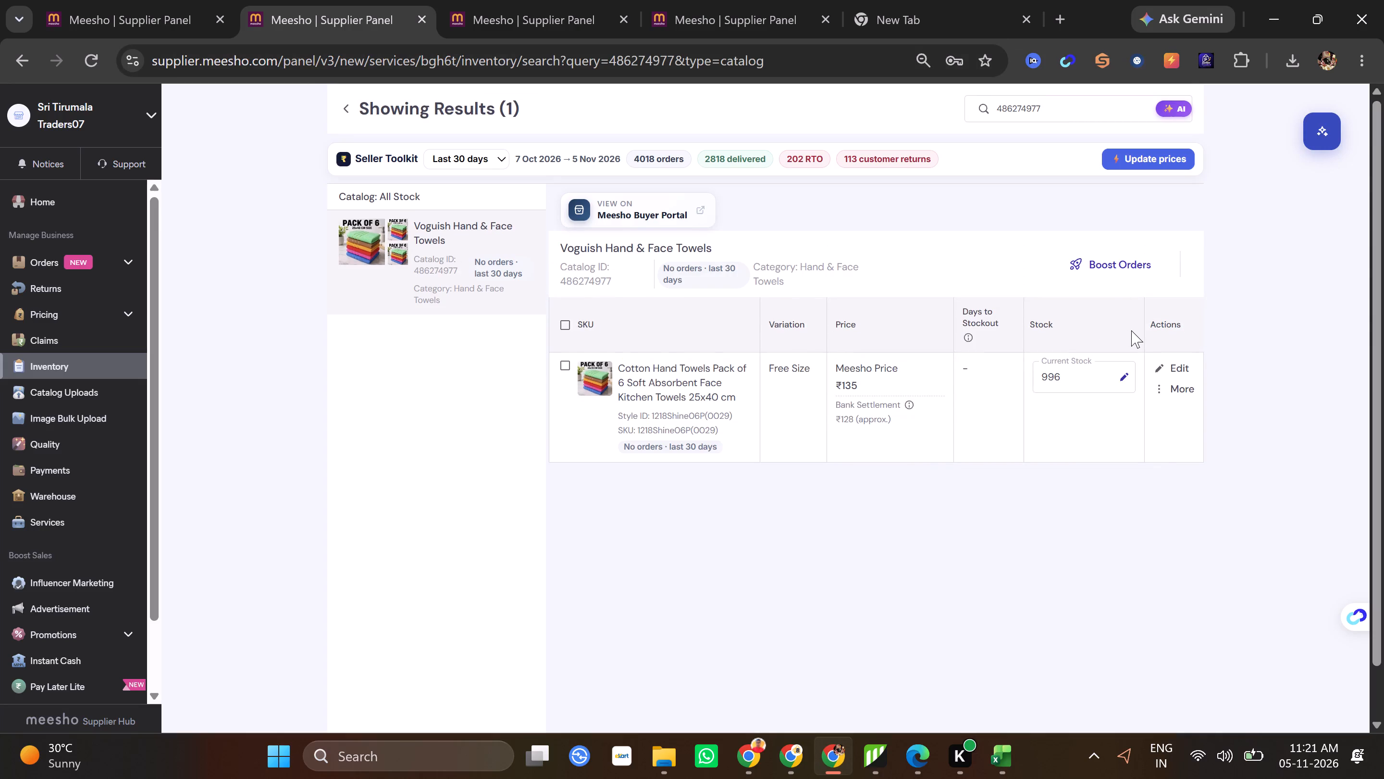
left_click(1163, 373)
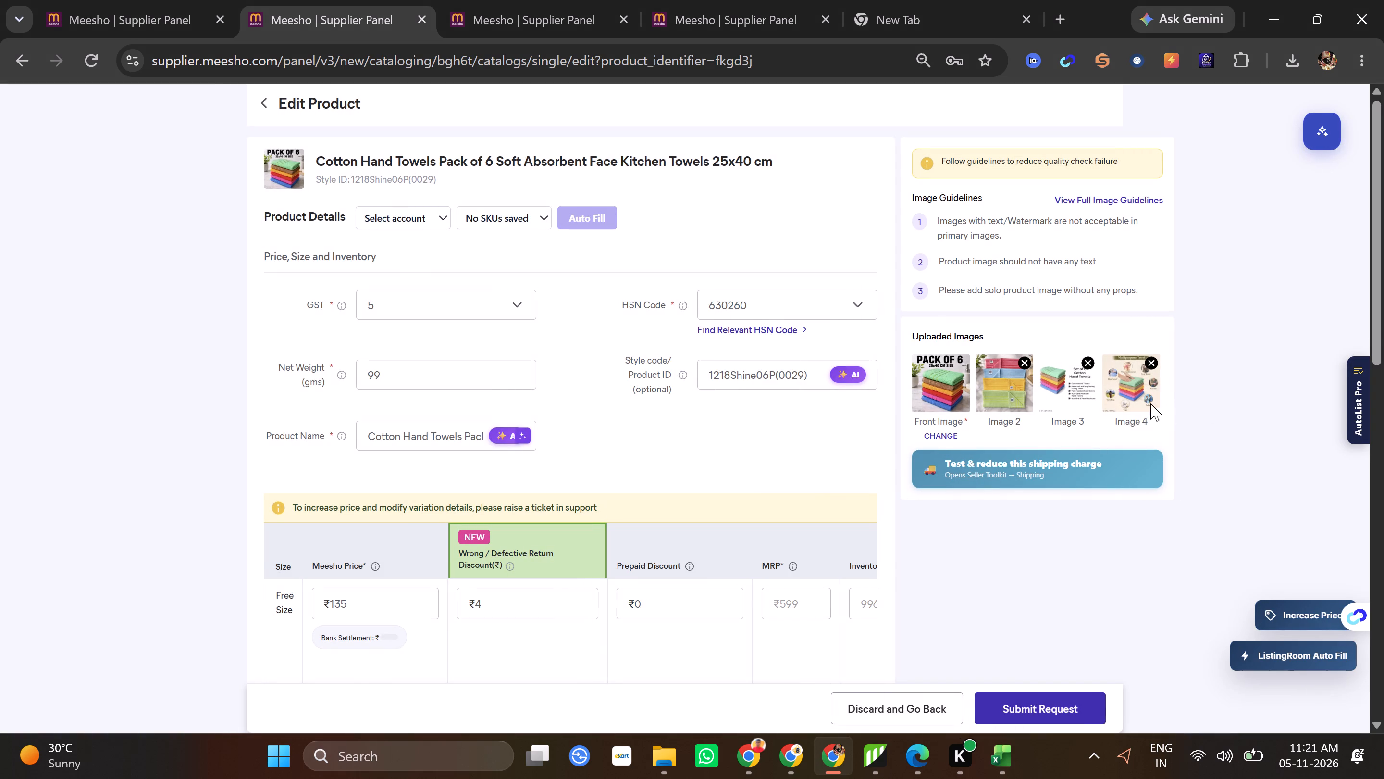
scroll(547, 438, "down", 1)
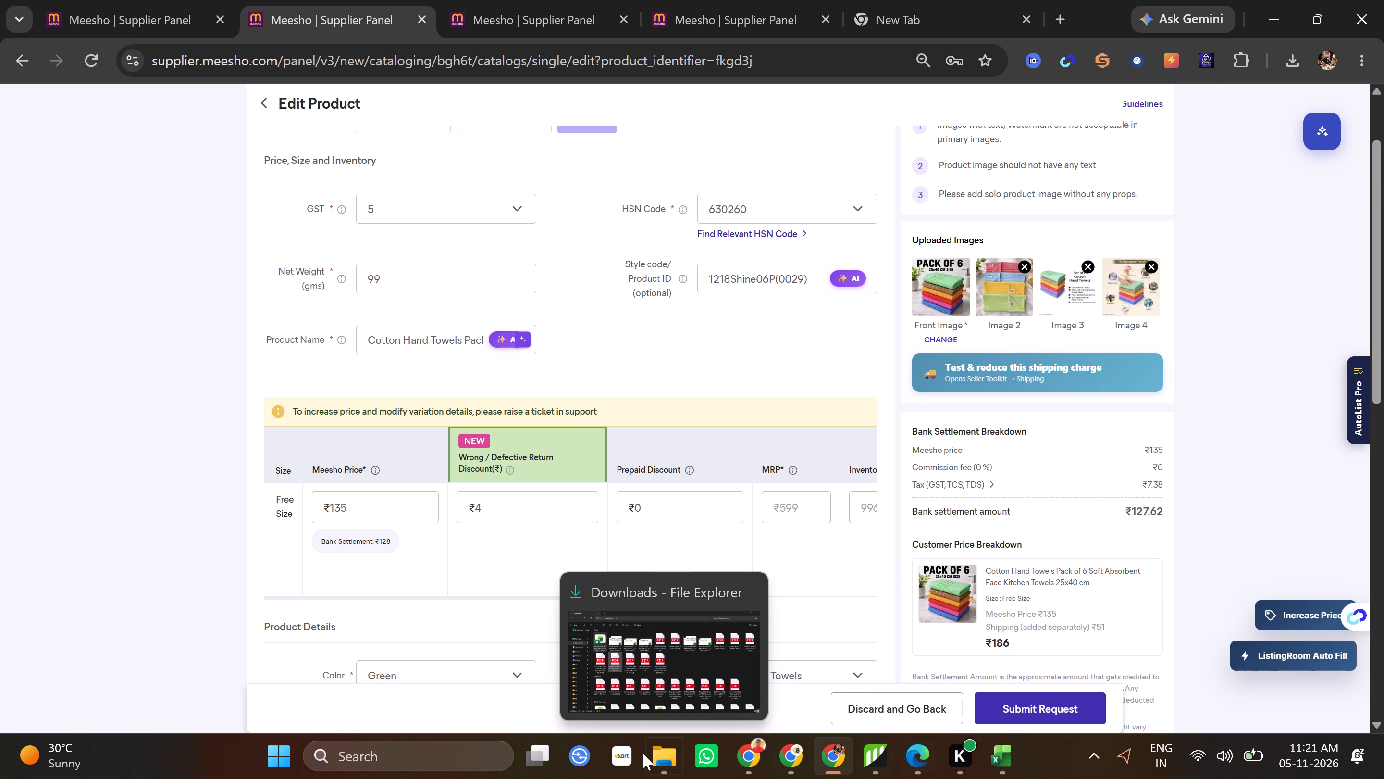
left_click(1007, 765)
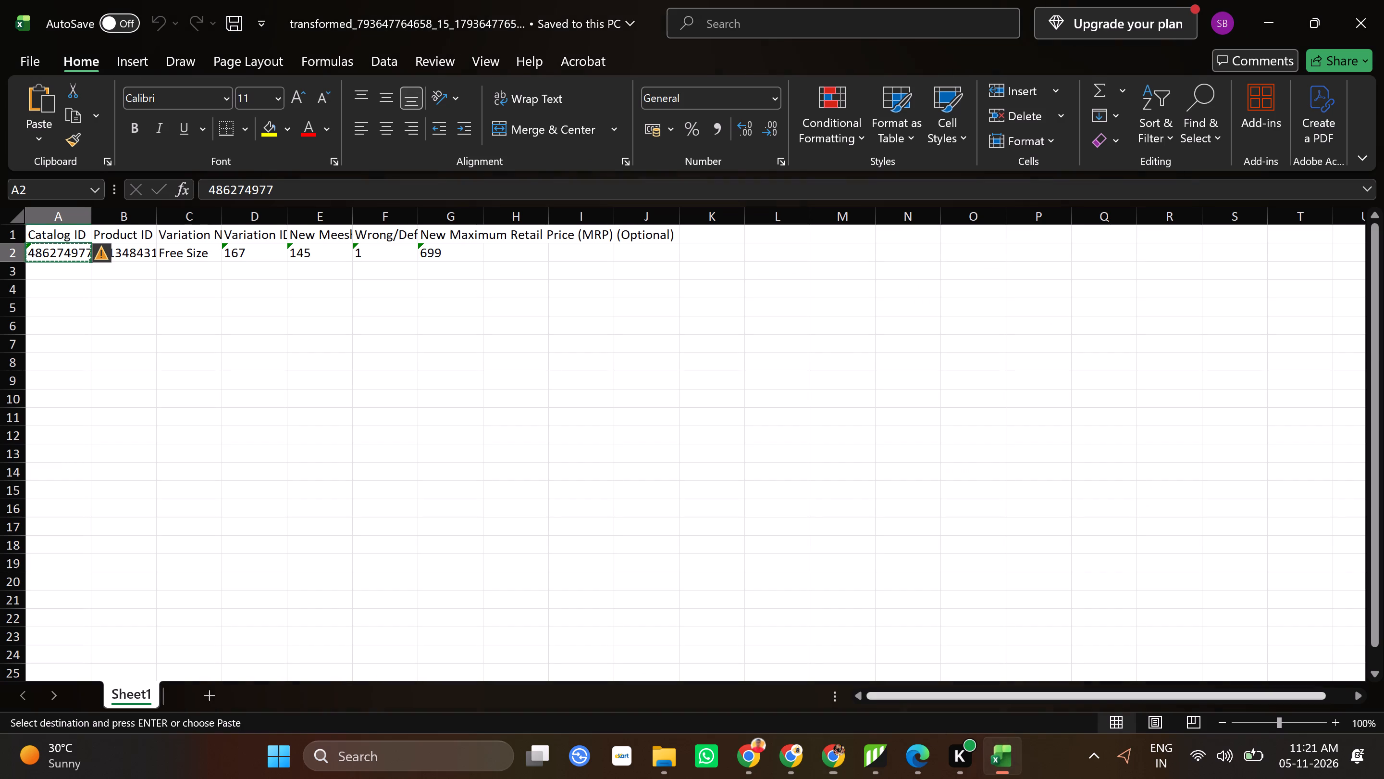
left_click(366, 251)
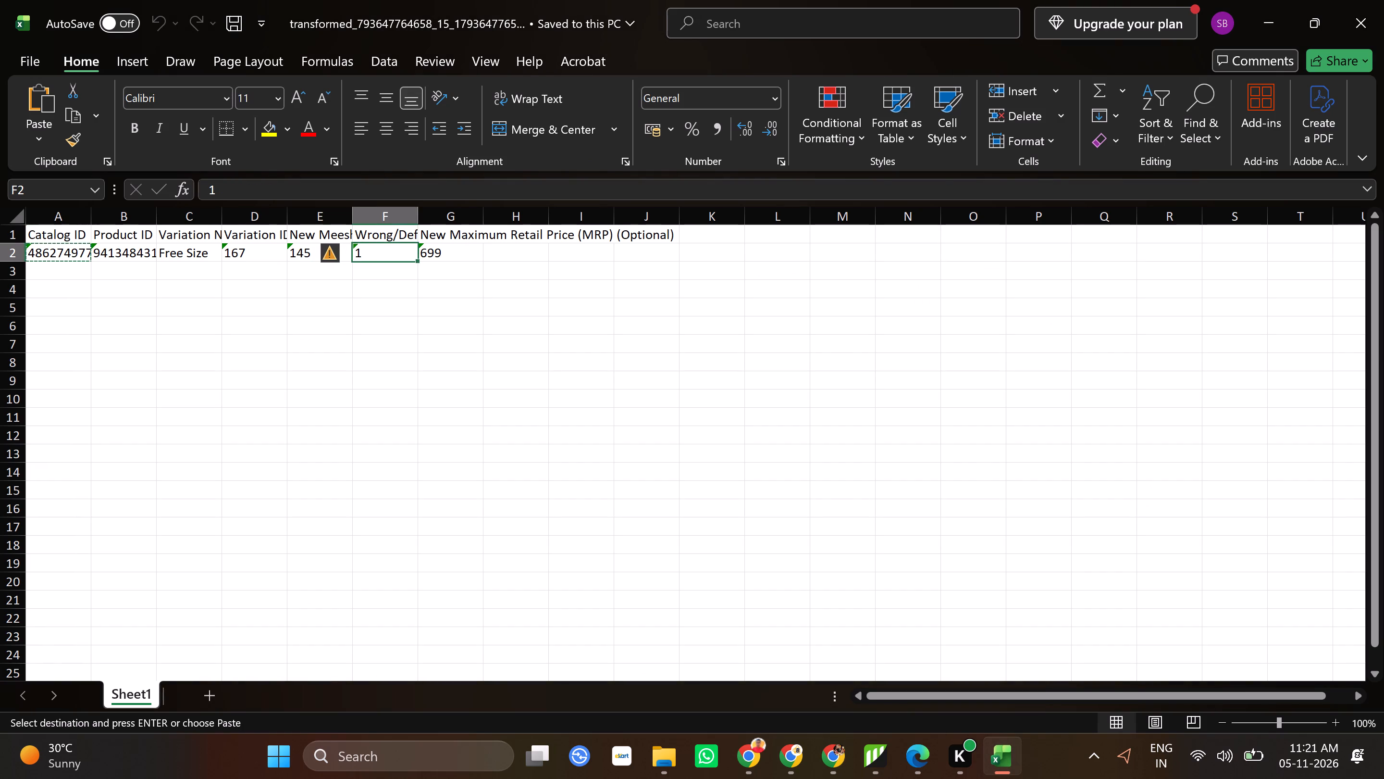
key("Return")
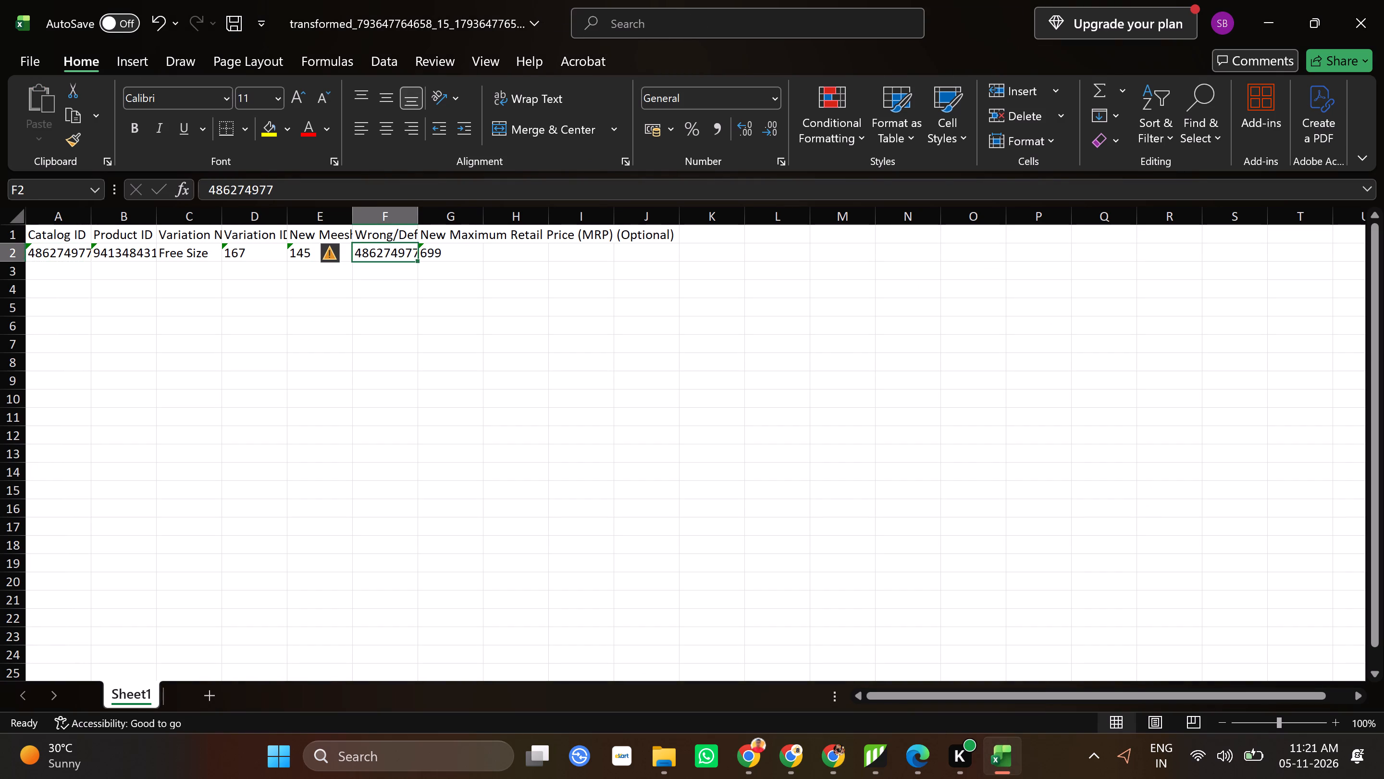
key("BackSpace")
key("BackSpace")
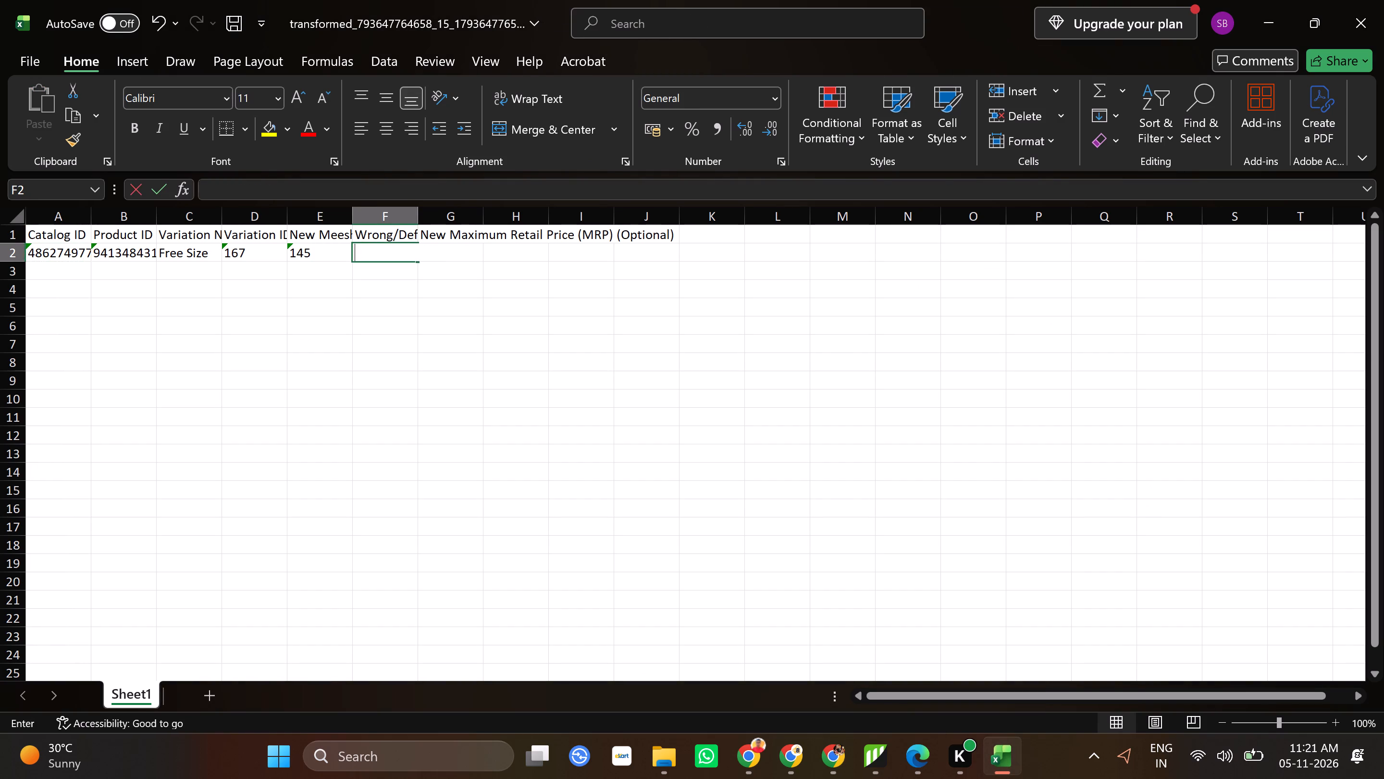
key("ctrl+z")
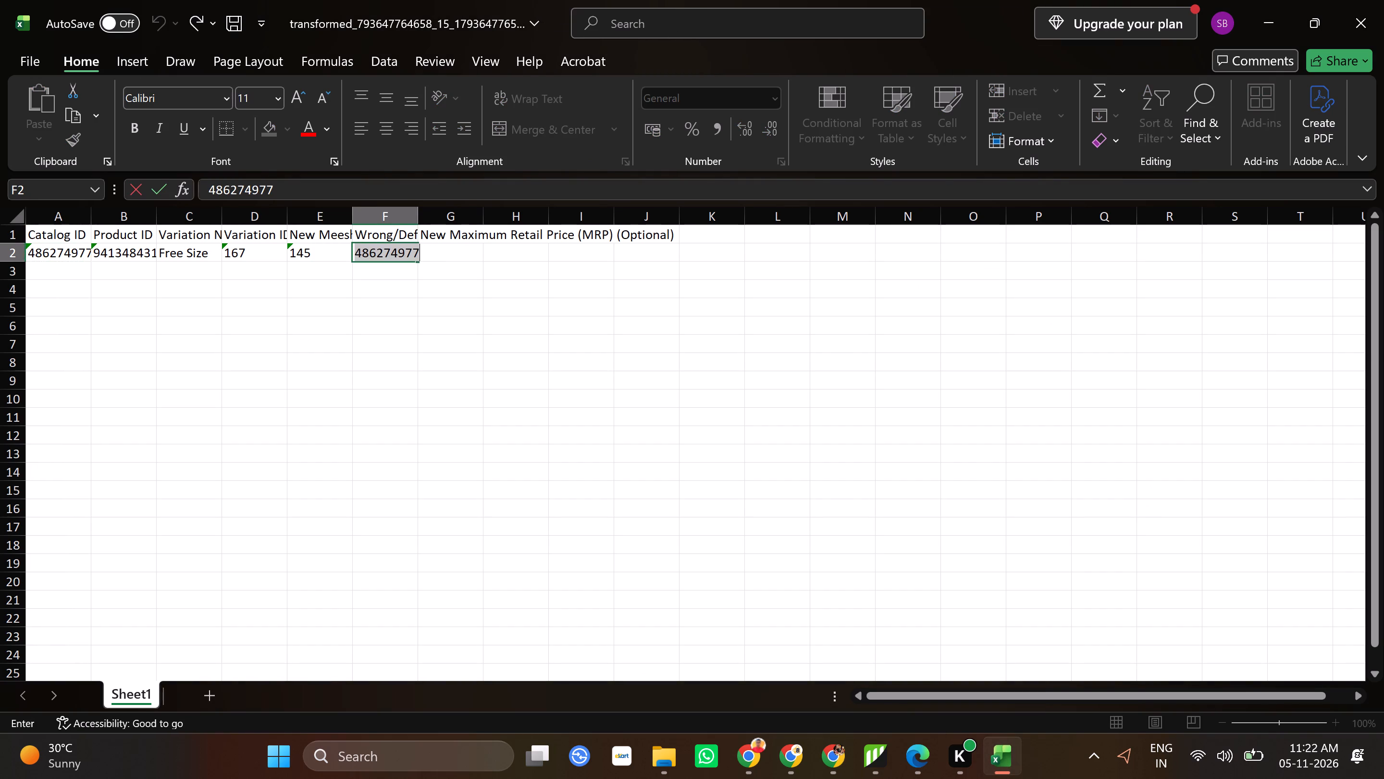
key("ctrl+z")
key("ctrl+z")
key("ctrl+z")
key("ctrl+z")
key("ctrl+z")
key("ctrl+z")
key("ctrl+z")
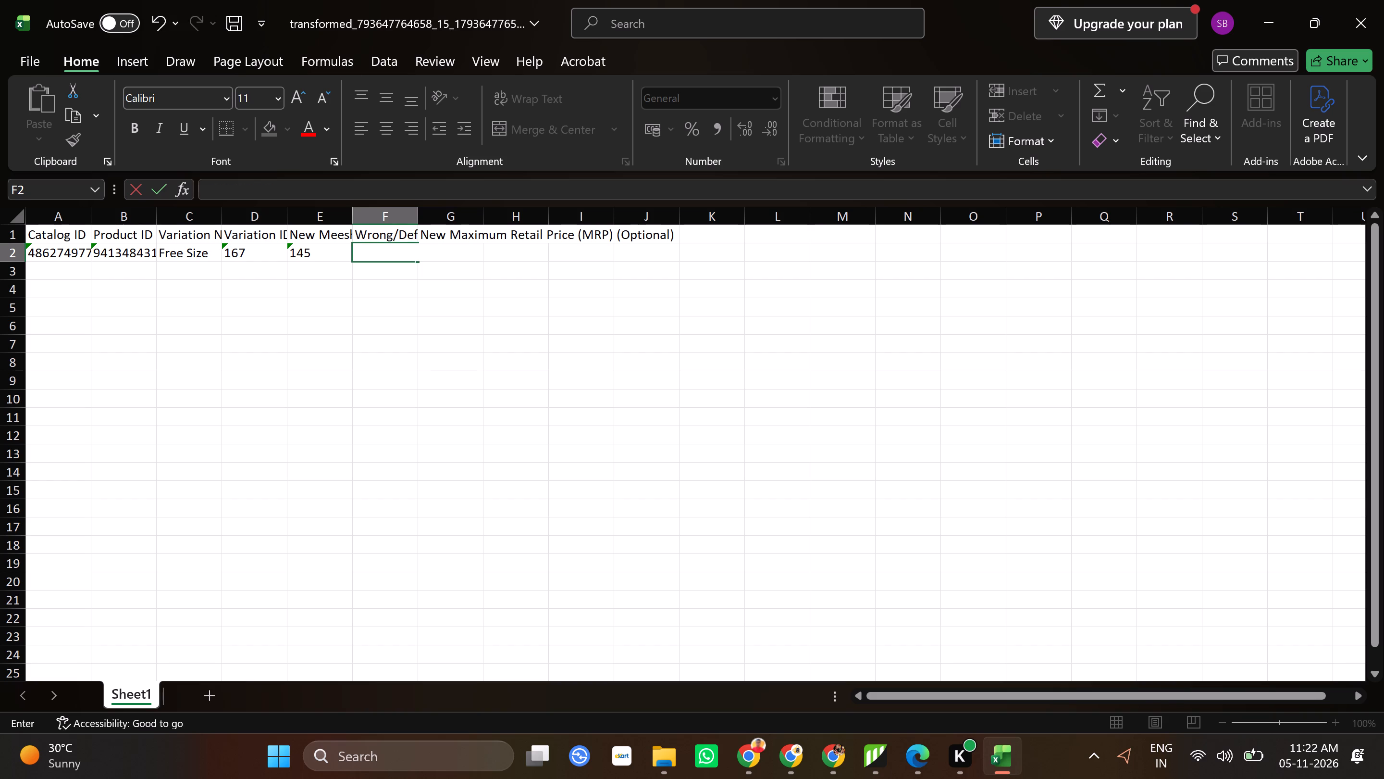
Set the Wrong/Defective Returns price in cell F2 to 4.
left_click(408, 310)
left_click(402, 248)
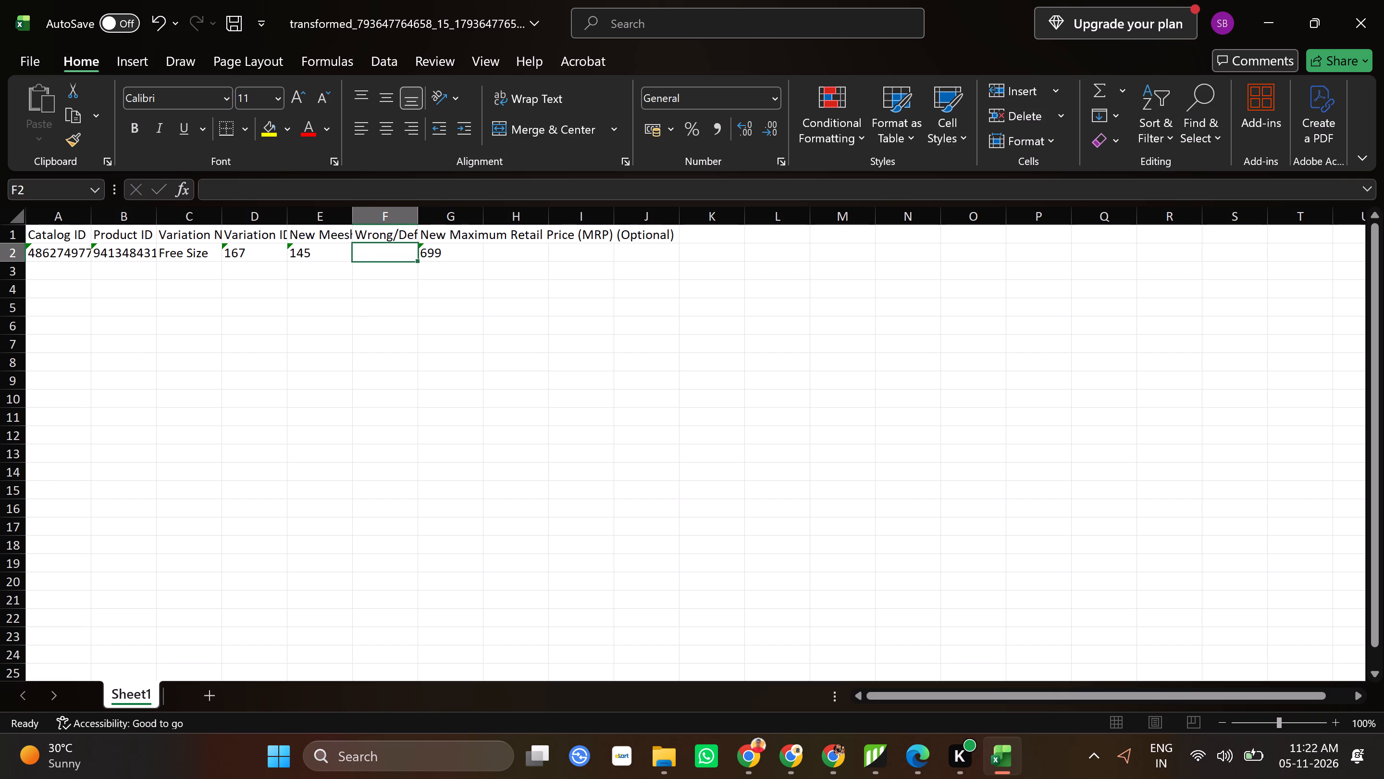
key("4")
left_click(570, 336)
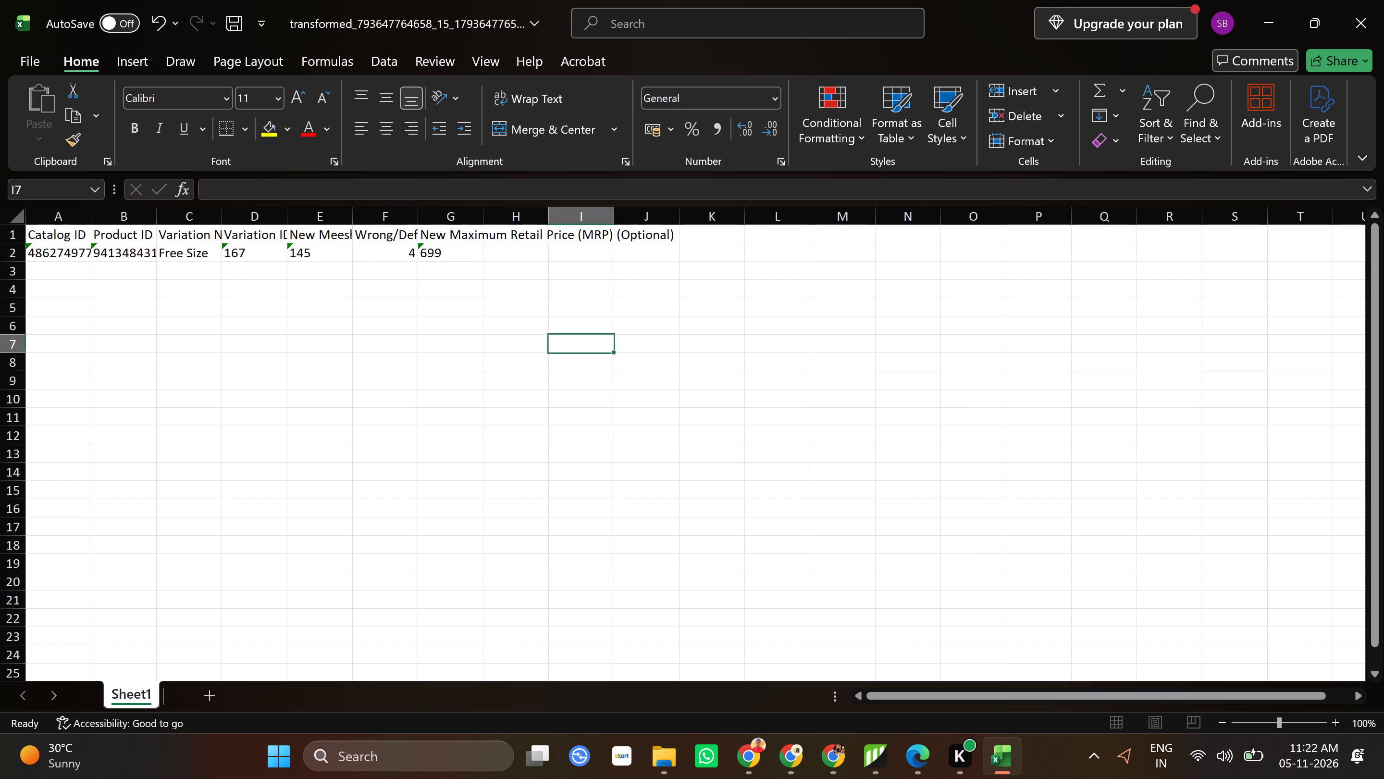
left_click(232, 16)
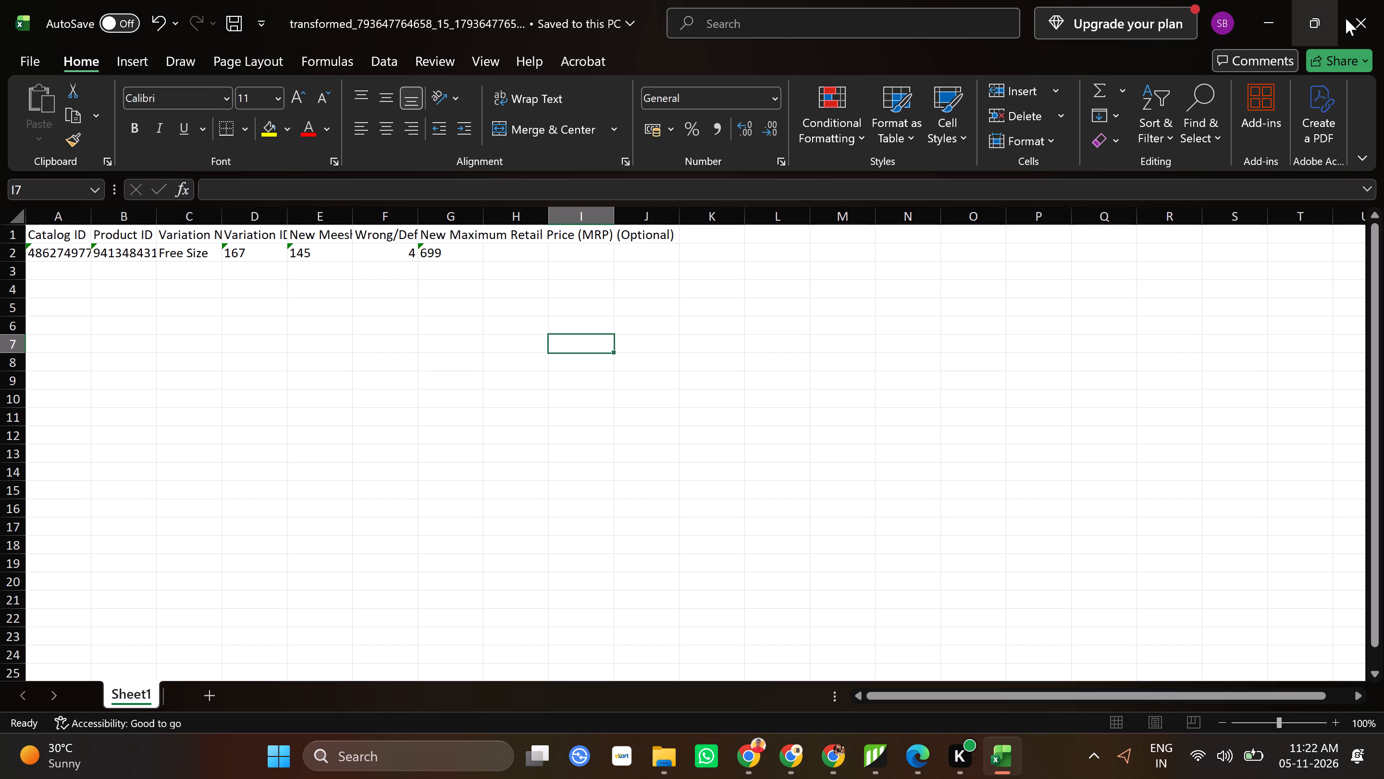
left_click(1383, 17)
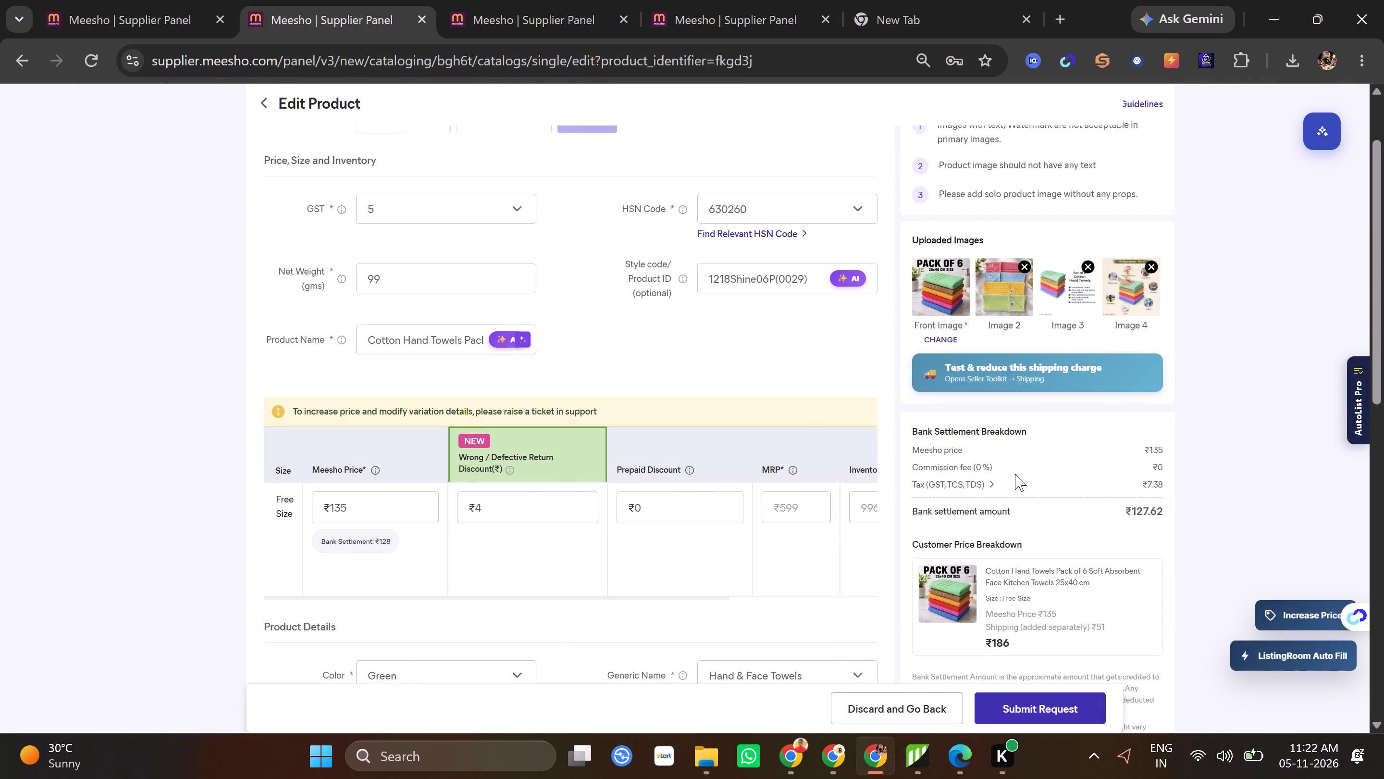
left_click(547, 0)
left_click(751, 0)
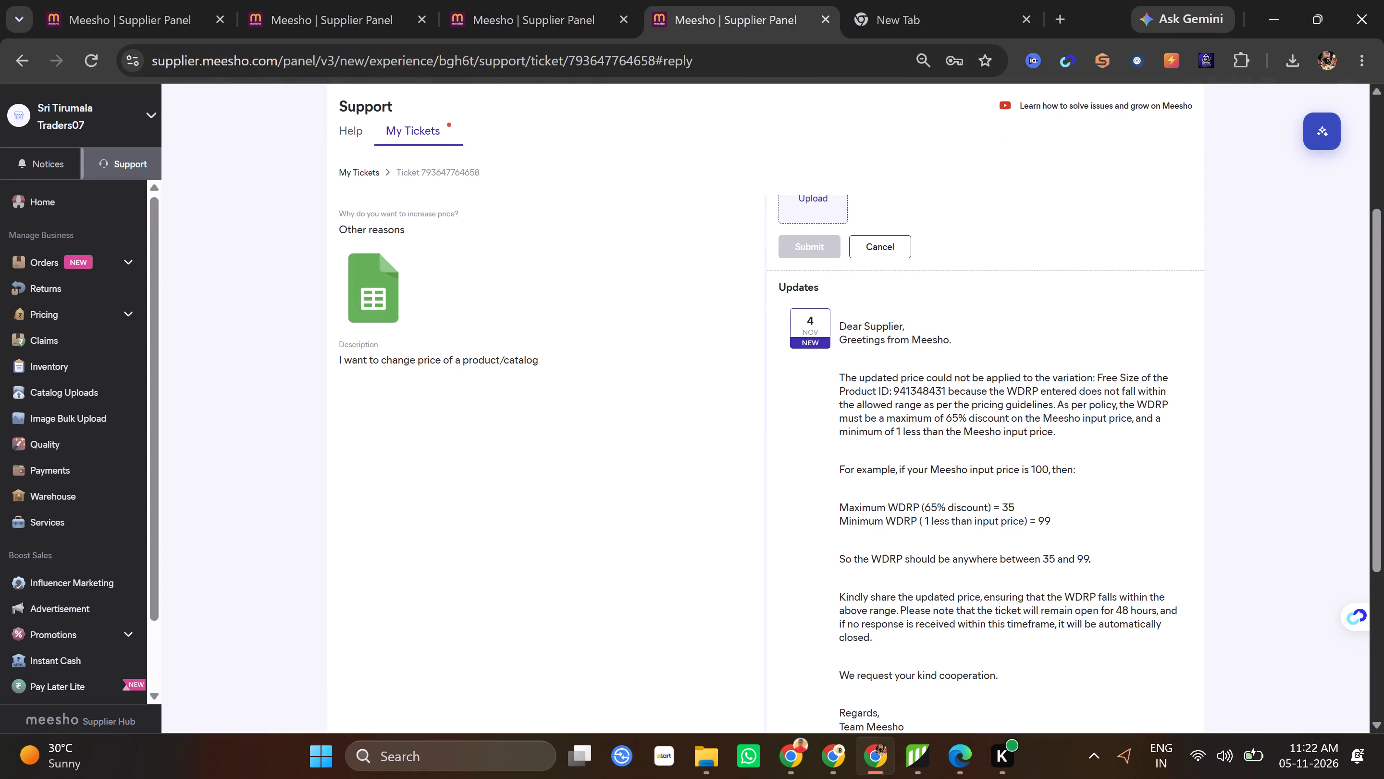
scroll(881, 378, "up", 1)
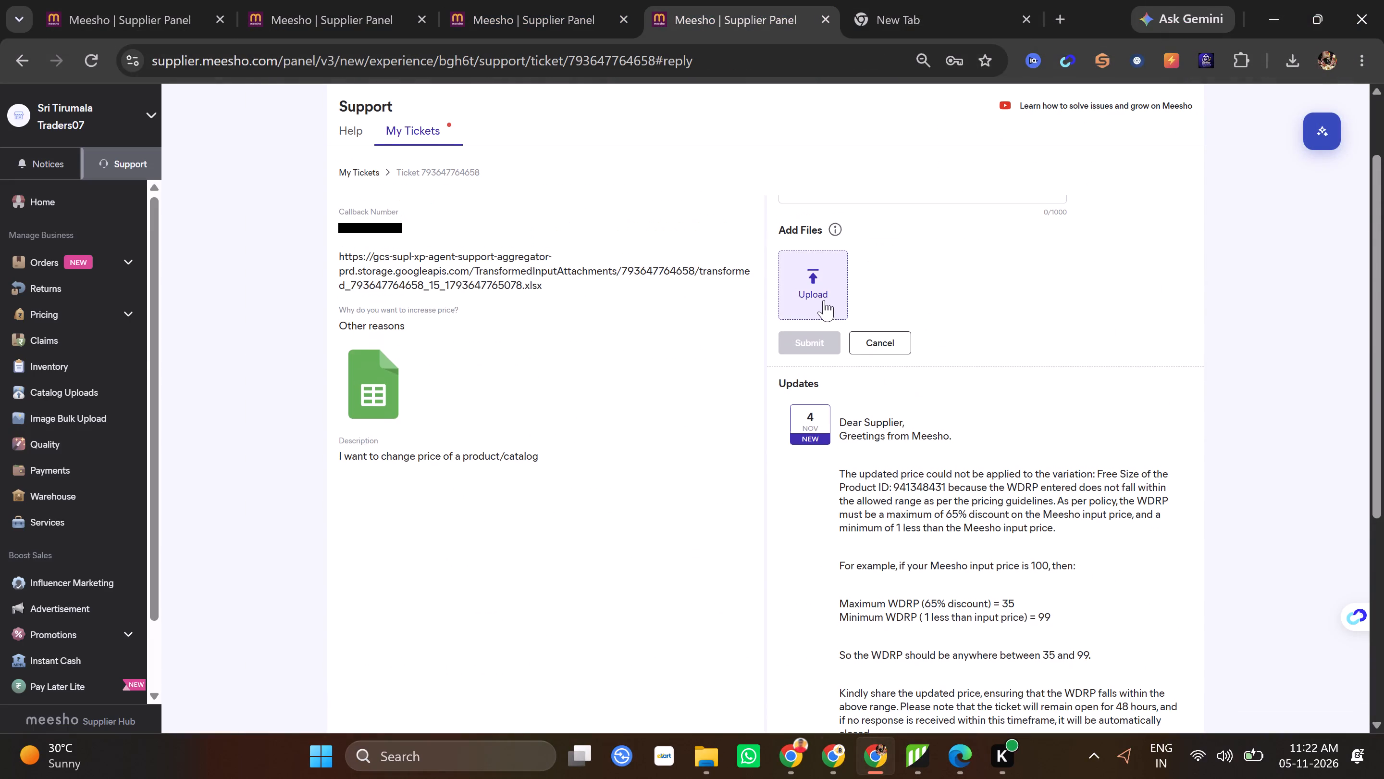
left_click(824, 300)
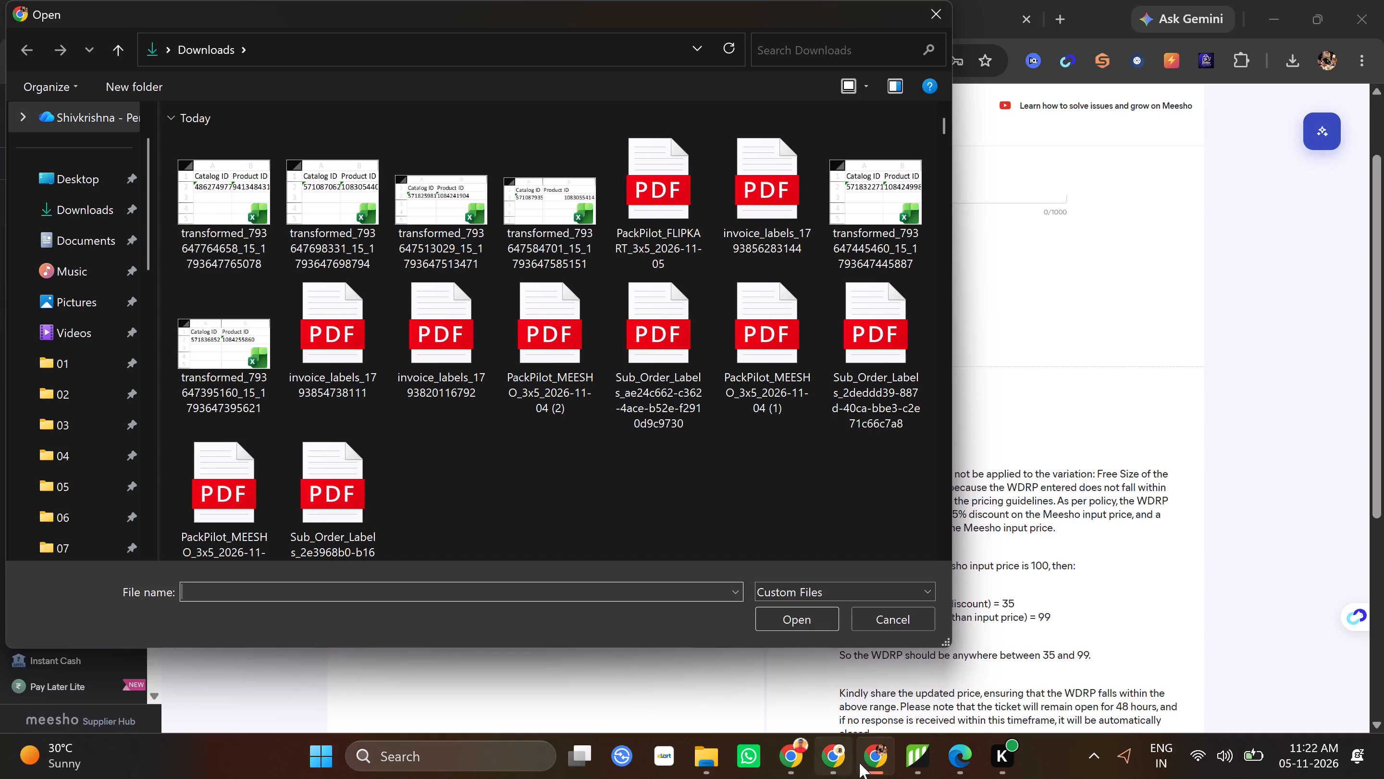
left_click(944, 18)
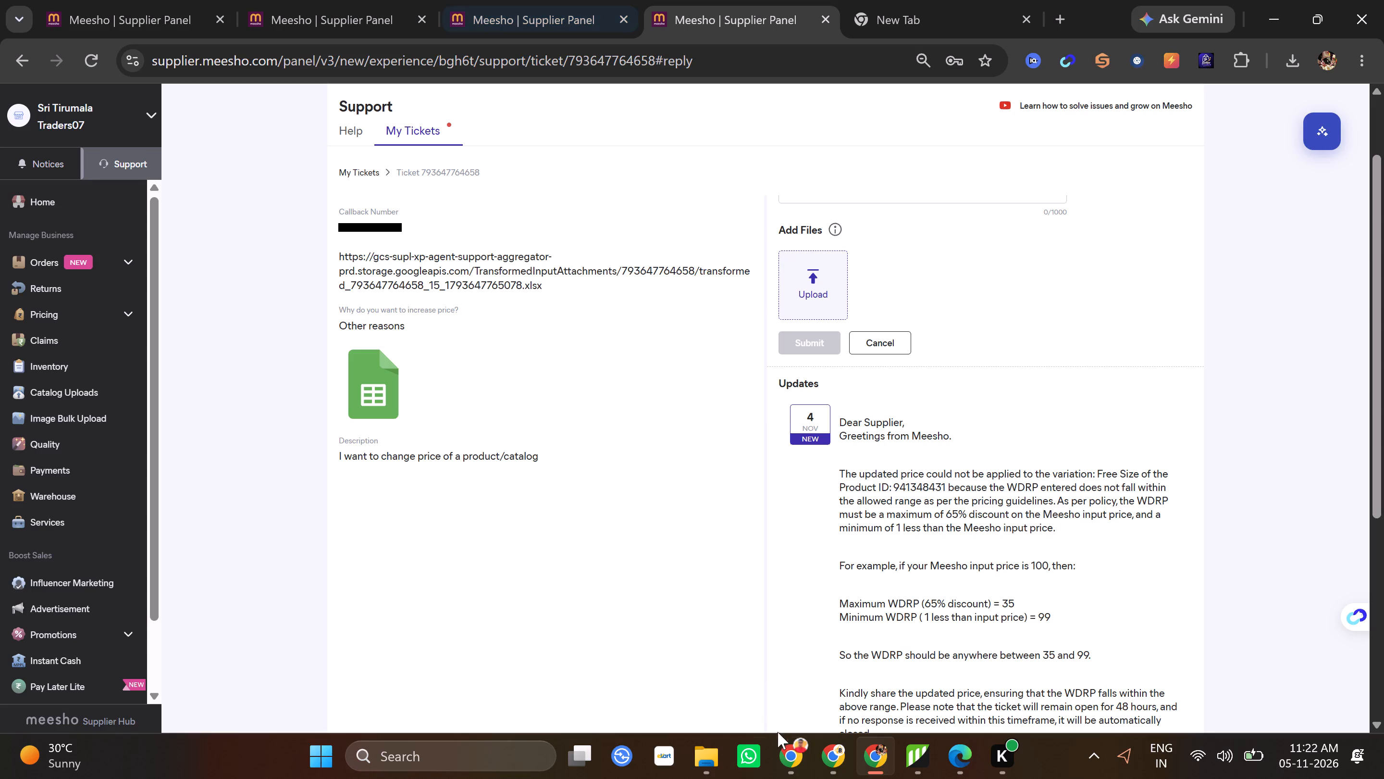
left_click(713, 759)
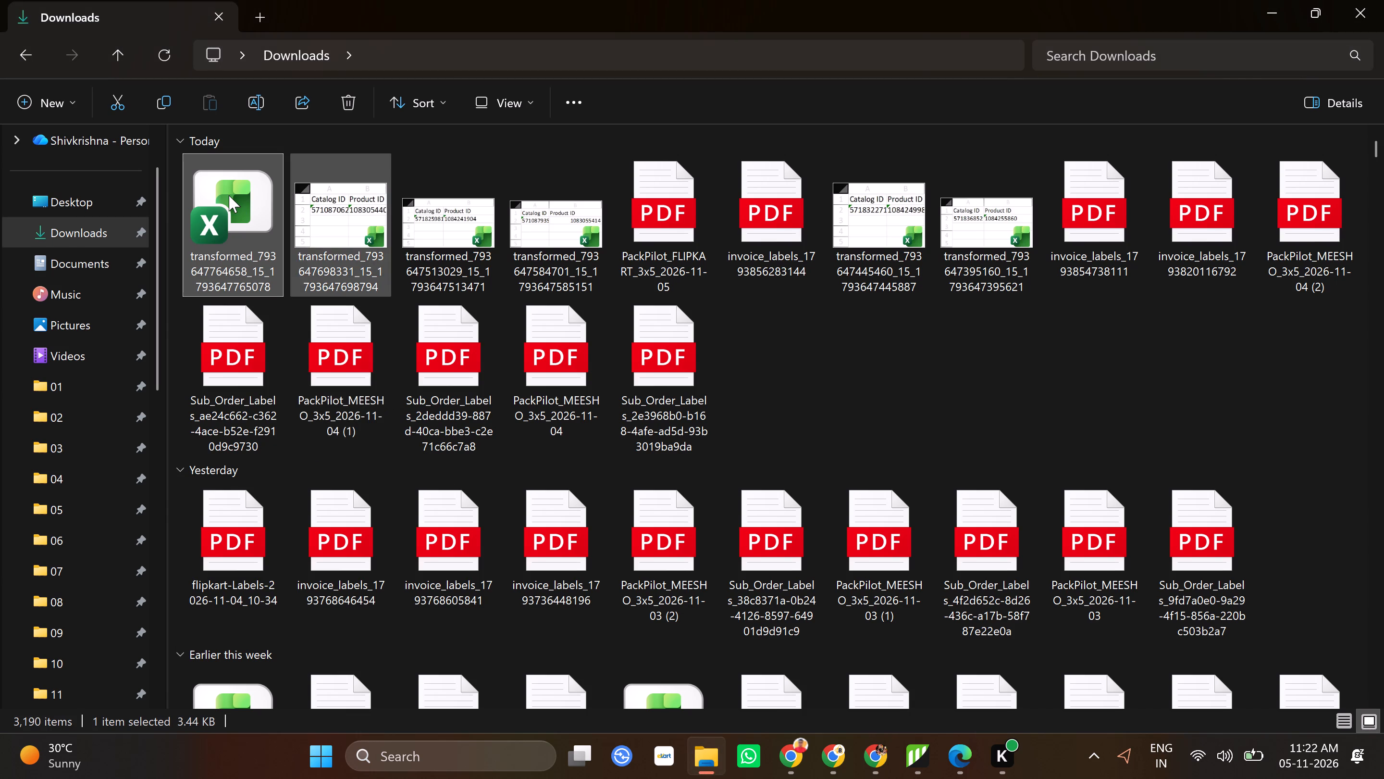
double_click(228, 195)
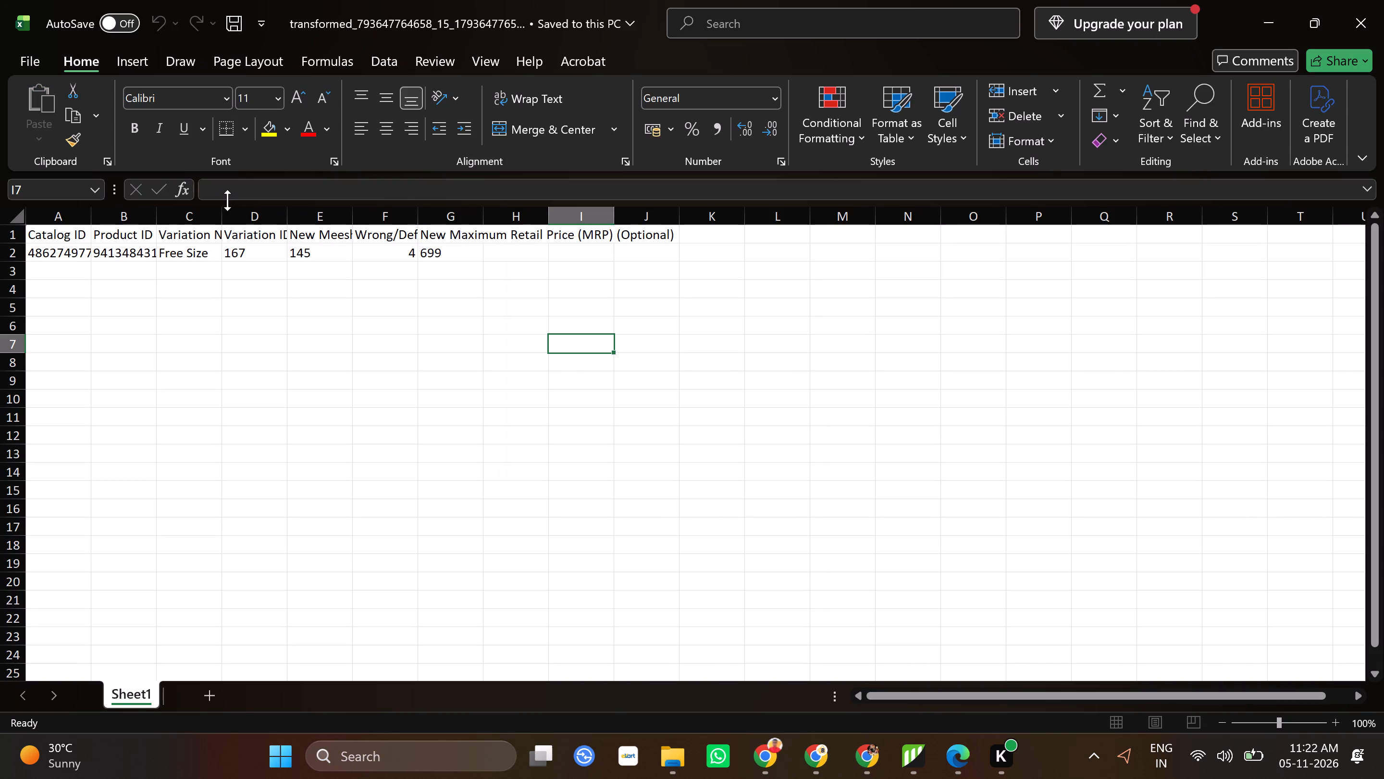
left_click(1380, 0)
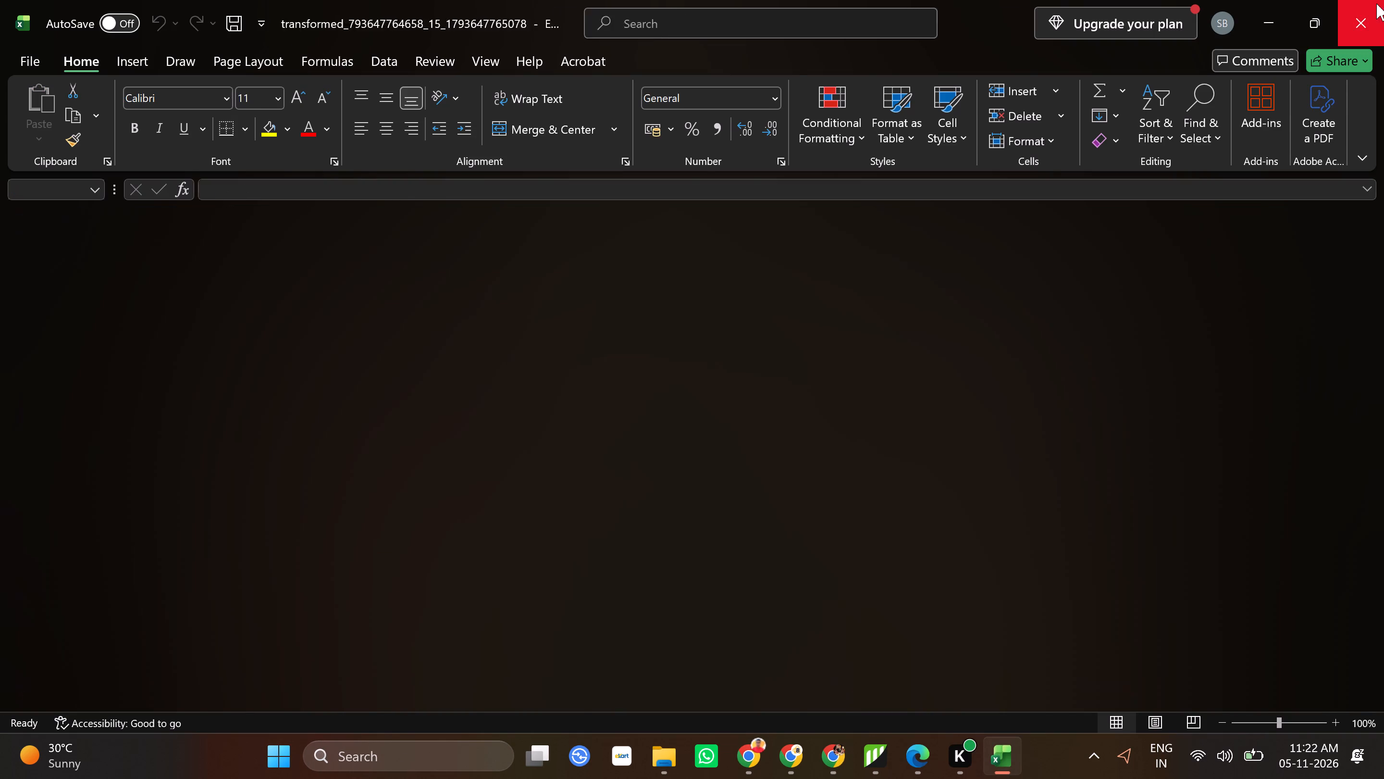
left_click(880, 751)
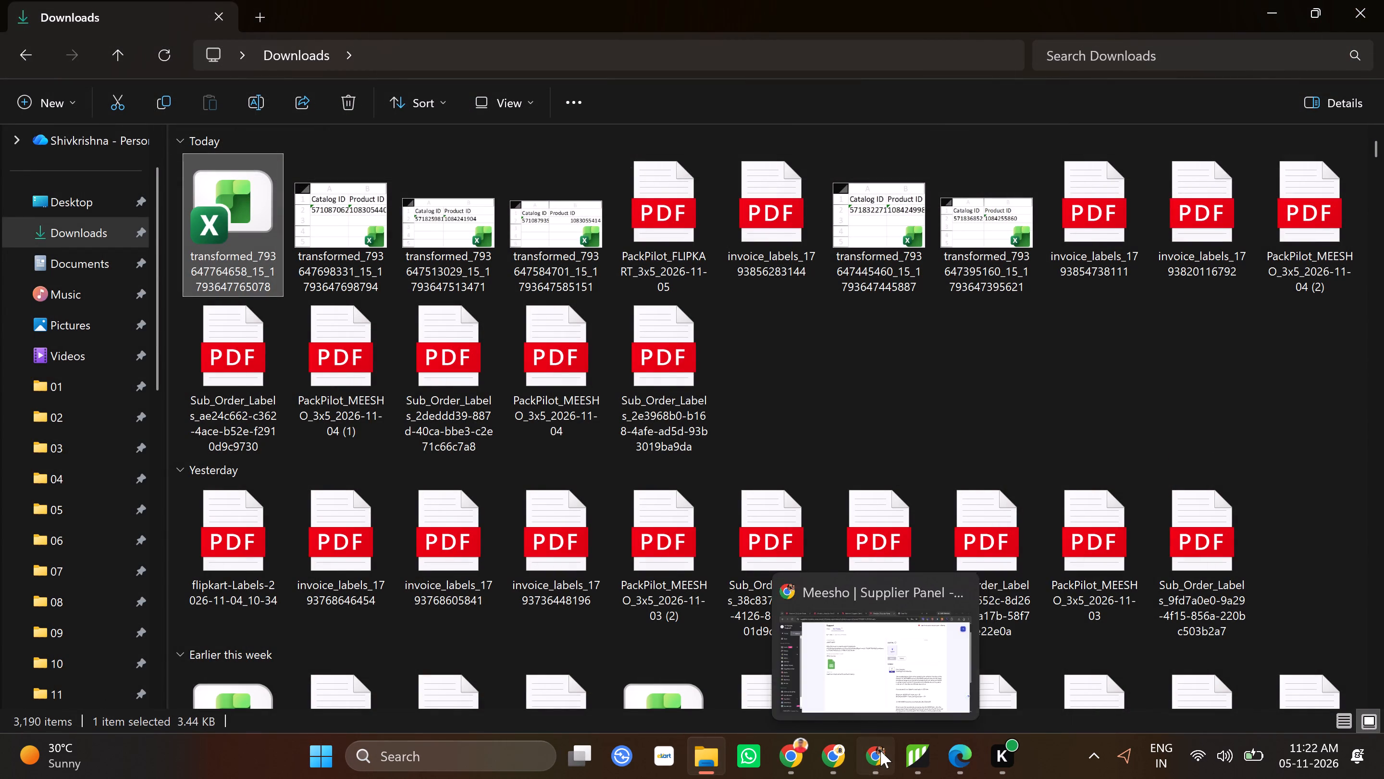
left_click(807, 298)
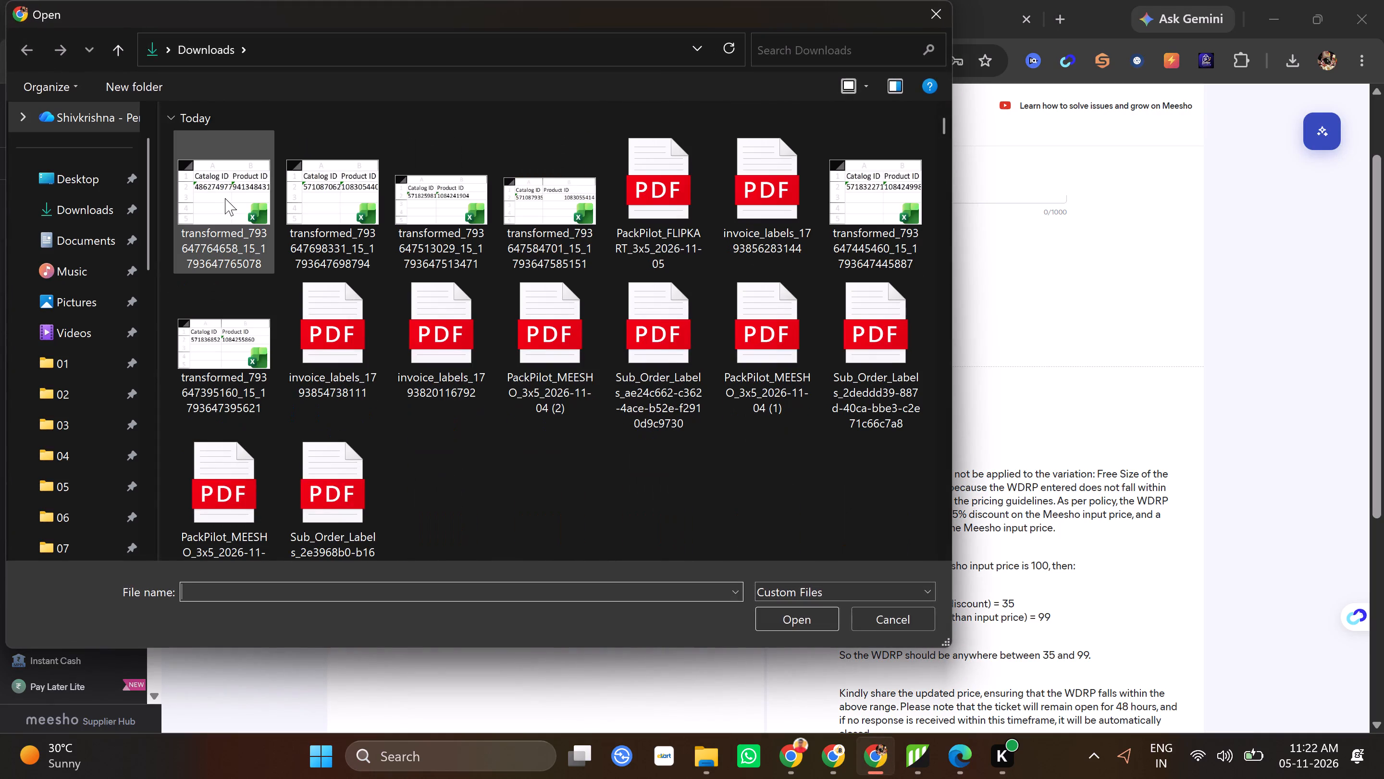
double_click(225, 198)
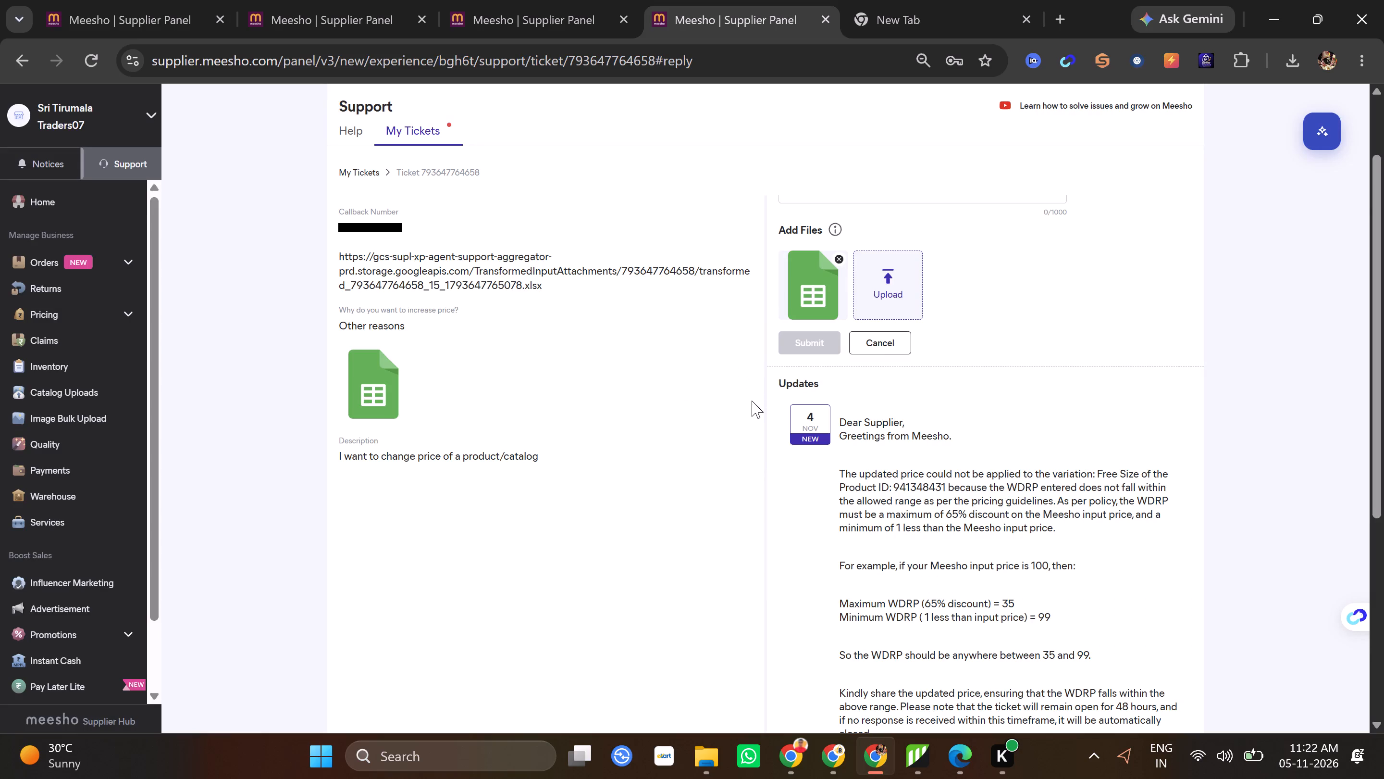
left_click(893, 271)
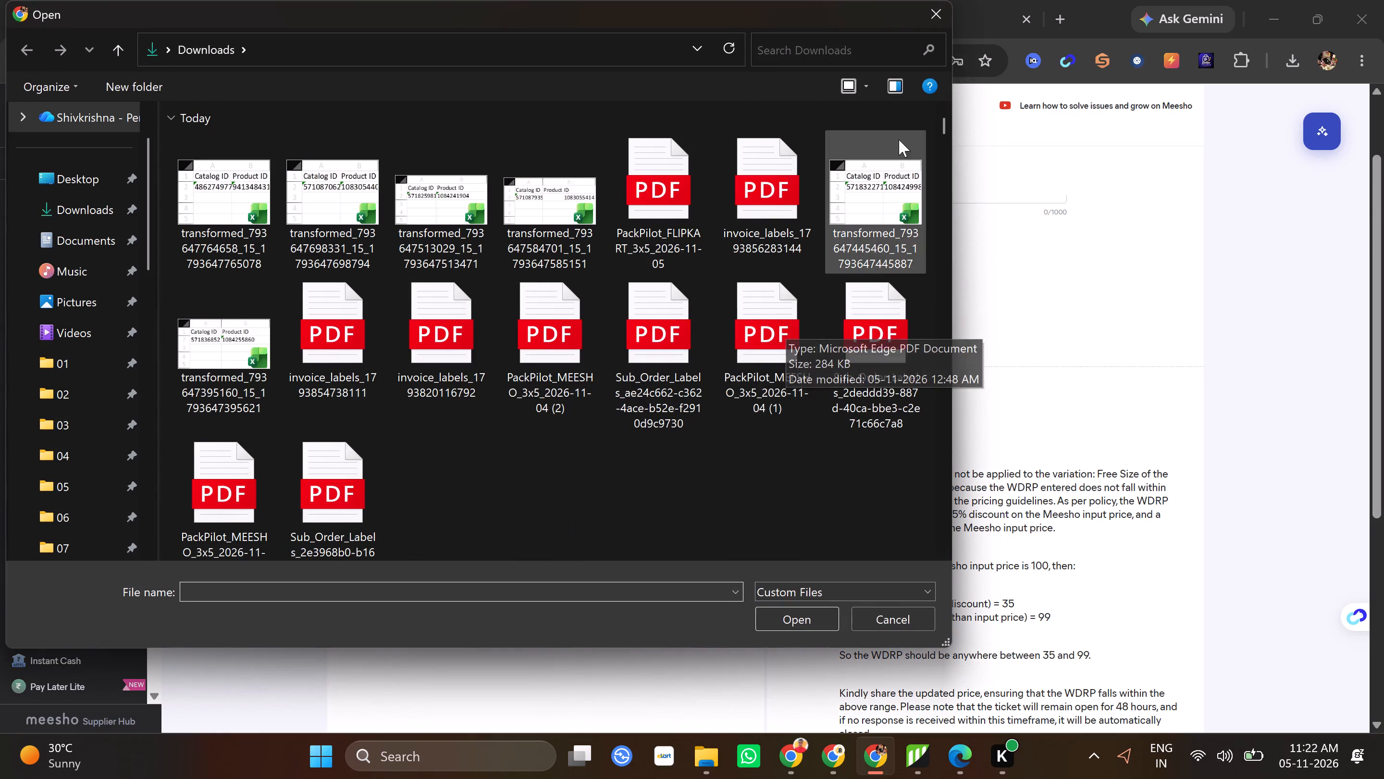
left_click(933, 18)
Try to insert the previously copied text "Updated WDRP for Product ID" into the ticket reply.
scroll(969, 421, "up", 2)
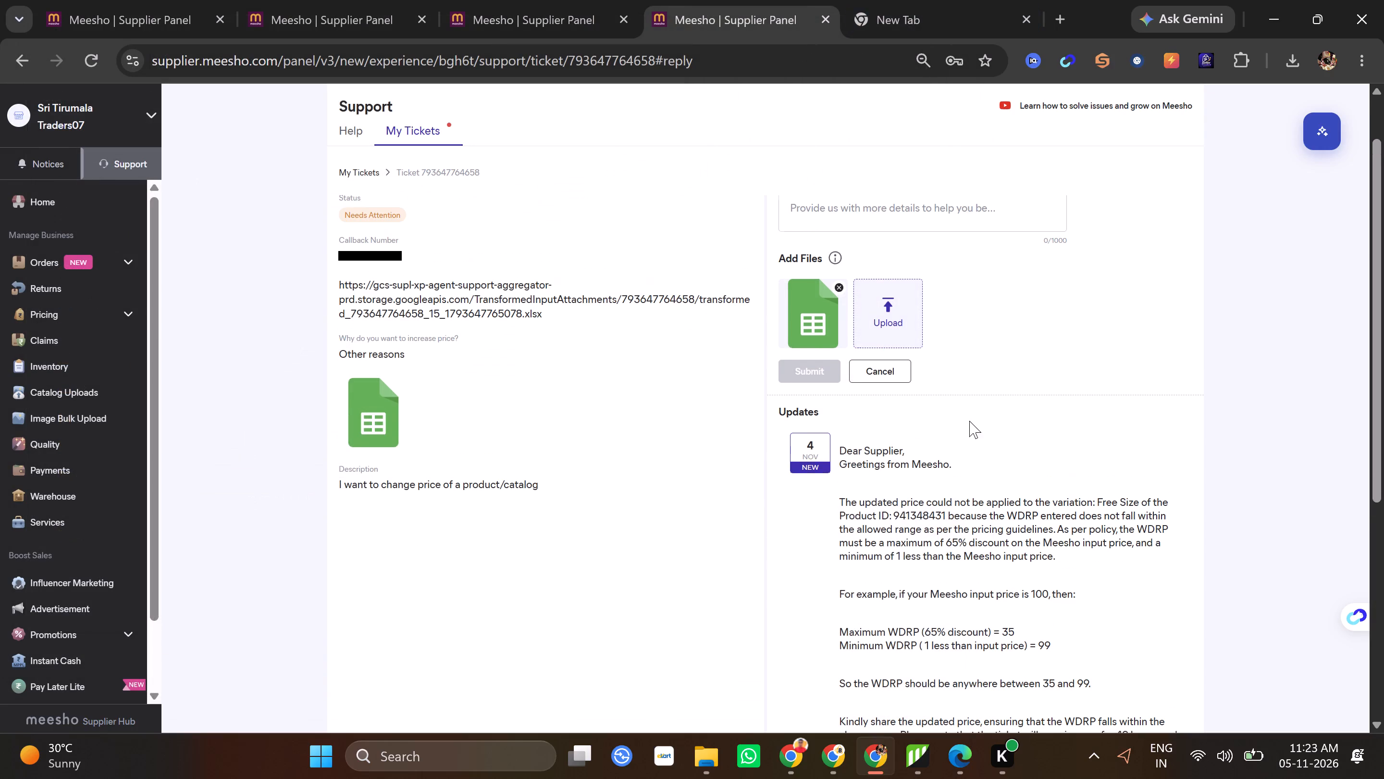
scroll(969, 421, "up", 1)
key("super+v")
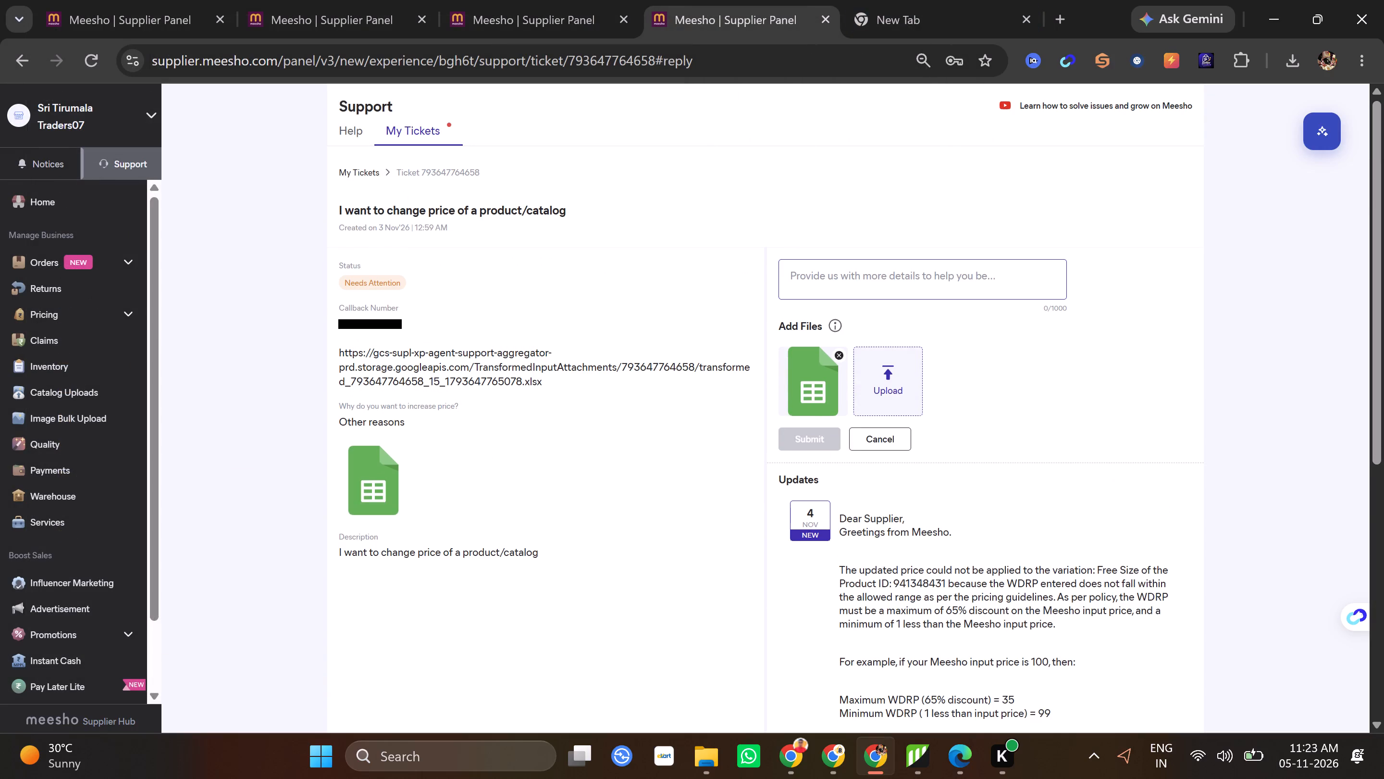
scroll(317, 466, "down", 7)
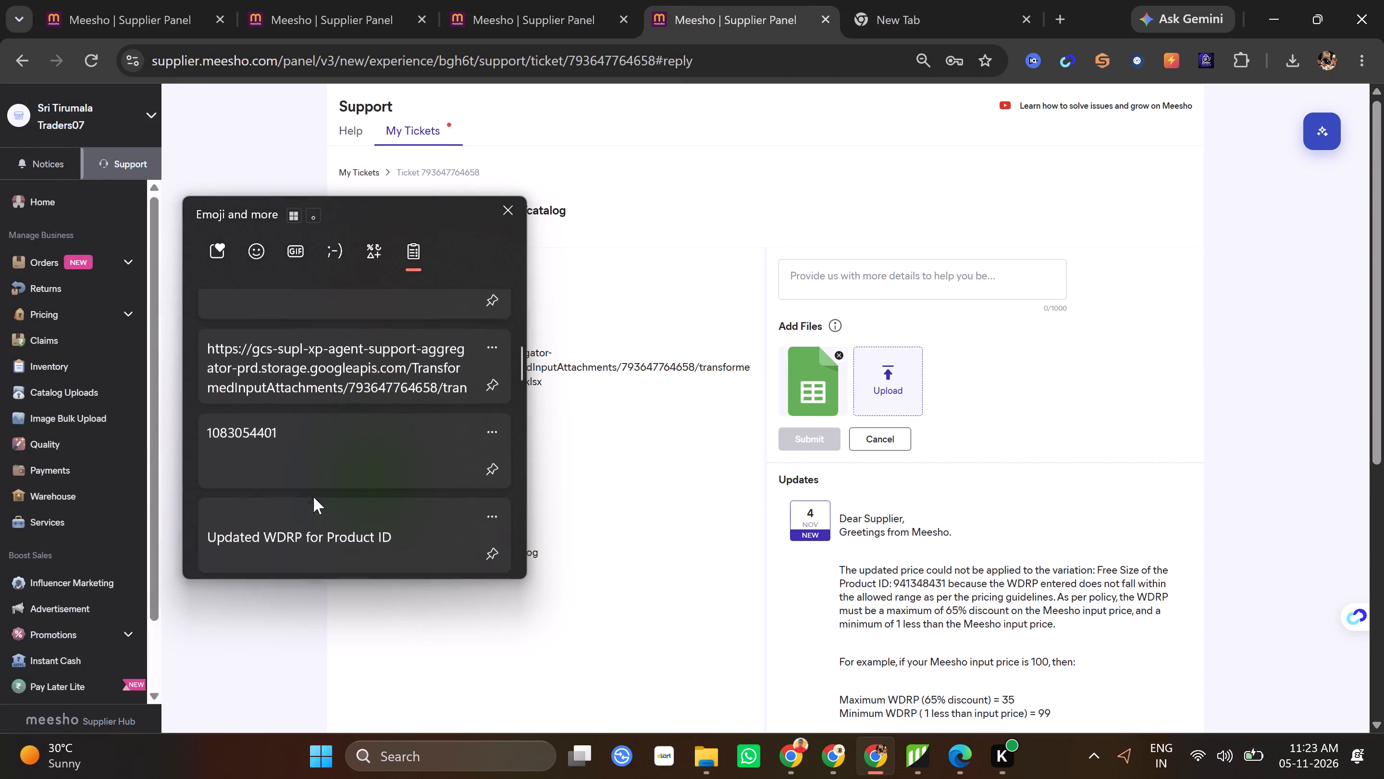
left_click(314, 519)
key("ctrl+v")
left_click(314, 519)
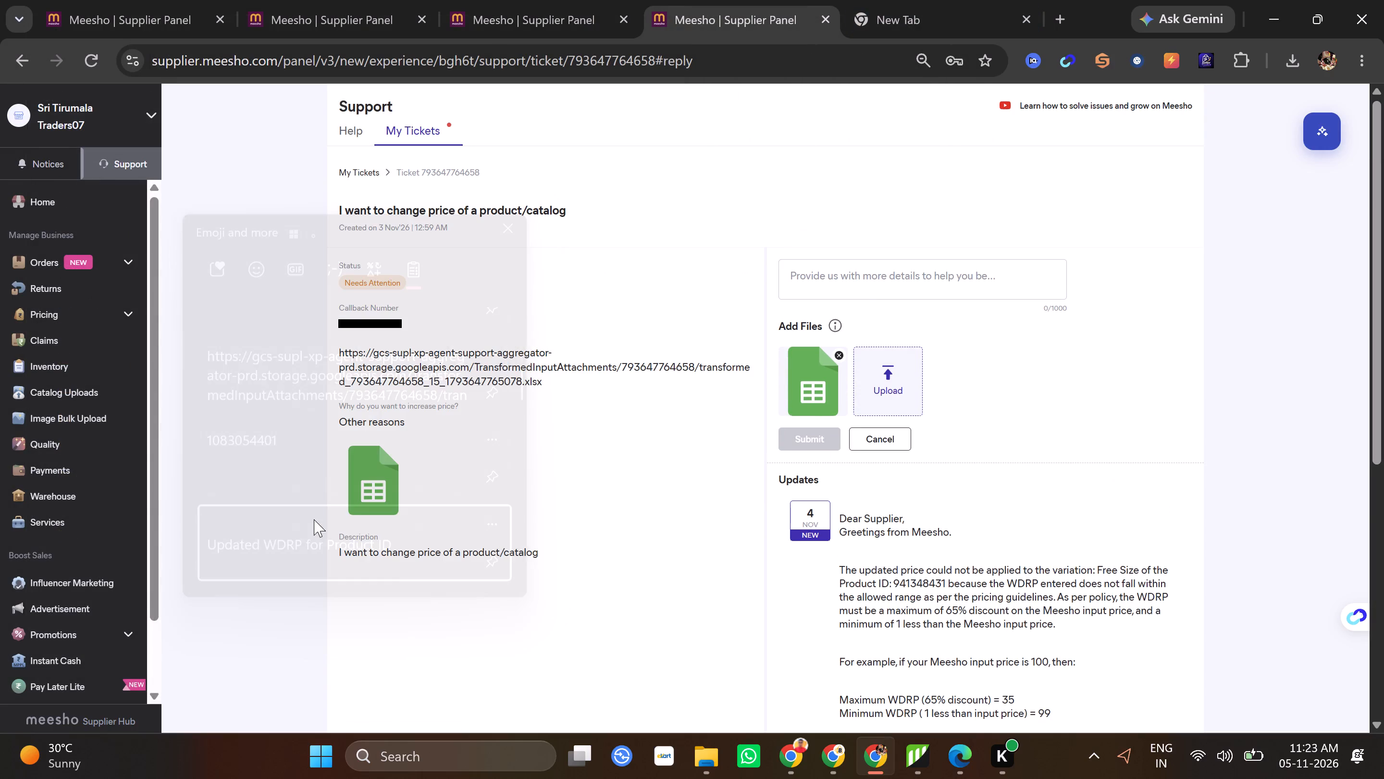
Insert the copied text "Updated WDRP for Product ID" in the reply's details field and delete the duplicate line.
left_click(995, 290)
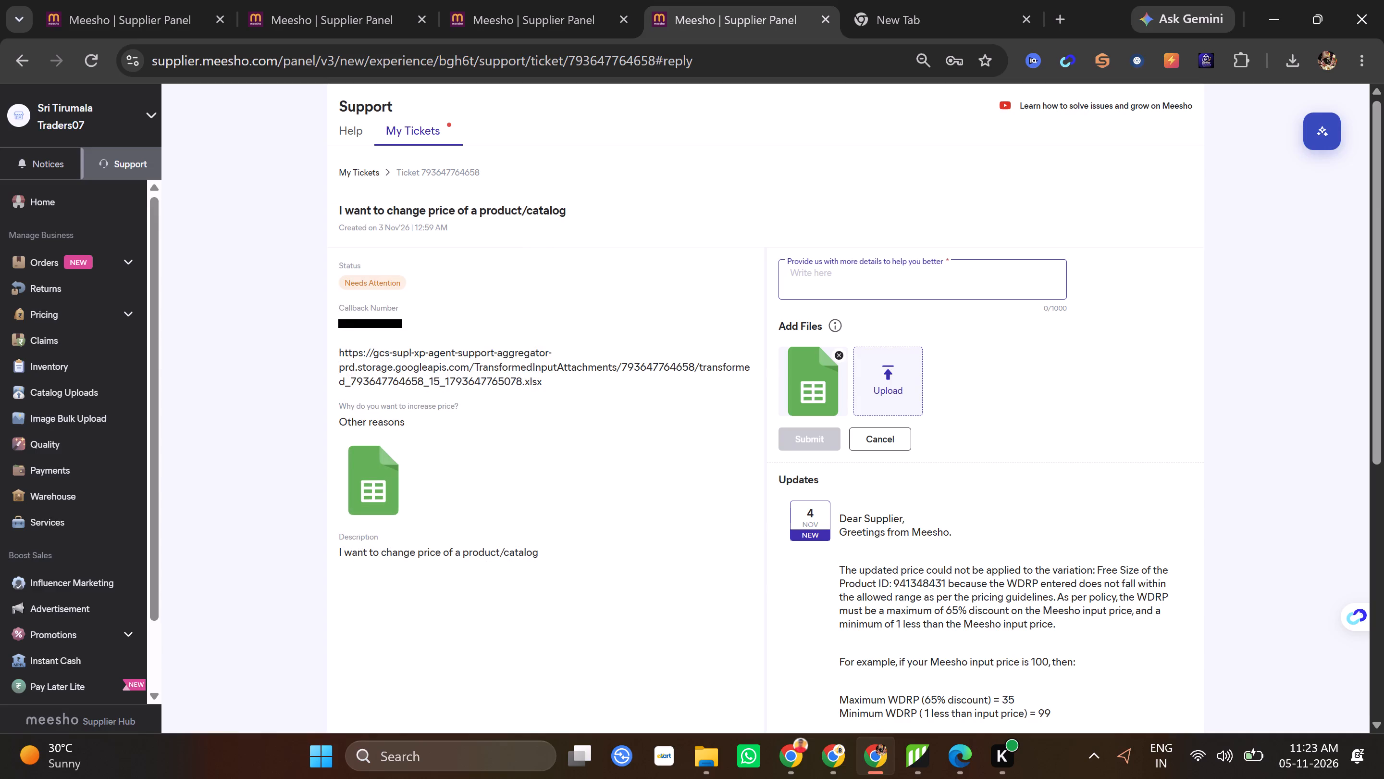
key("super+v")
scroll(884, 448, "down", 10)
left_click(938, 512)
key("ctrl+v")
left_click(938, 511, "ctrl")
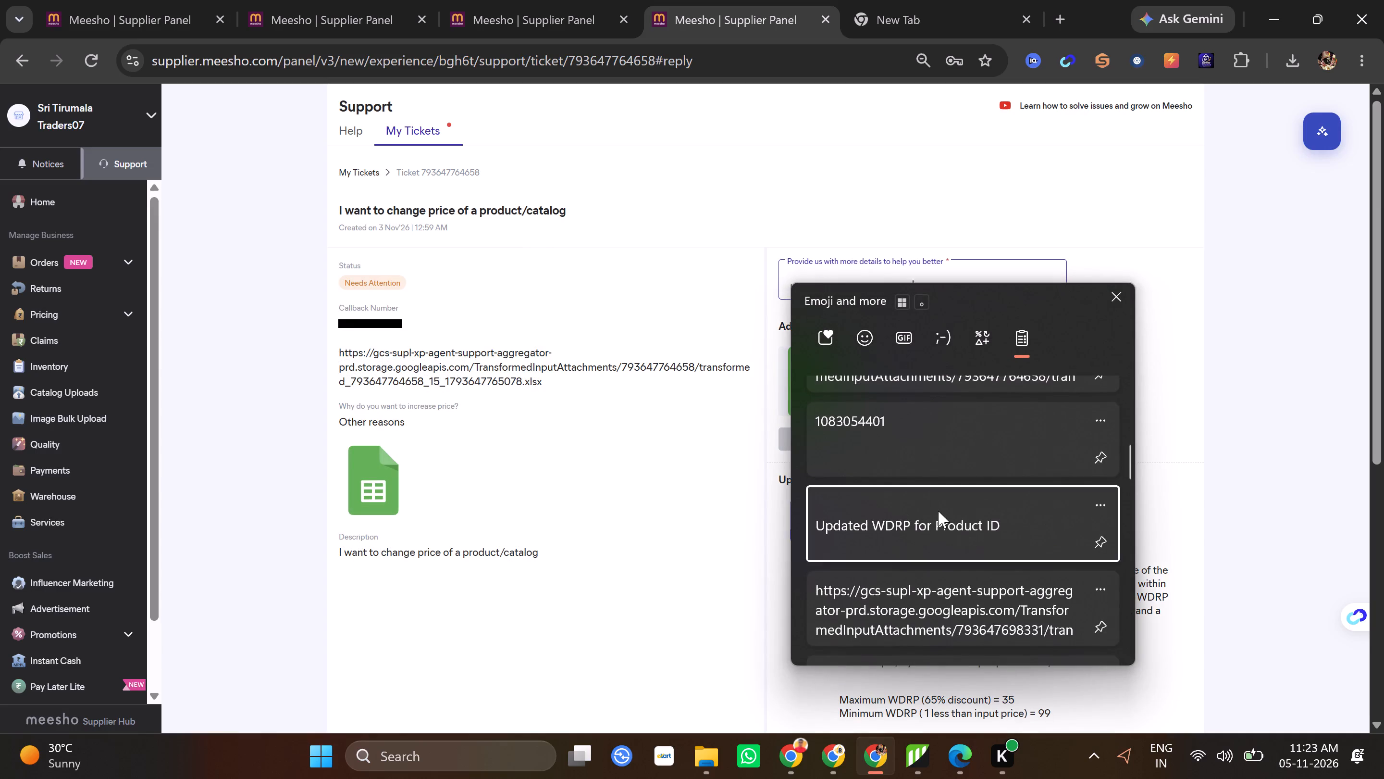
key("ctrl+v")
key("BackSpace")
key("BackSpace")
key("BackSpace")
key("BackSpace")
key("BackSpace")
key("BackSpace")
key("BackSpace")
key("BackSpace")
key("BackSpace")
key("BackSpace")
key("BackSpace")
key("BackSpace")
key("BackSpace")
key("BackSpace")
key("BackSpace")
key("BackSpace")
key("BackSpace")
key("BackSpace")
key("BackSpace")
key("BackSpace")
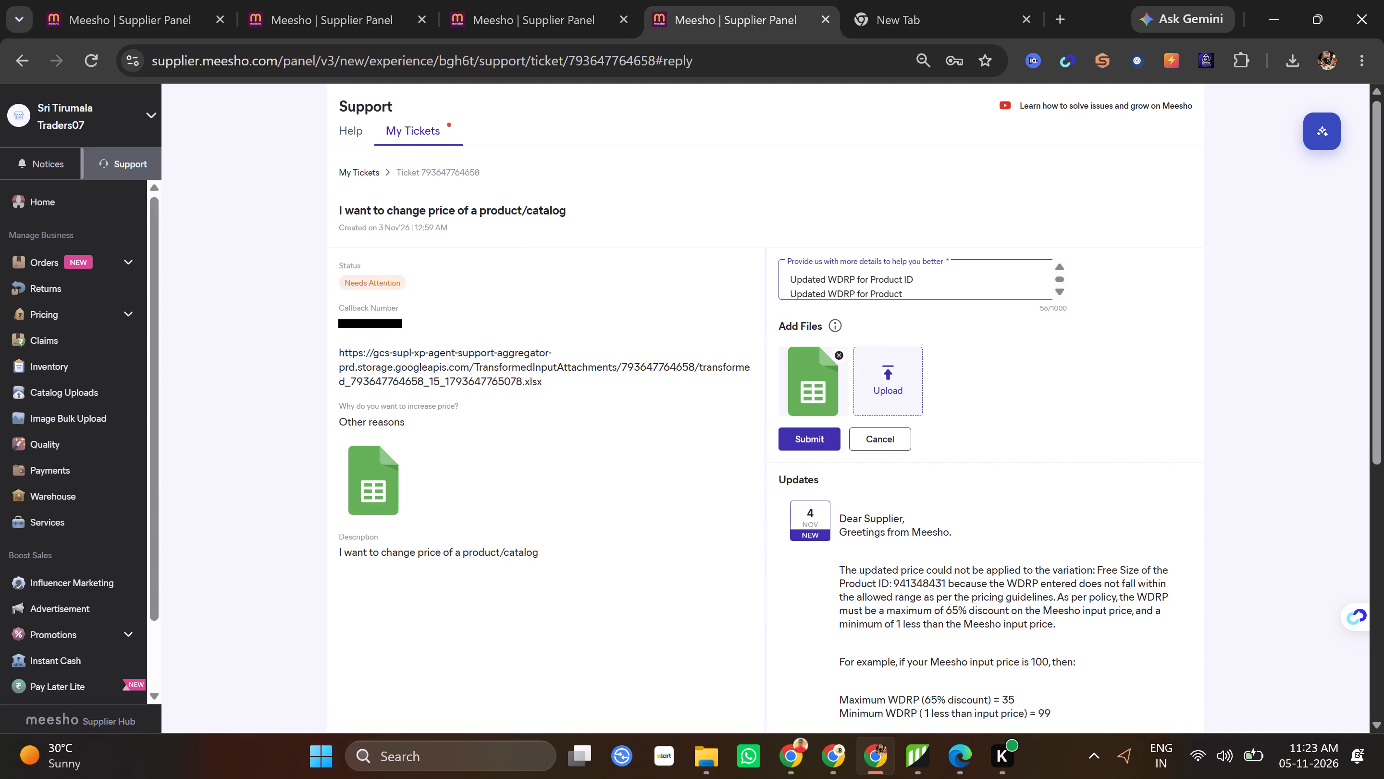
key("BackSpace")
key("BackSpace")
key("BackSpace")
key("BackSpace")
key("BackSpace")
key("BackSpace")
key("BackSpace")
key("BackSpace")
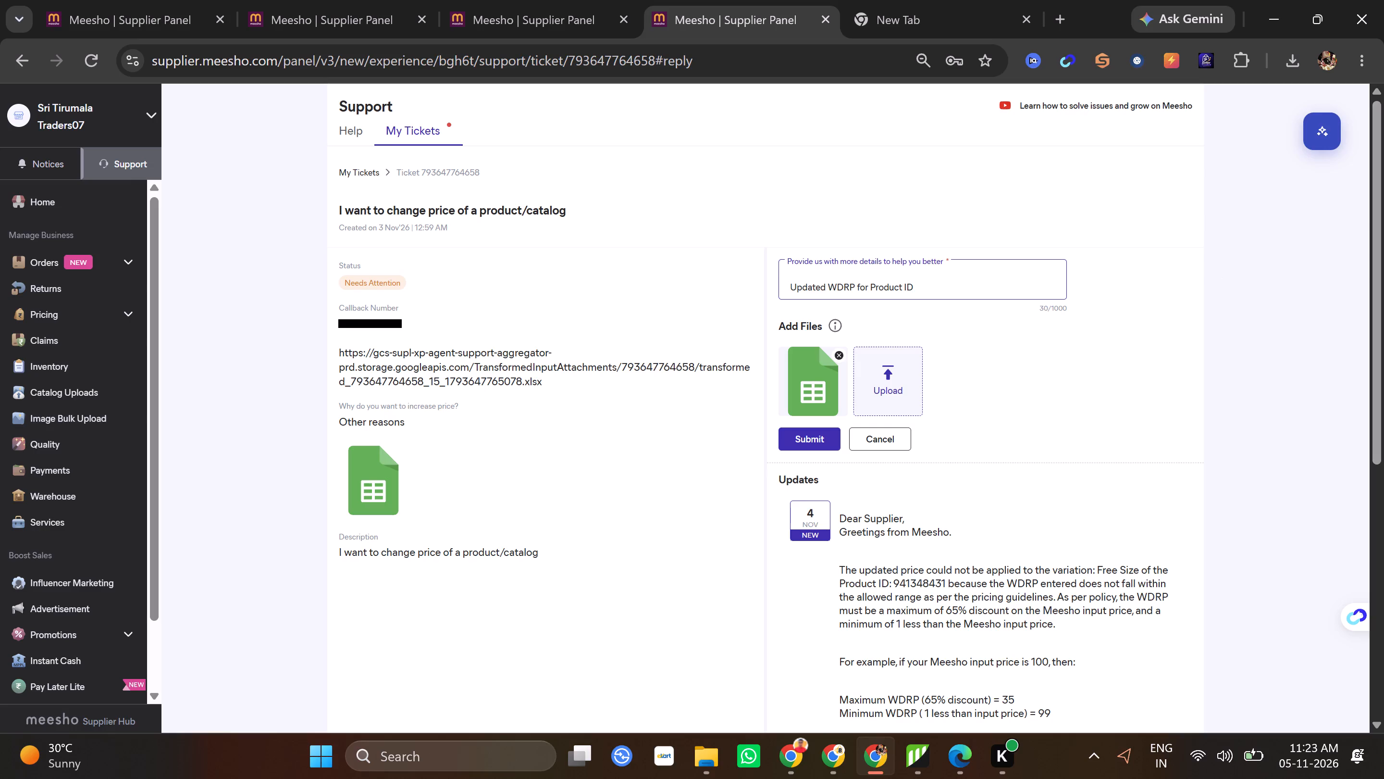
Append Product ID 941348431, copied from Meesho's update, to the reply message and remove the blank line before the text.
double_click(935, 581)
key("ctrl+c")
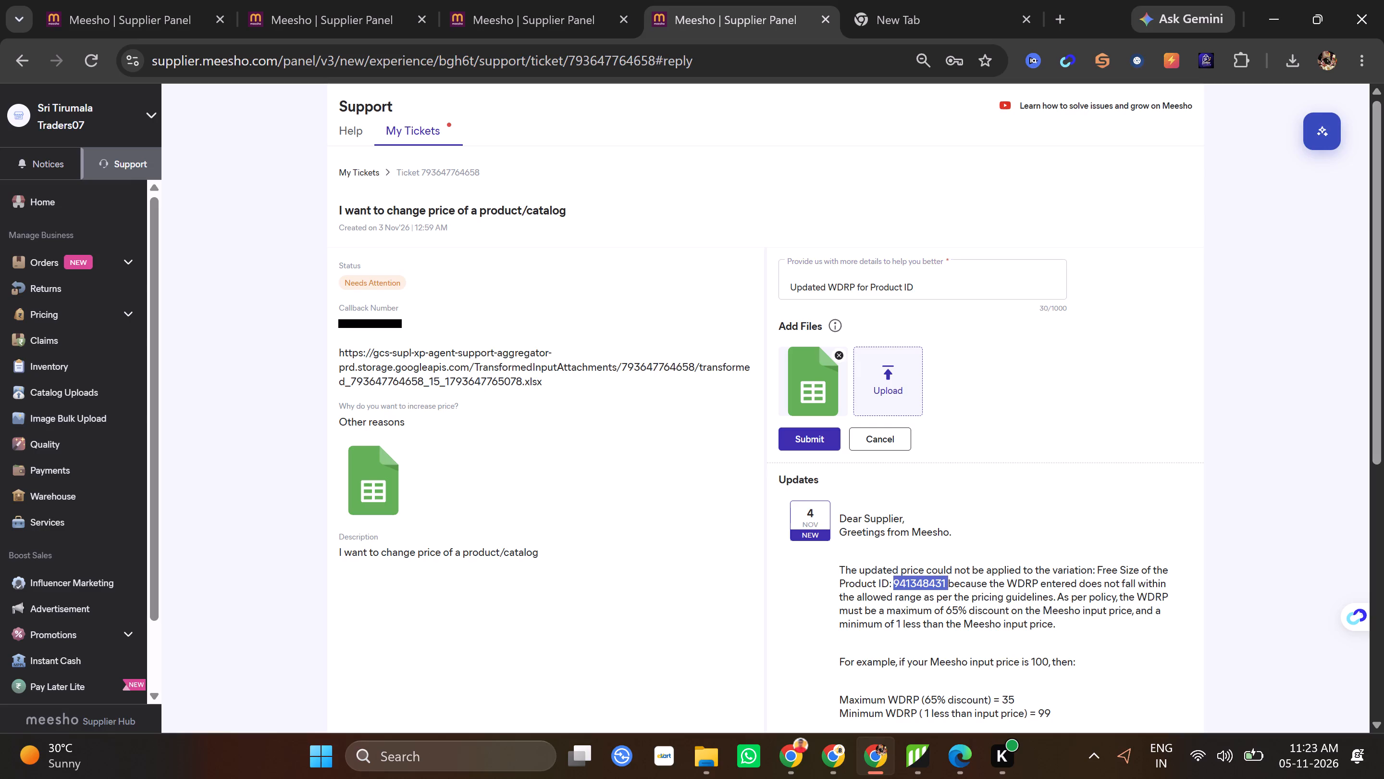
left_click(966, 278)
left_click(963, 284)
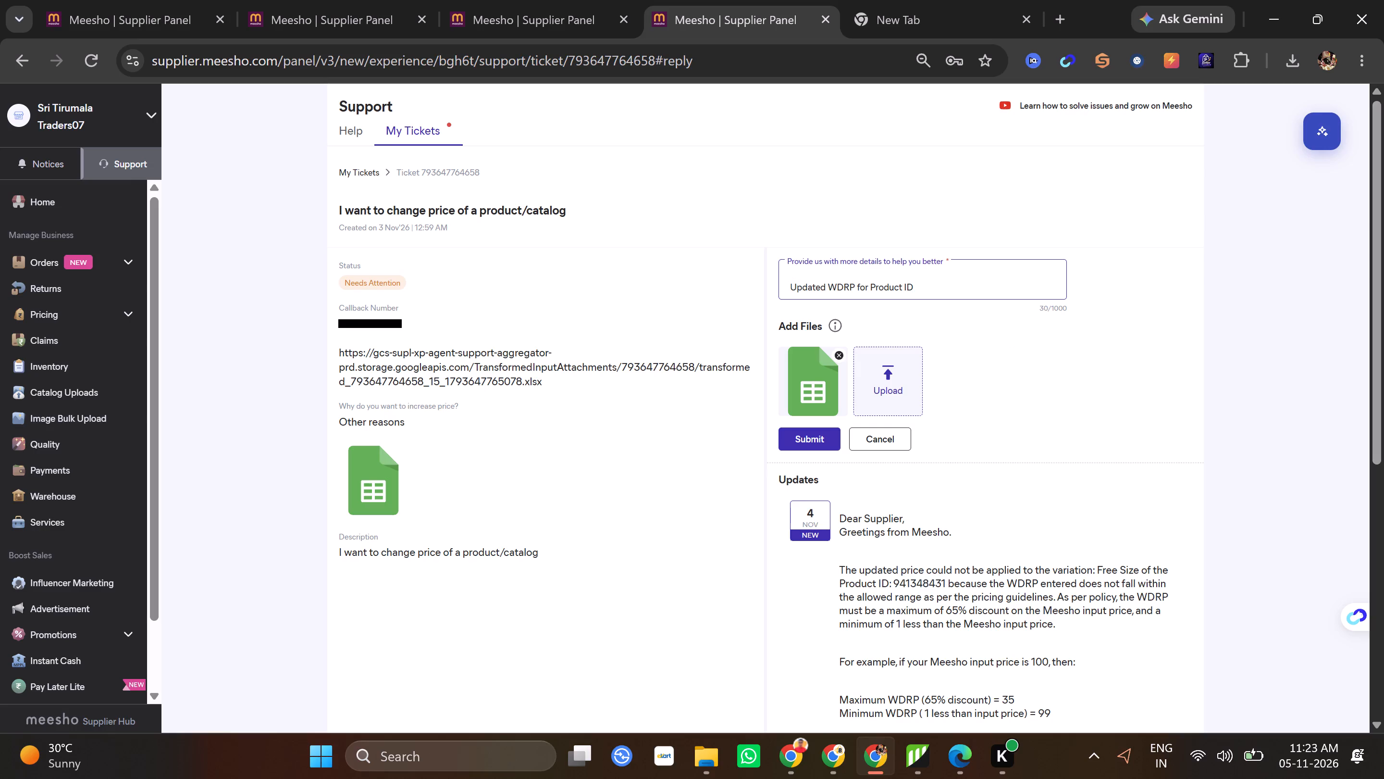
key("ctrl+v")
left_click(792, 292)
key("BackSpace")
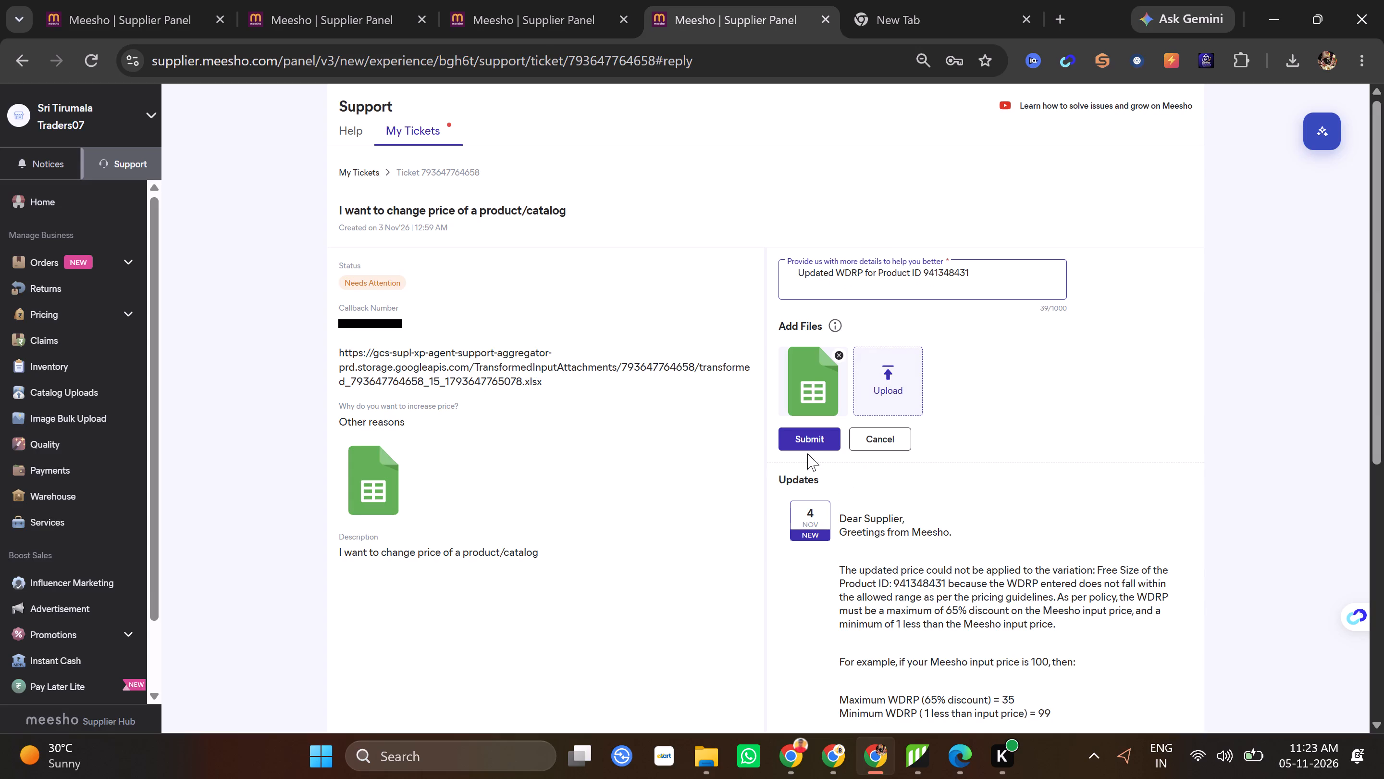
left_click(804, 435)
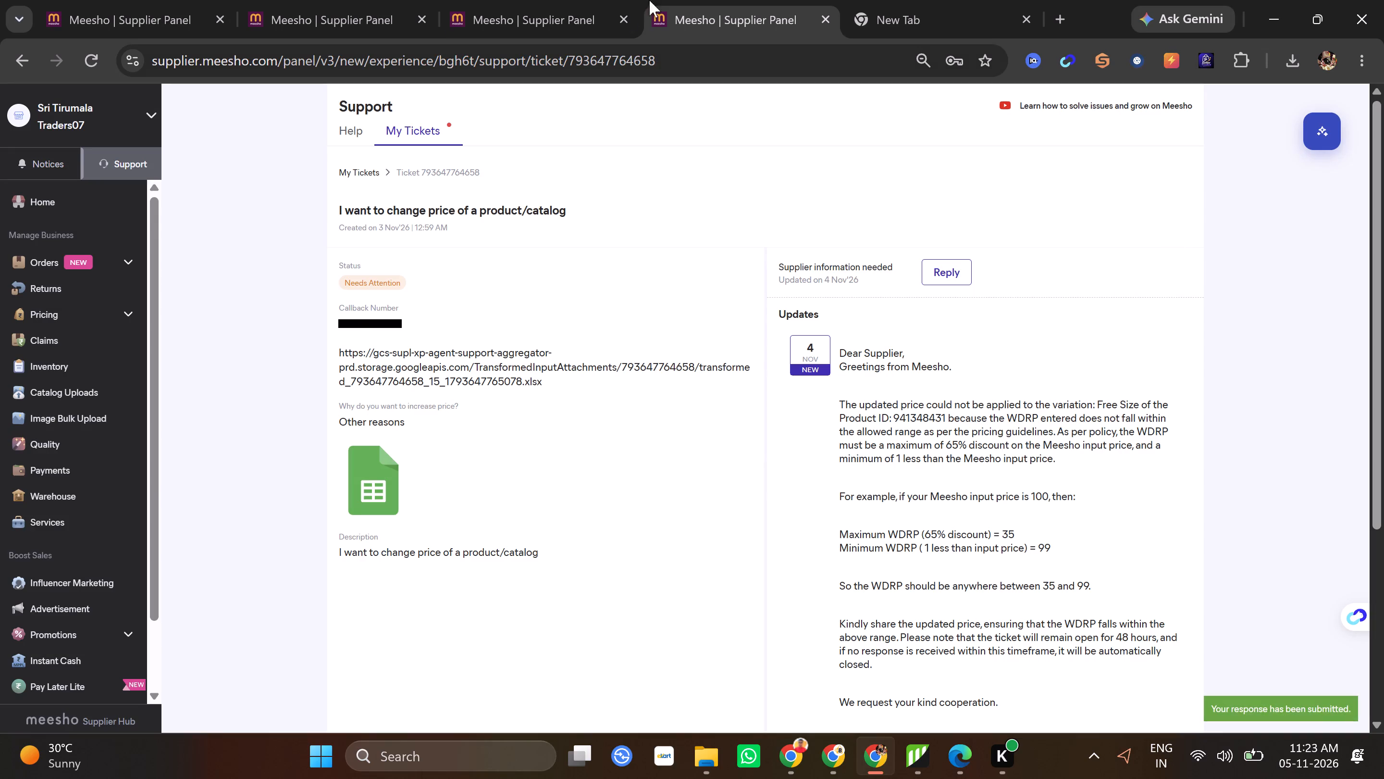
left_click(563, 0)
left_click(727, 0)
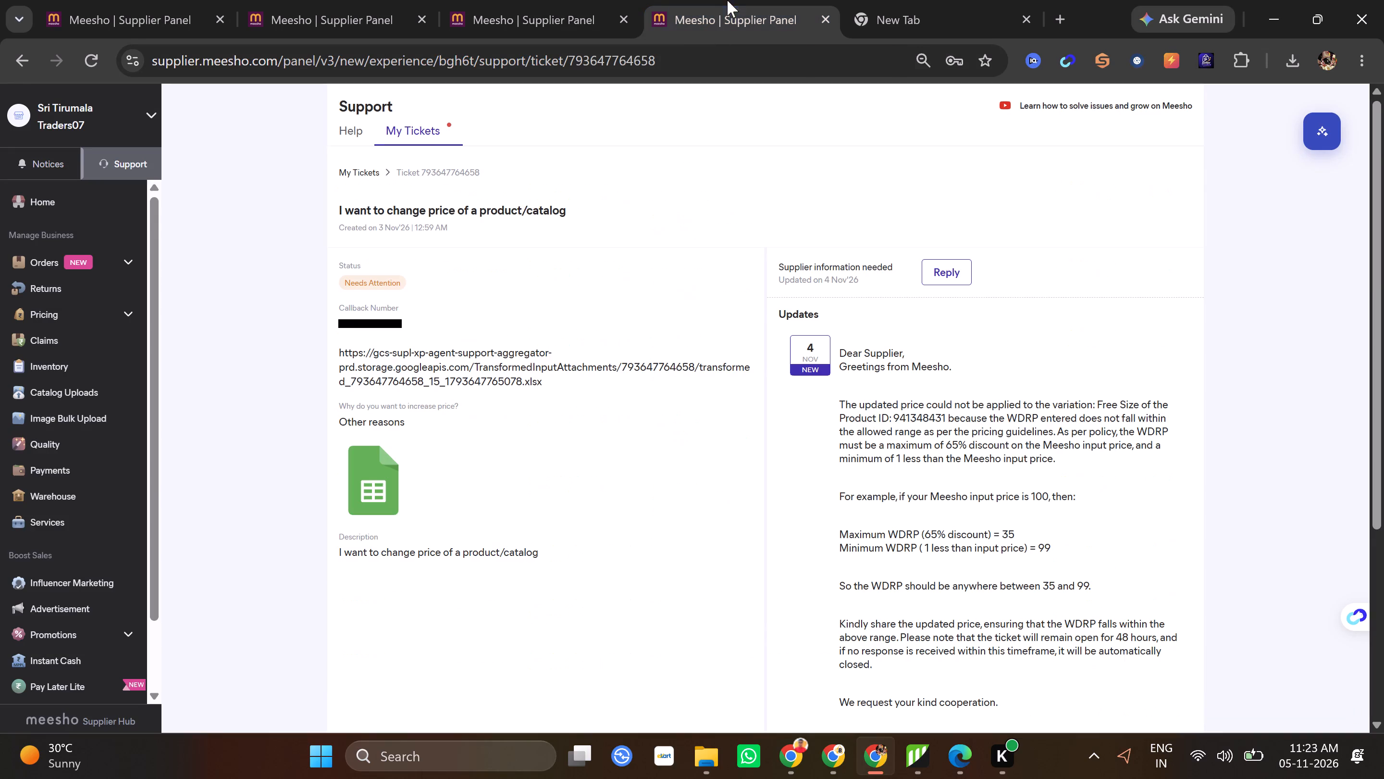
left_click(31, 63)
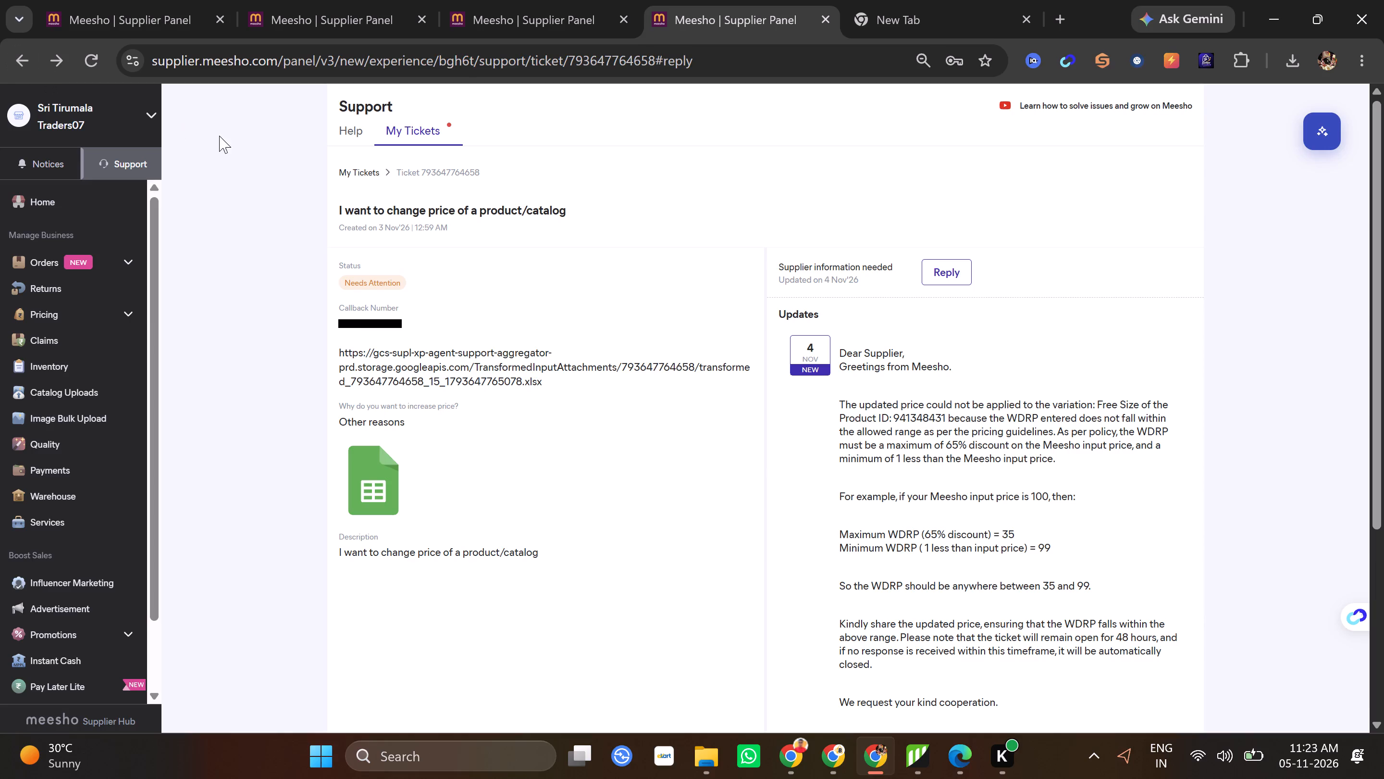
left_click(15, 57)
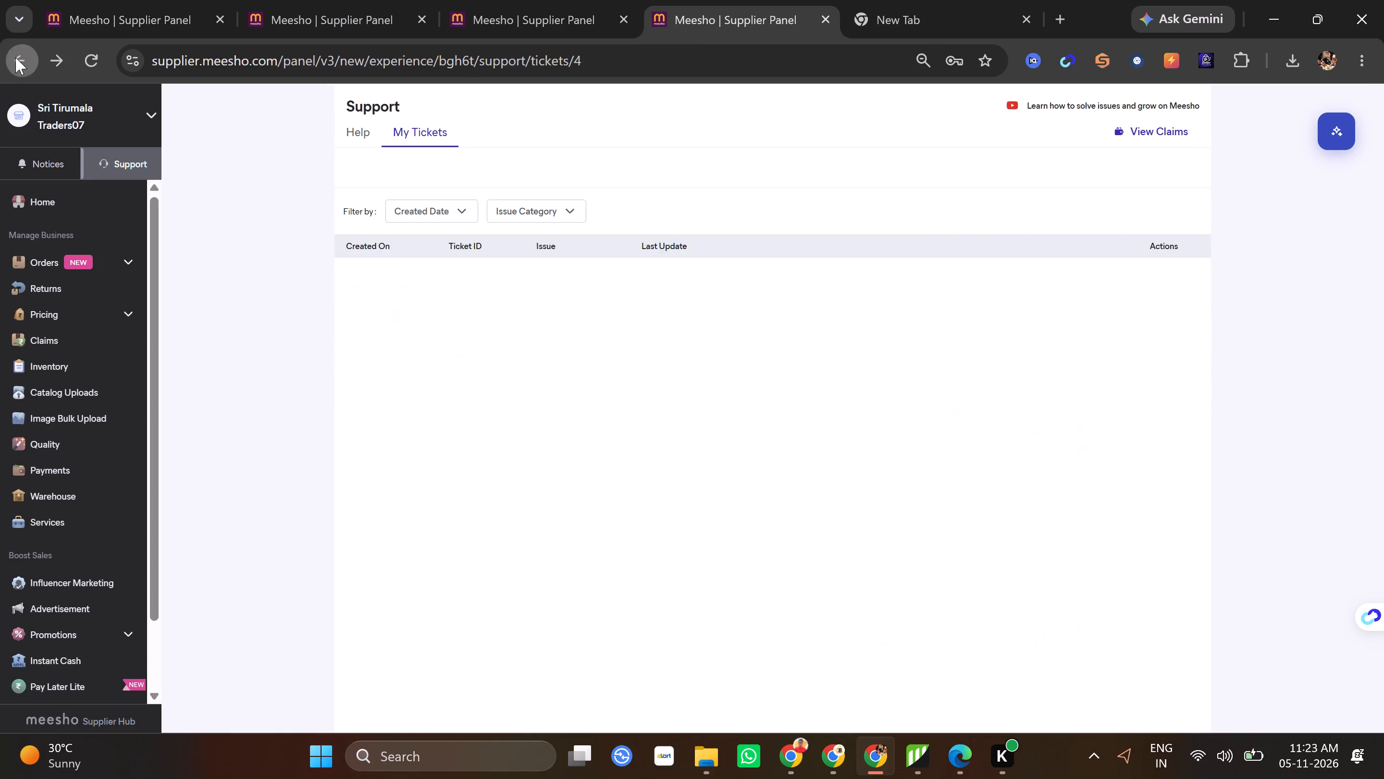
scroll(611, 578, "down", 9)
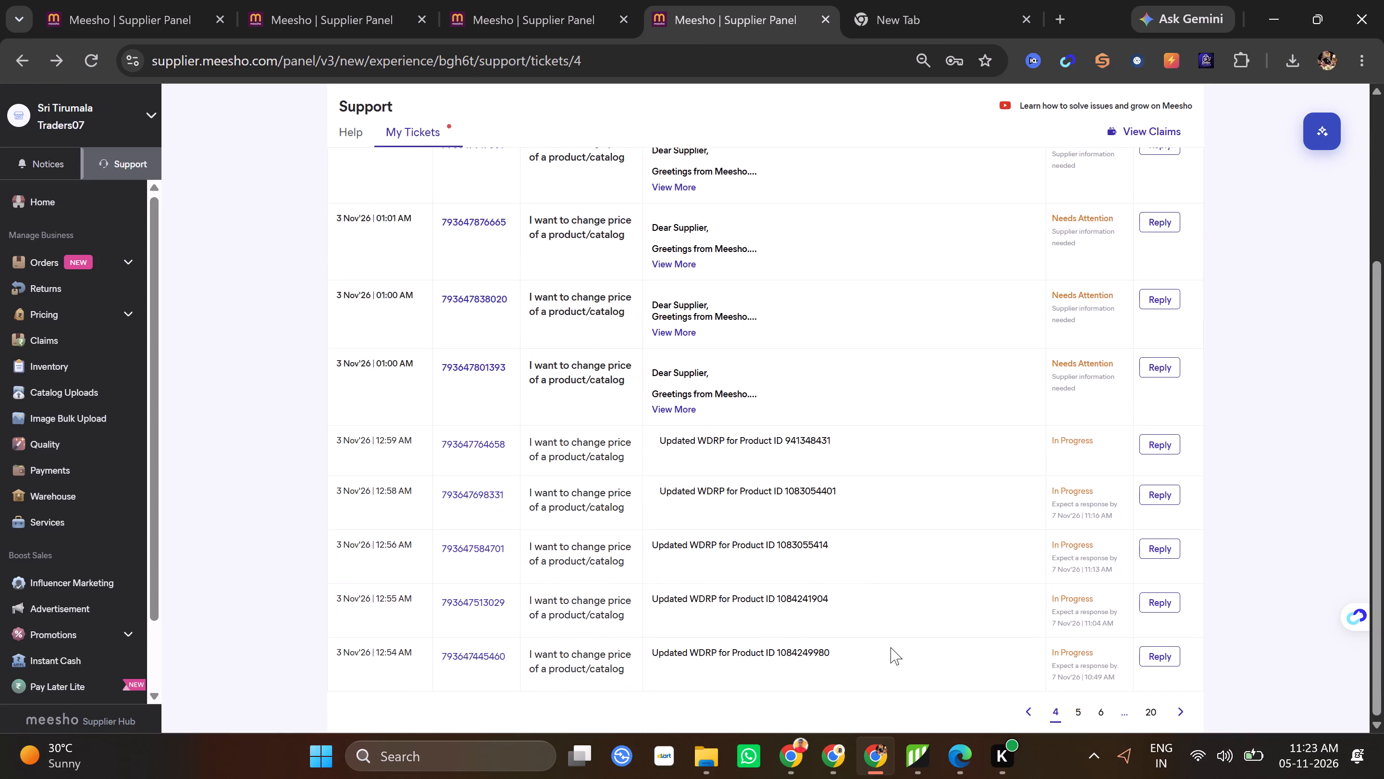
scroll(891, 641, "up", 2)
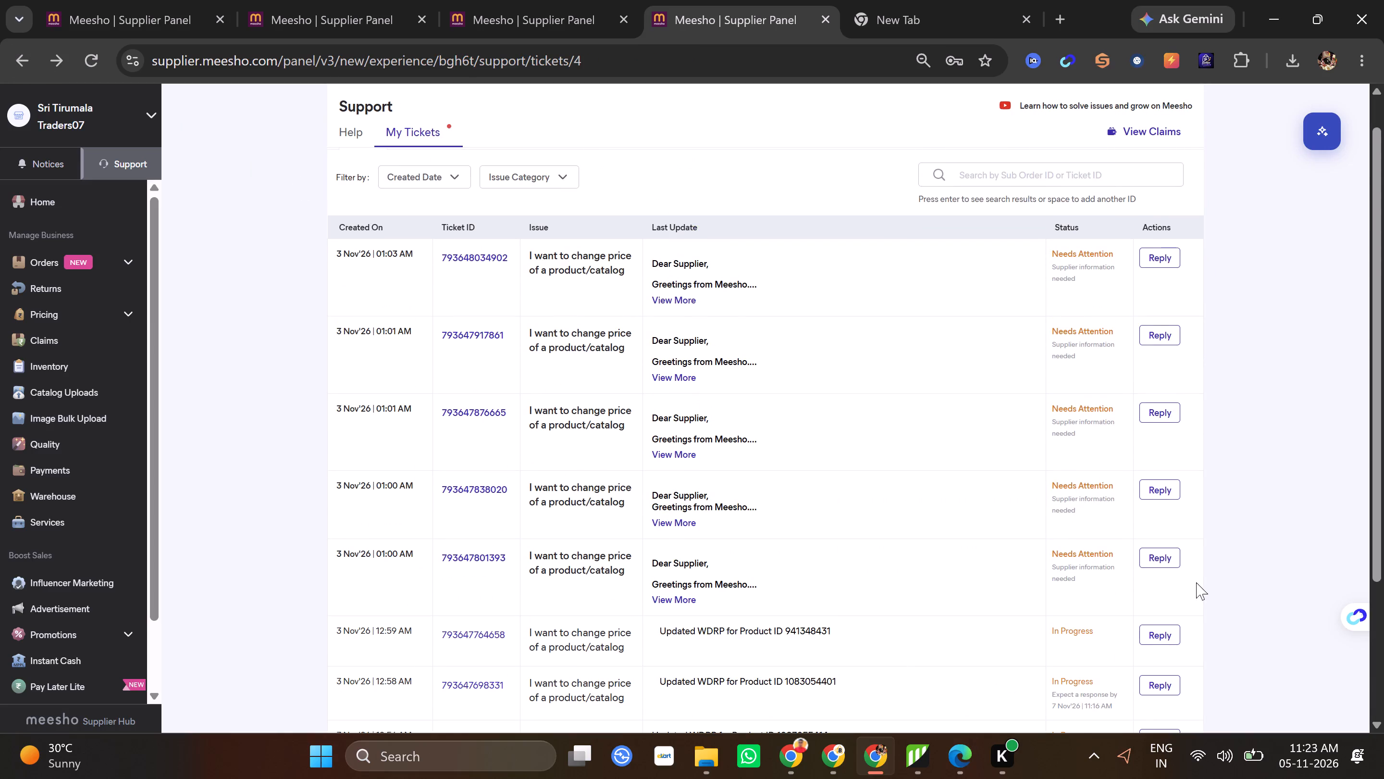
scroll(1135, 562, "down", 2)
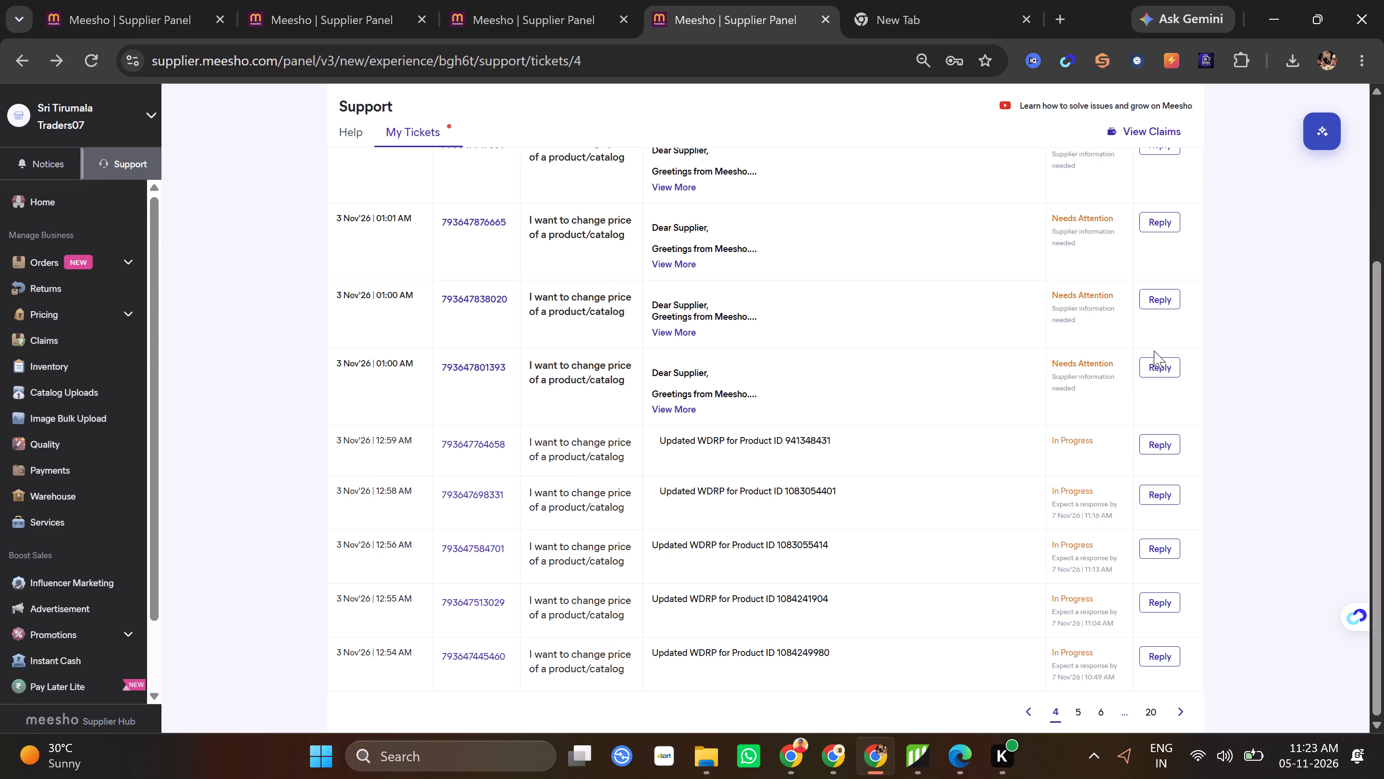
left_click(1158, 368)
scroll(1064, 442, "down", 3)
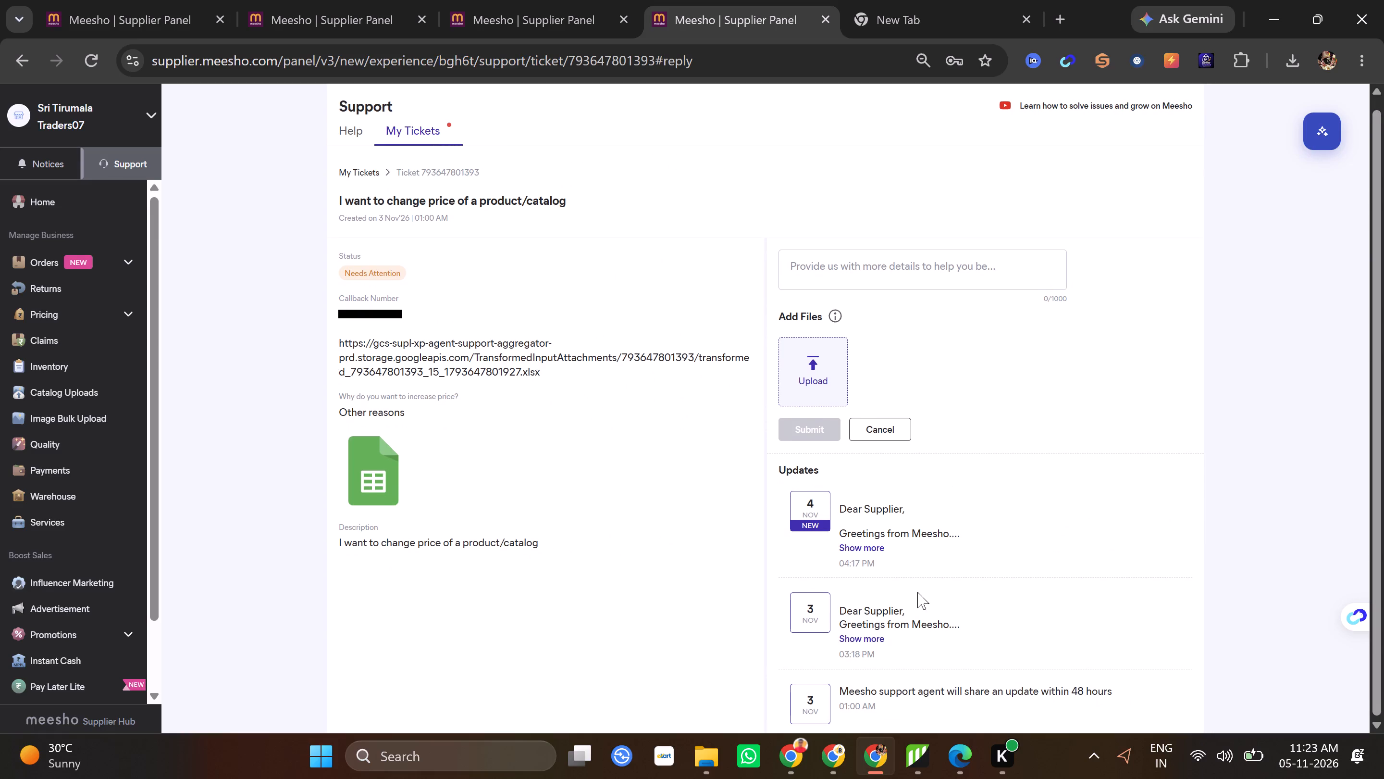
left_click(866, 543)
scroll(932, 491, "down", 2)
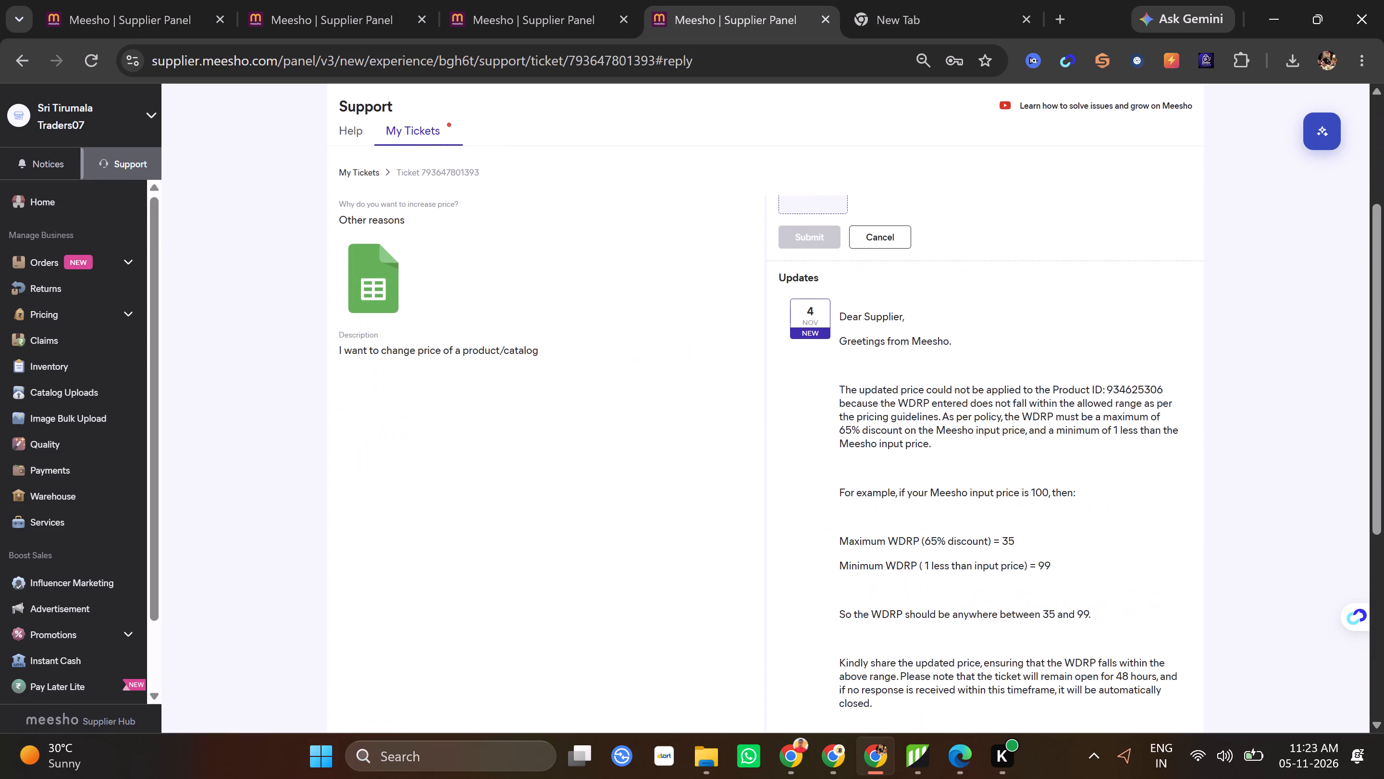
scroll(933, 496, "up", 2)
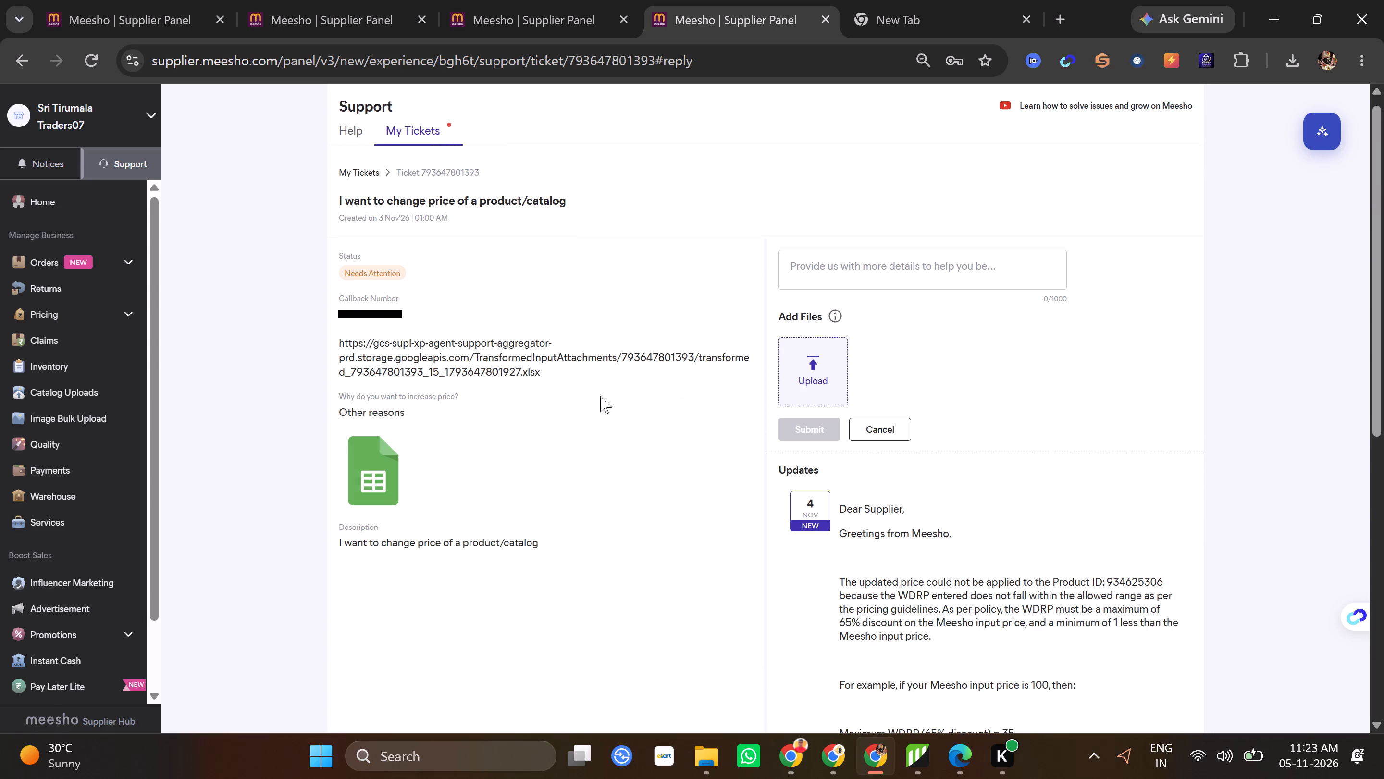
left_click_drag(574, 375, 319, 335)
key("ctrl+c")
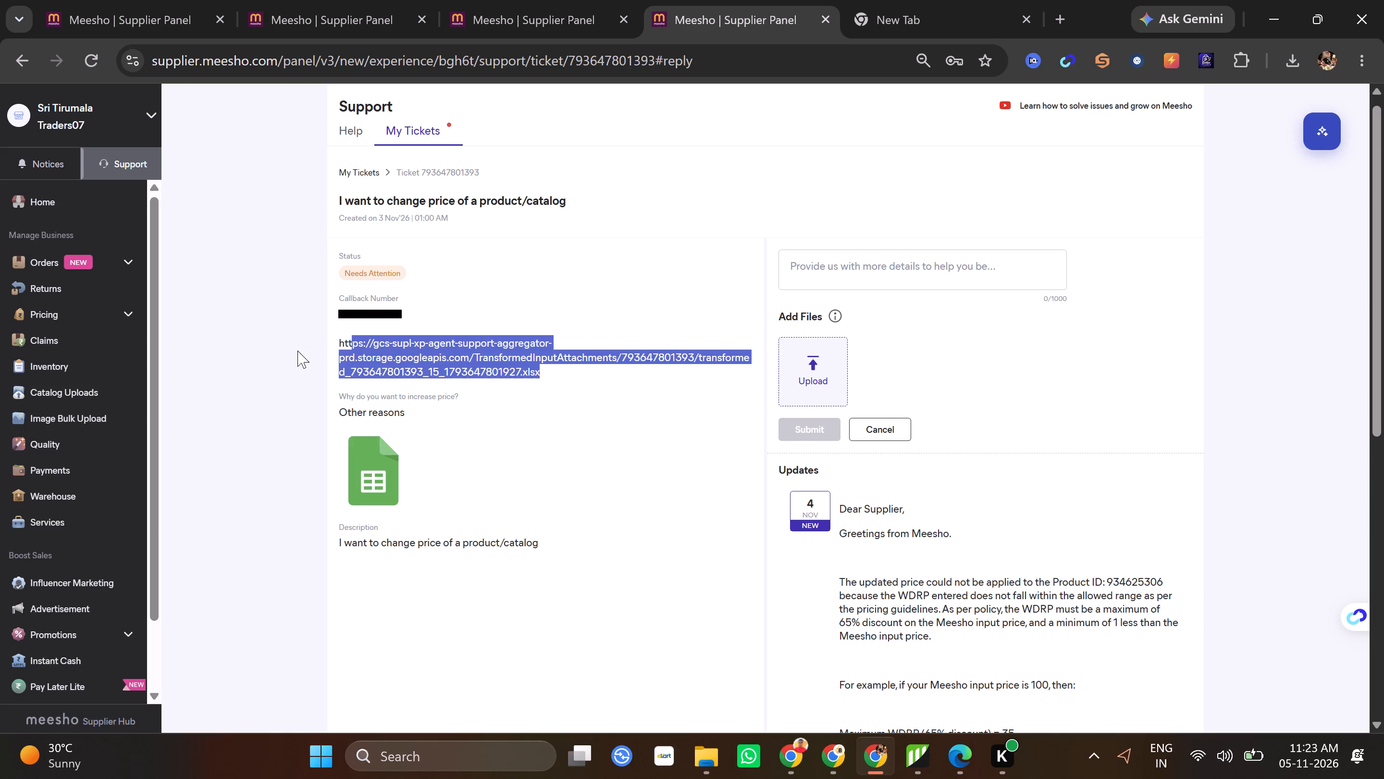
left_click(885, 0)
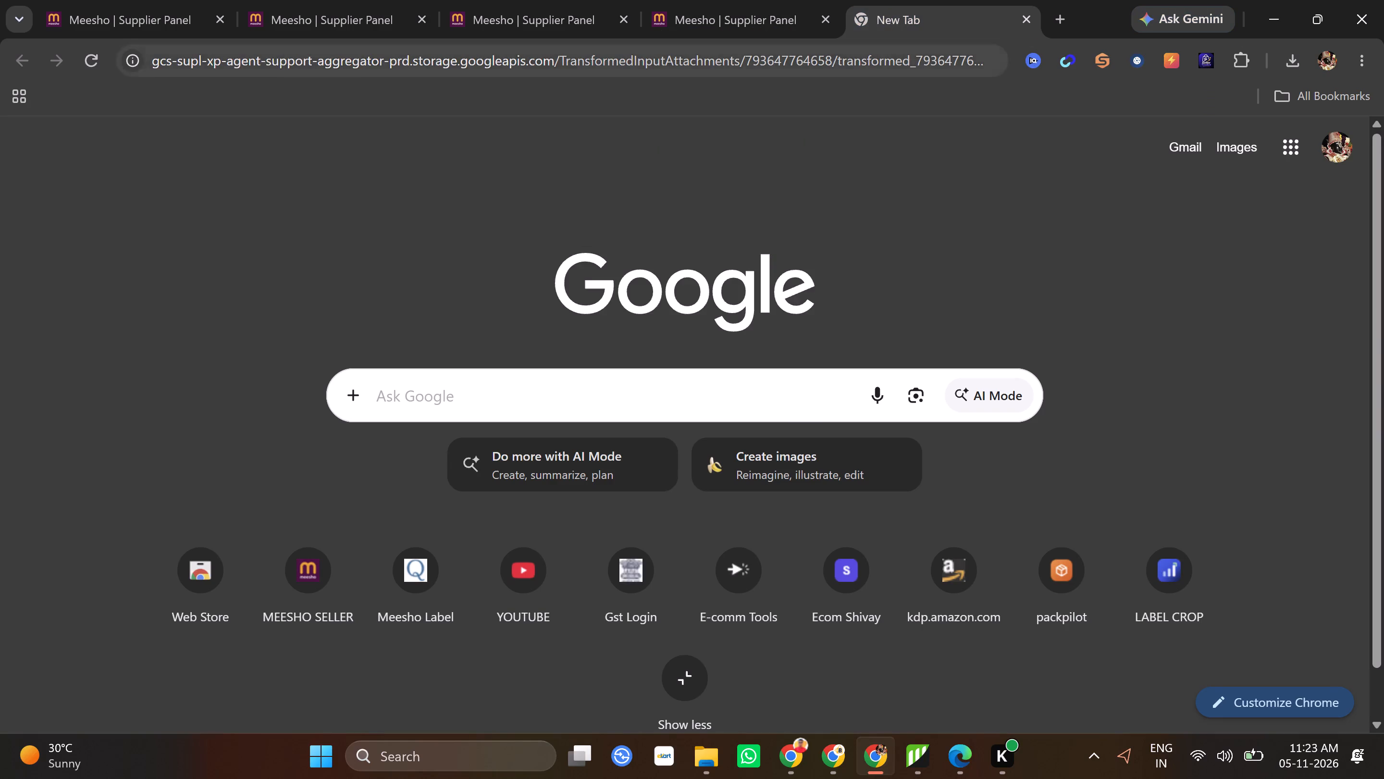
left_click(406, 60)
key("ctrl+v")
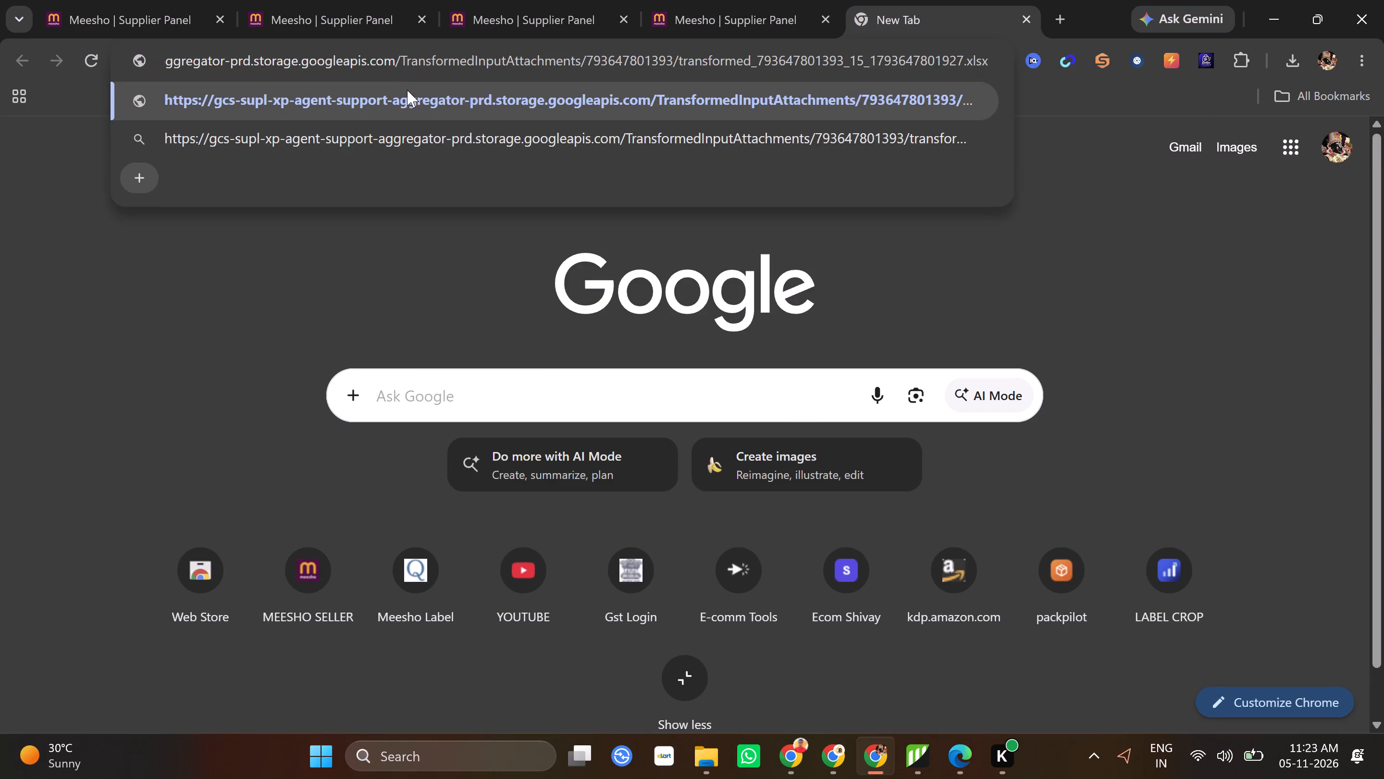
left_click(407, 90)
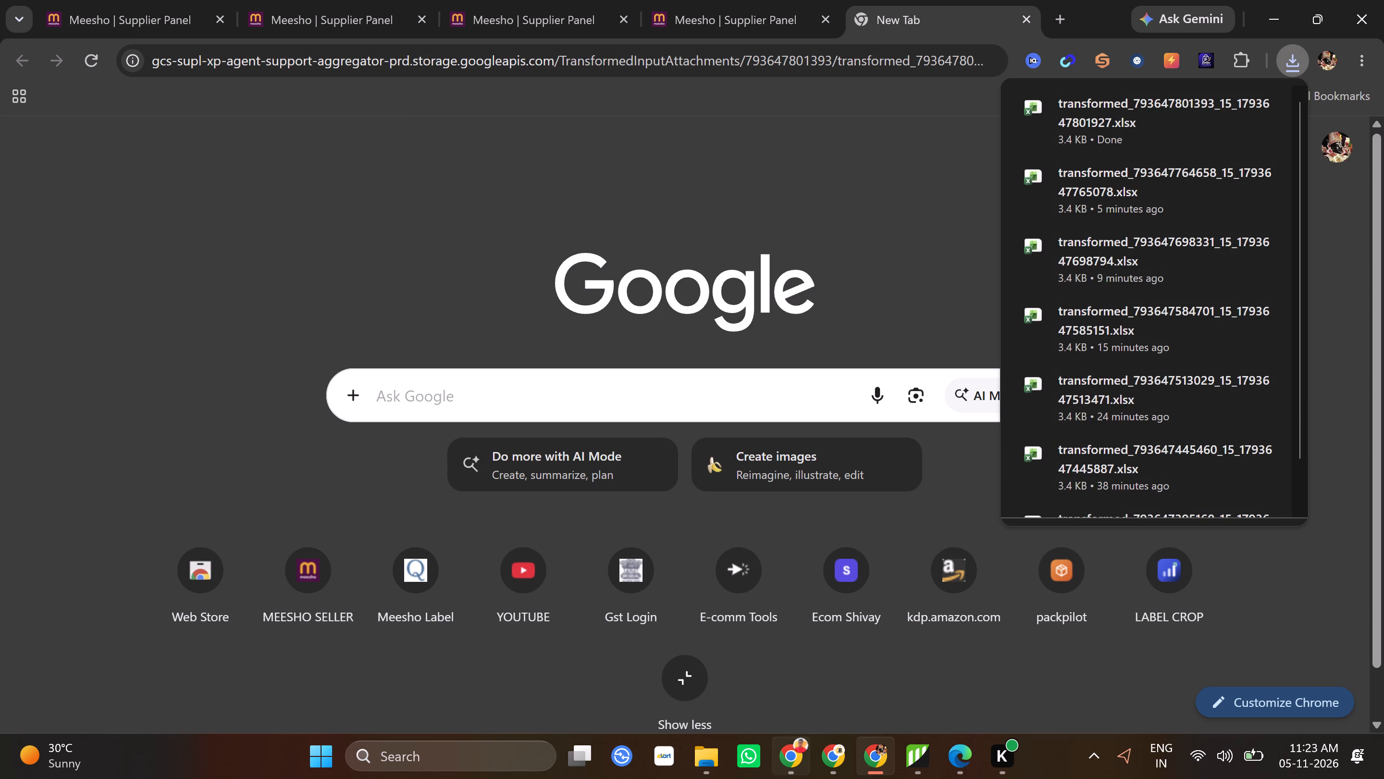
left_click(719, 766)
double_click(215, 211)
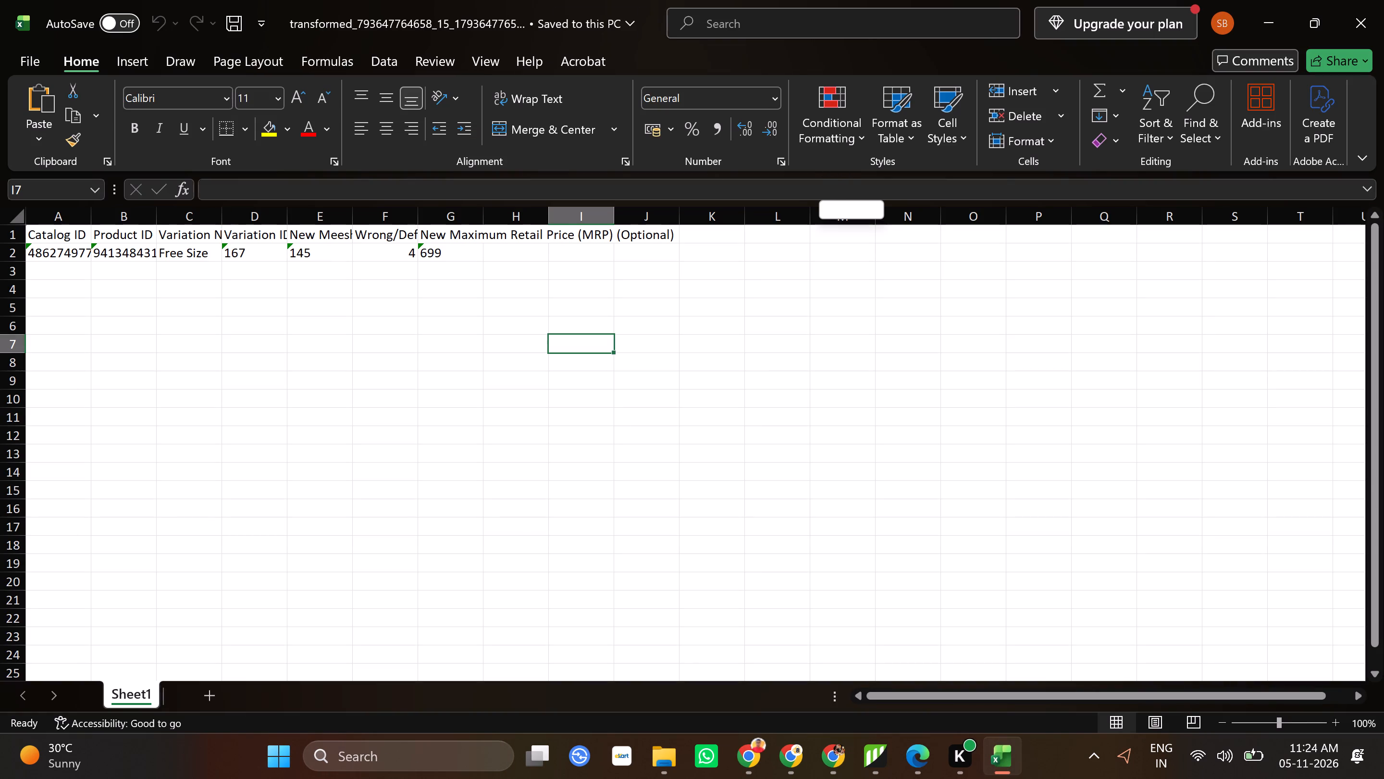
left_click(1369, 0)
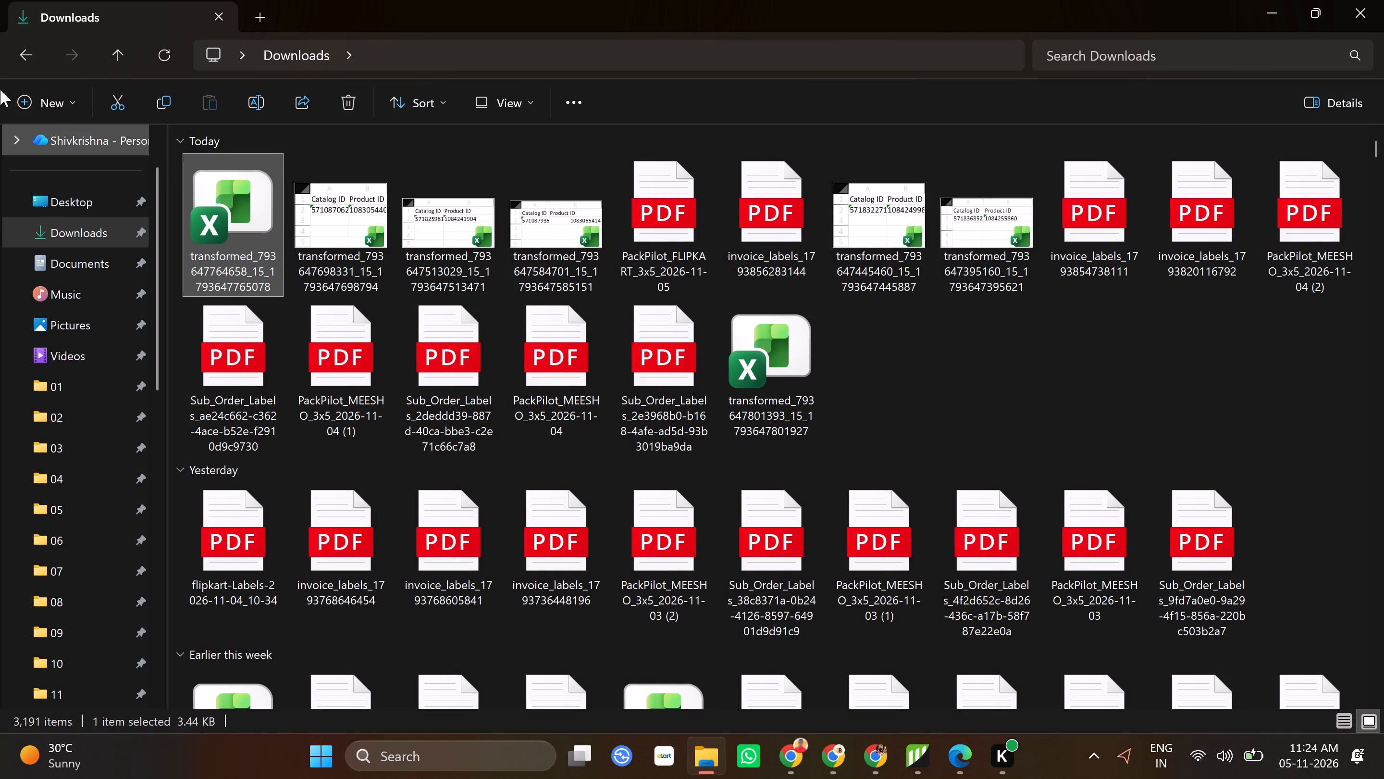
left_click(161, 50)
double_click(276, 233)
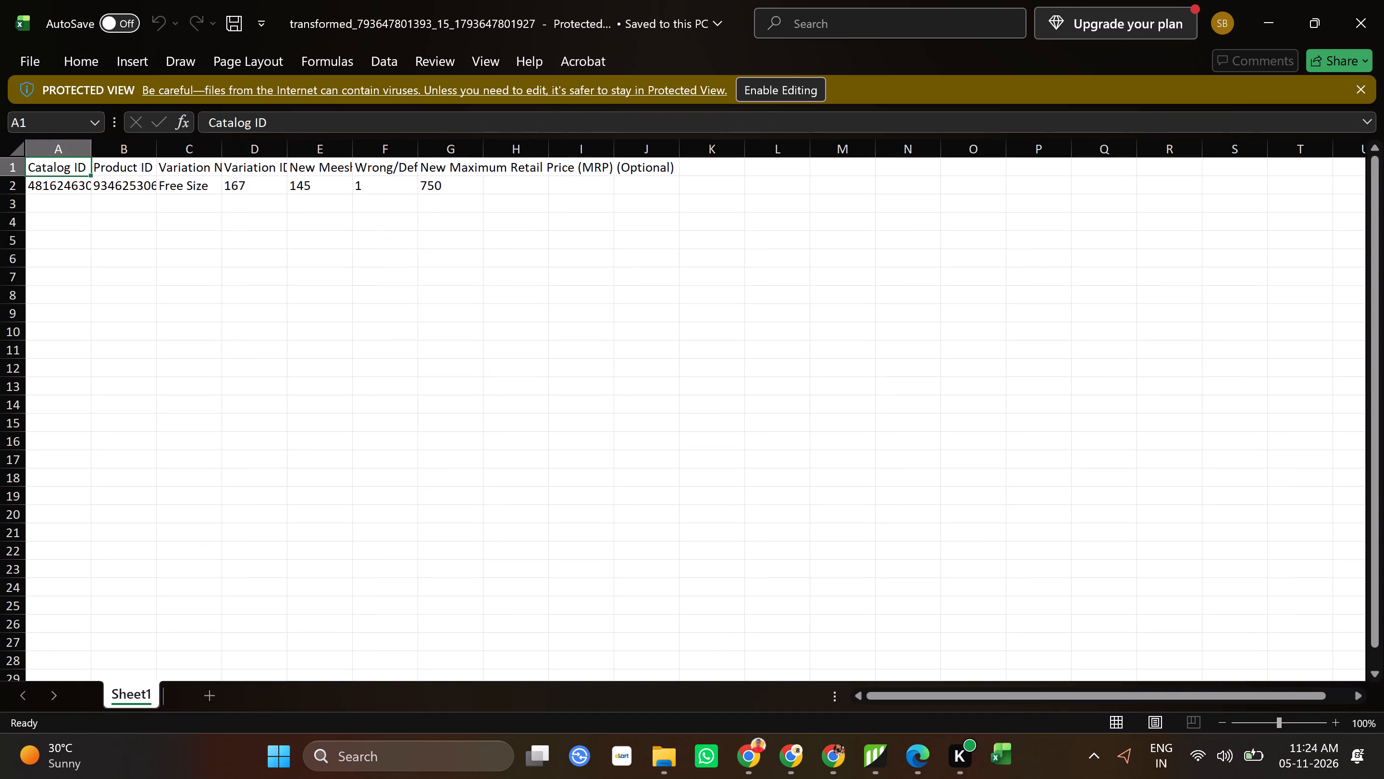
left_click(752, 87)
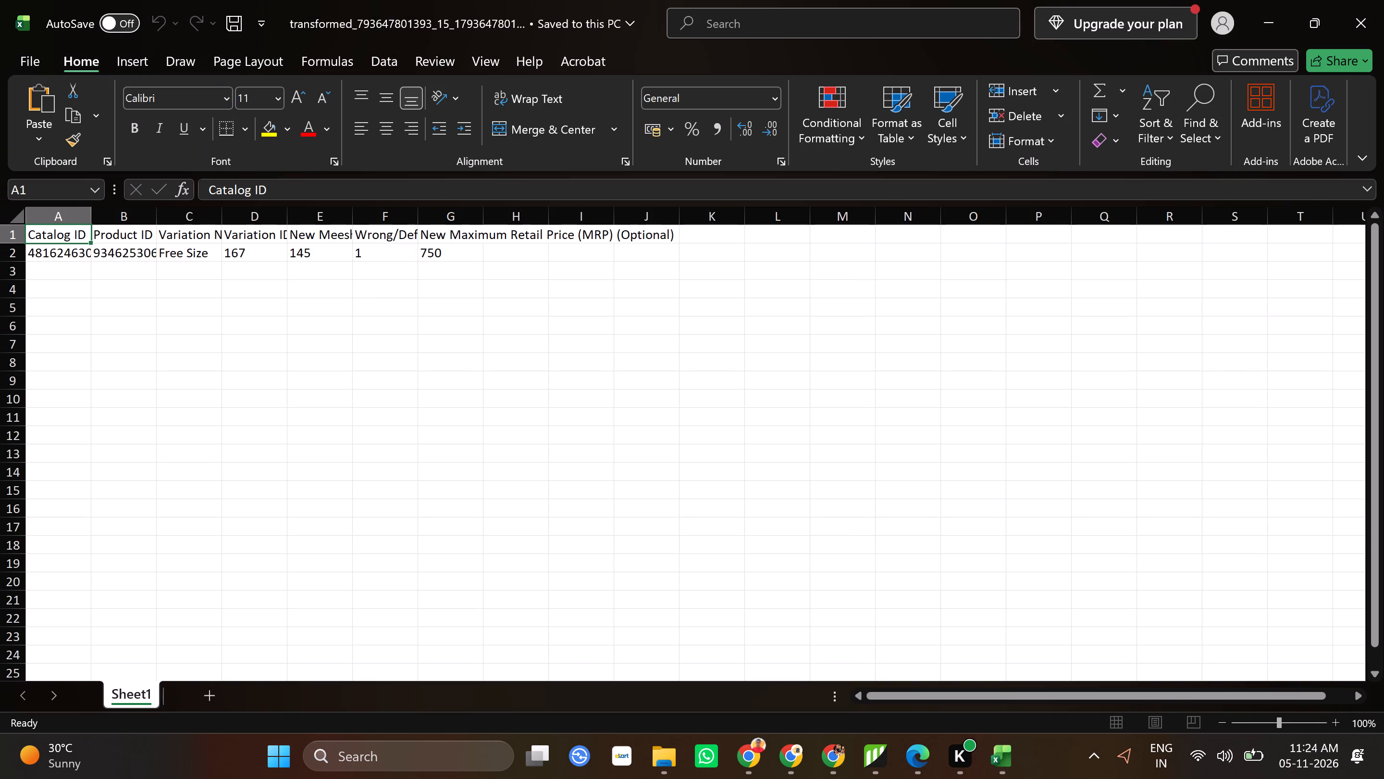
Copy the Product ID from the workbook and return from the previous product's edit page in Chrome to its inventory search results.
left_click(113, 252)
key("ctrl+c")
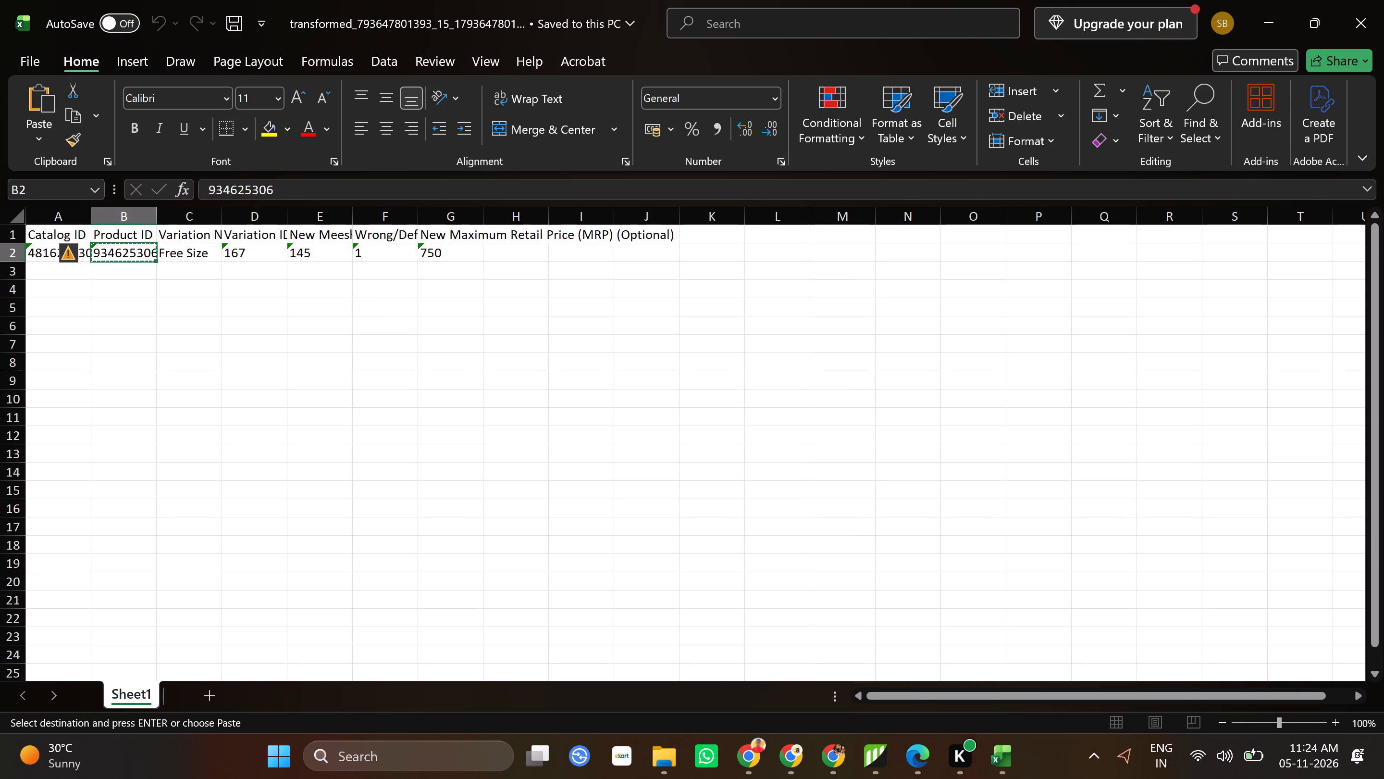
left_click(850, 761)
left_click(520, 2)
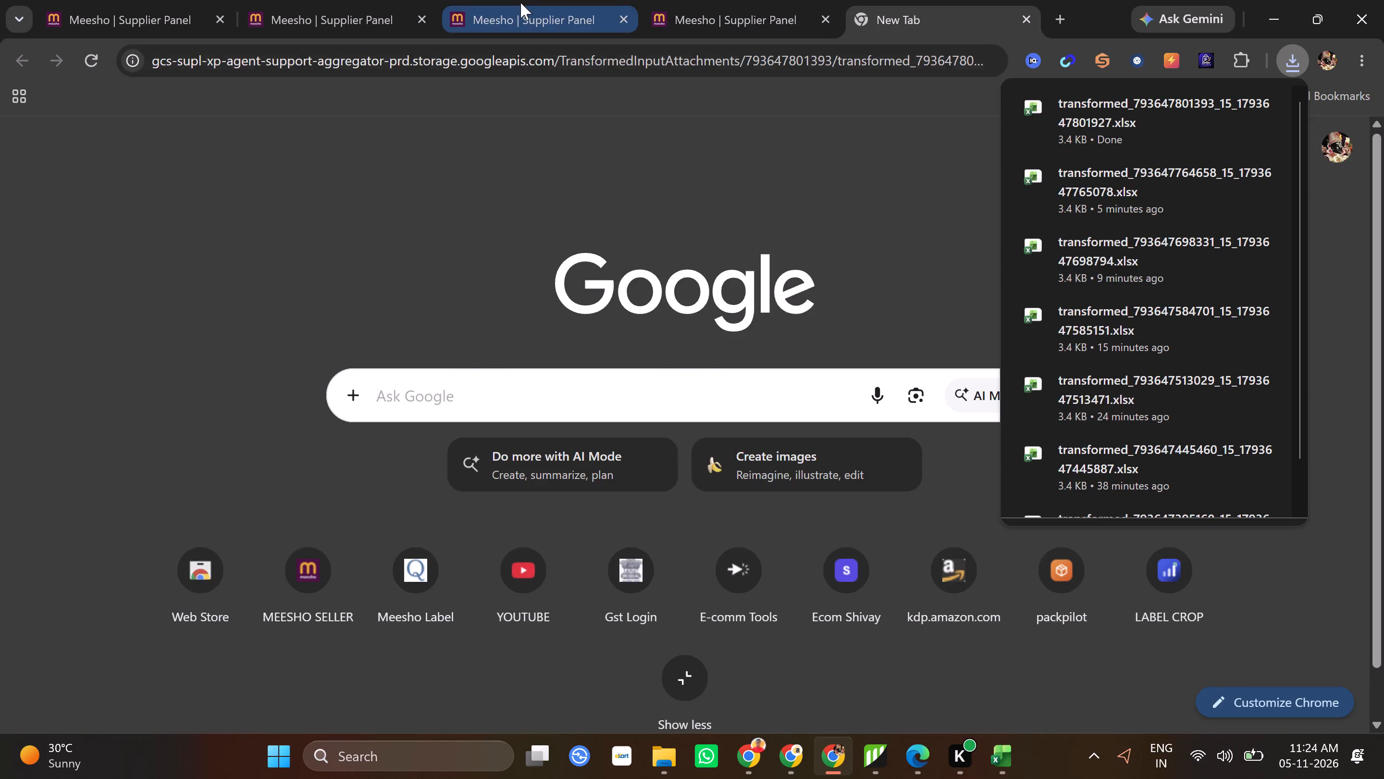
left_click(385, 0)
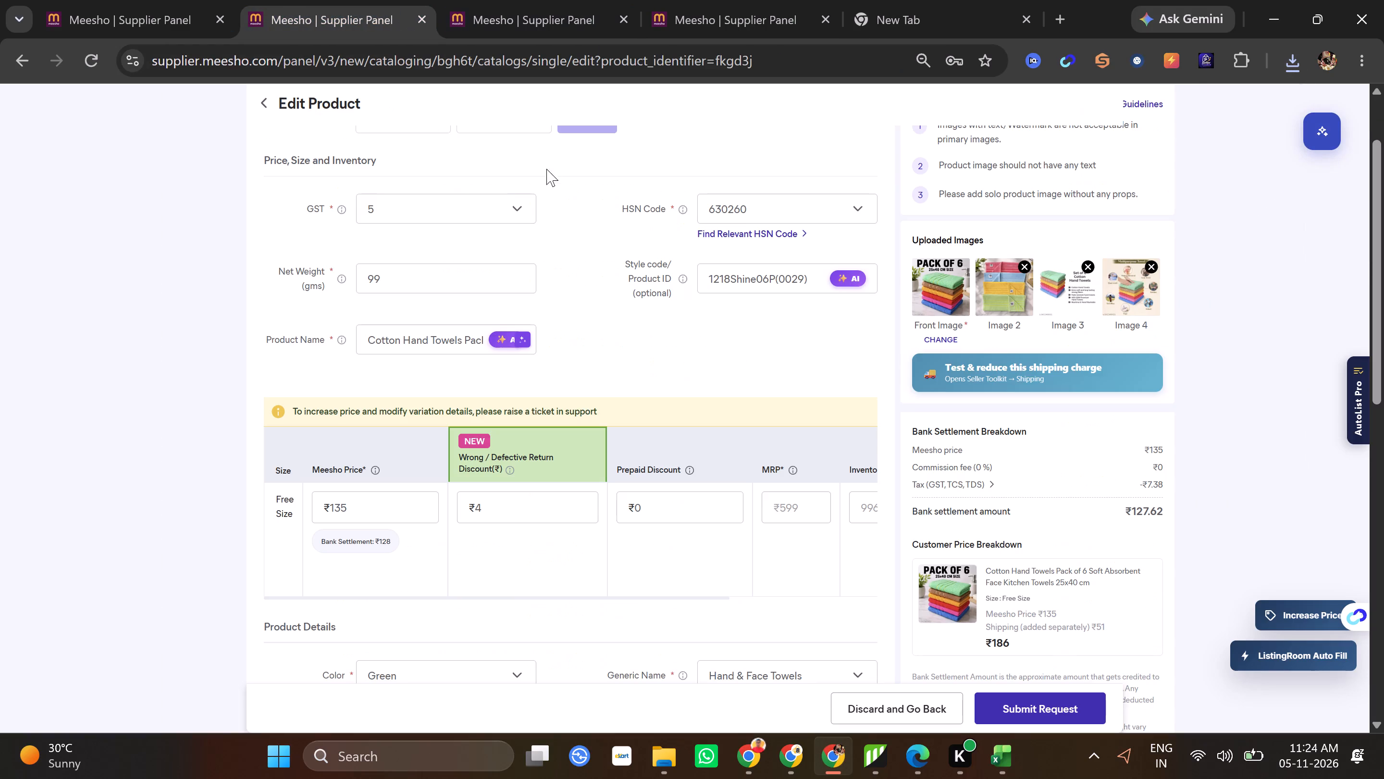
left_click_drag(379, 176, 380, 171)
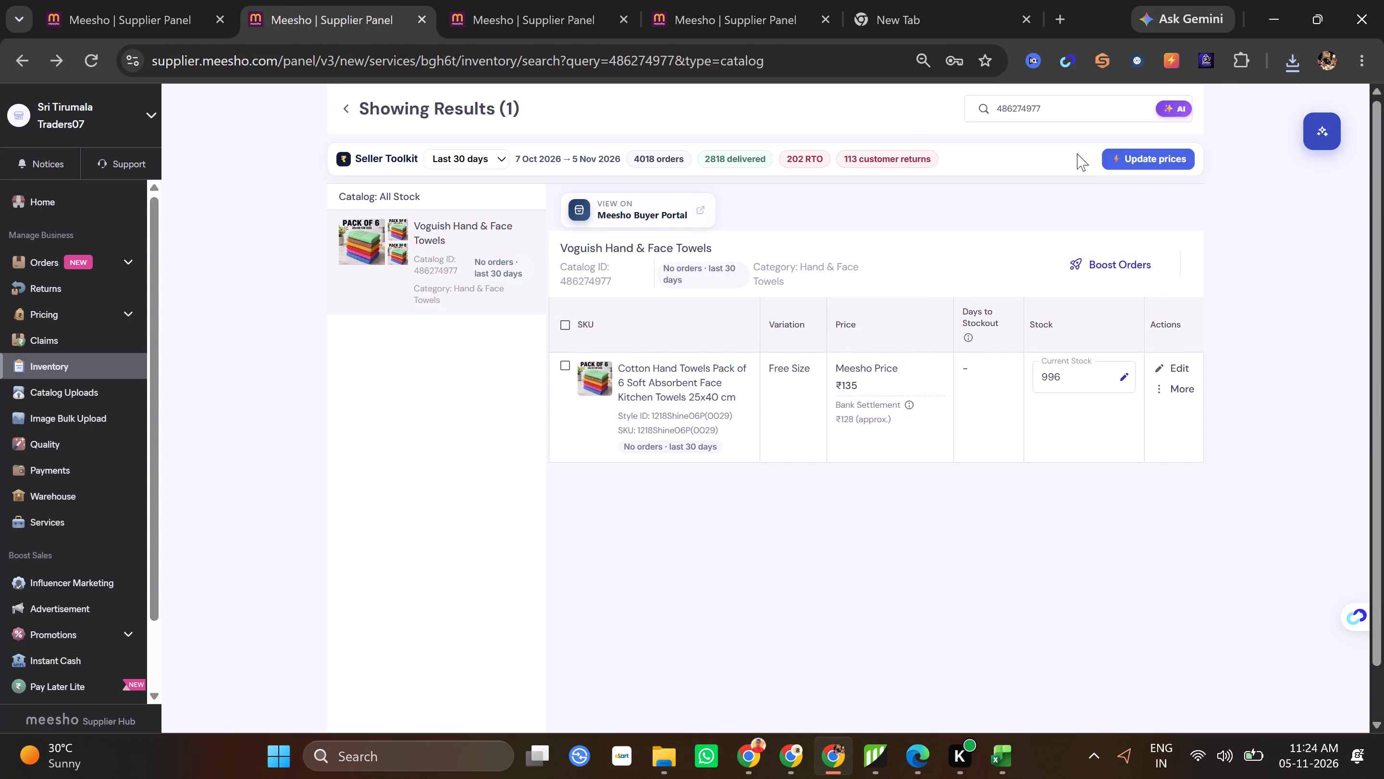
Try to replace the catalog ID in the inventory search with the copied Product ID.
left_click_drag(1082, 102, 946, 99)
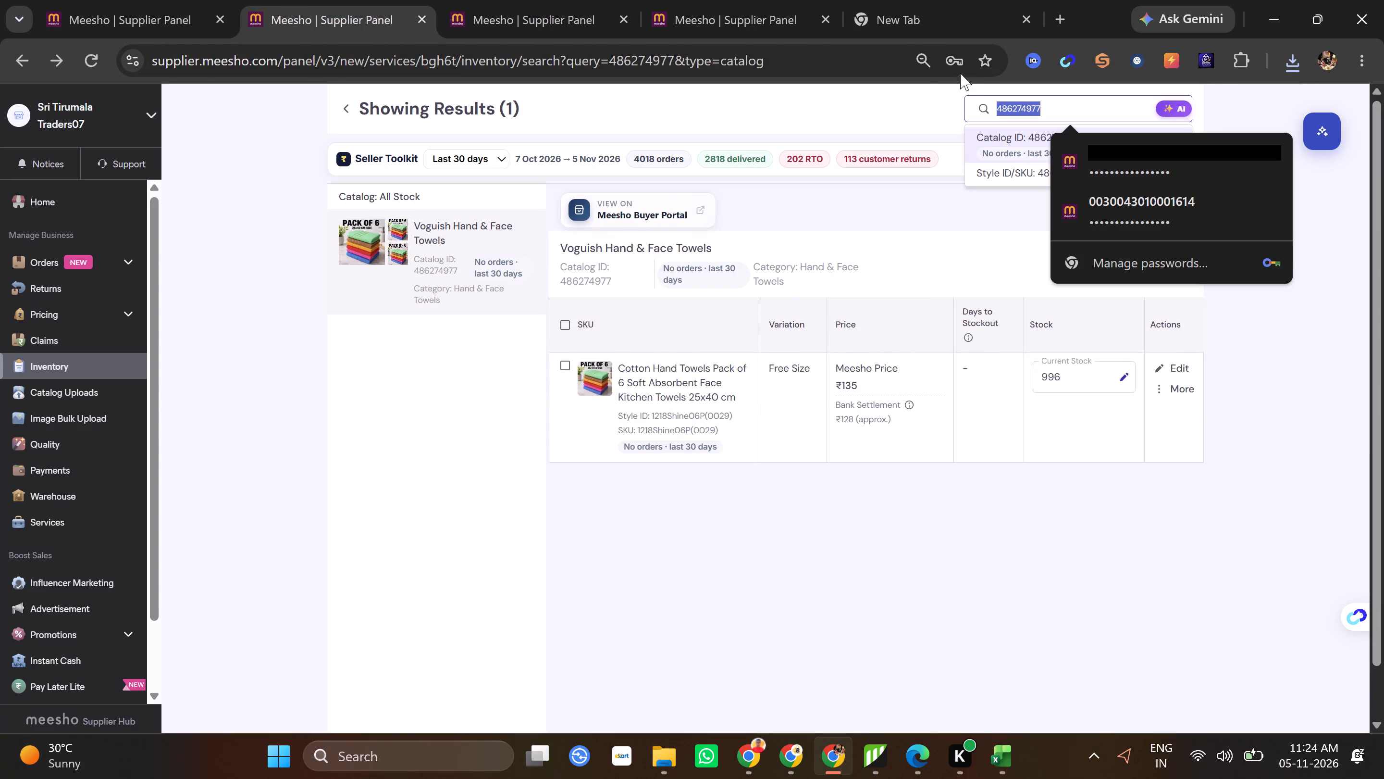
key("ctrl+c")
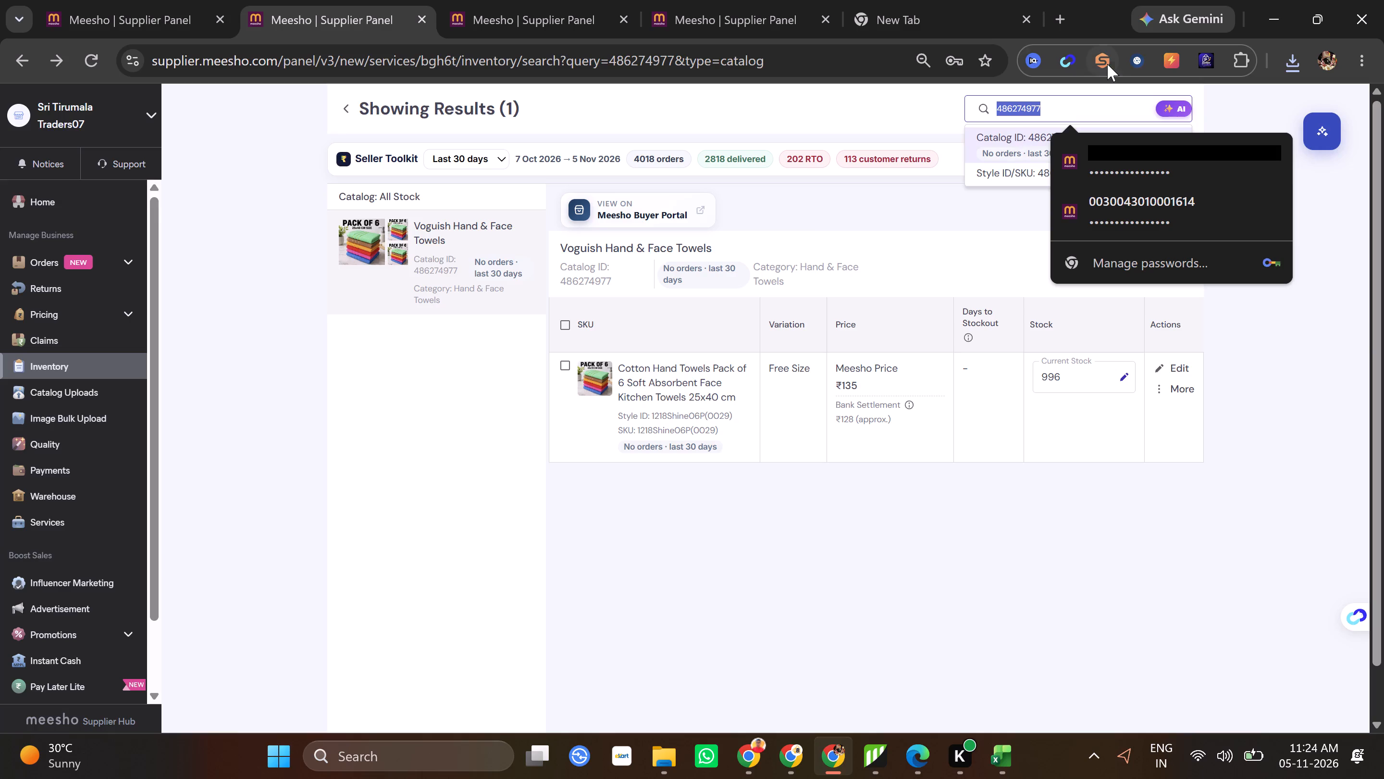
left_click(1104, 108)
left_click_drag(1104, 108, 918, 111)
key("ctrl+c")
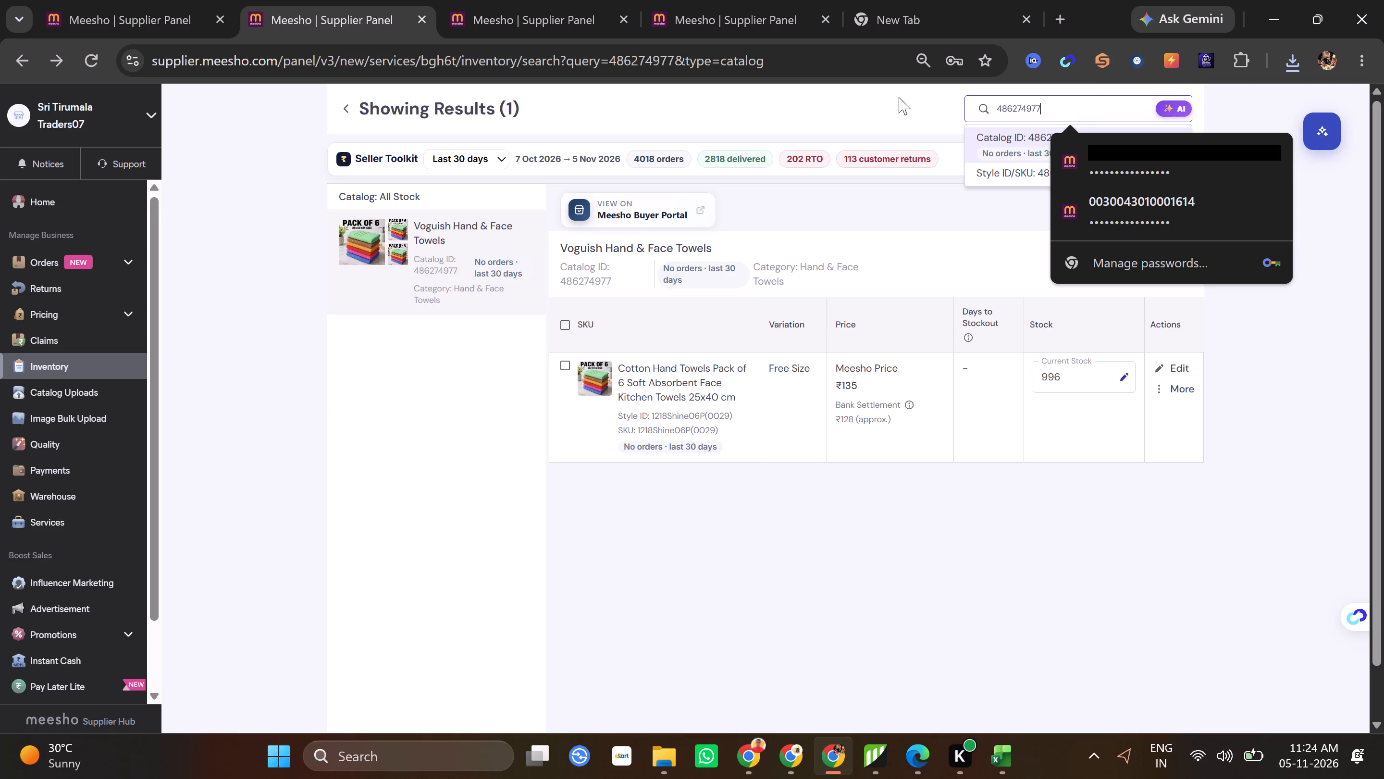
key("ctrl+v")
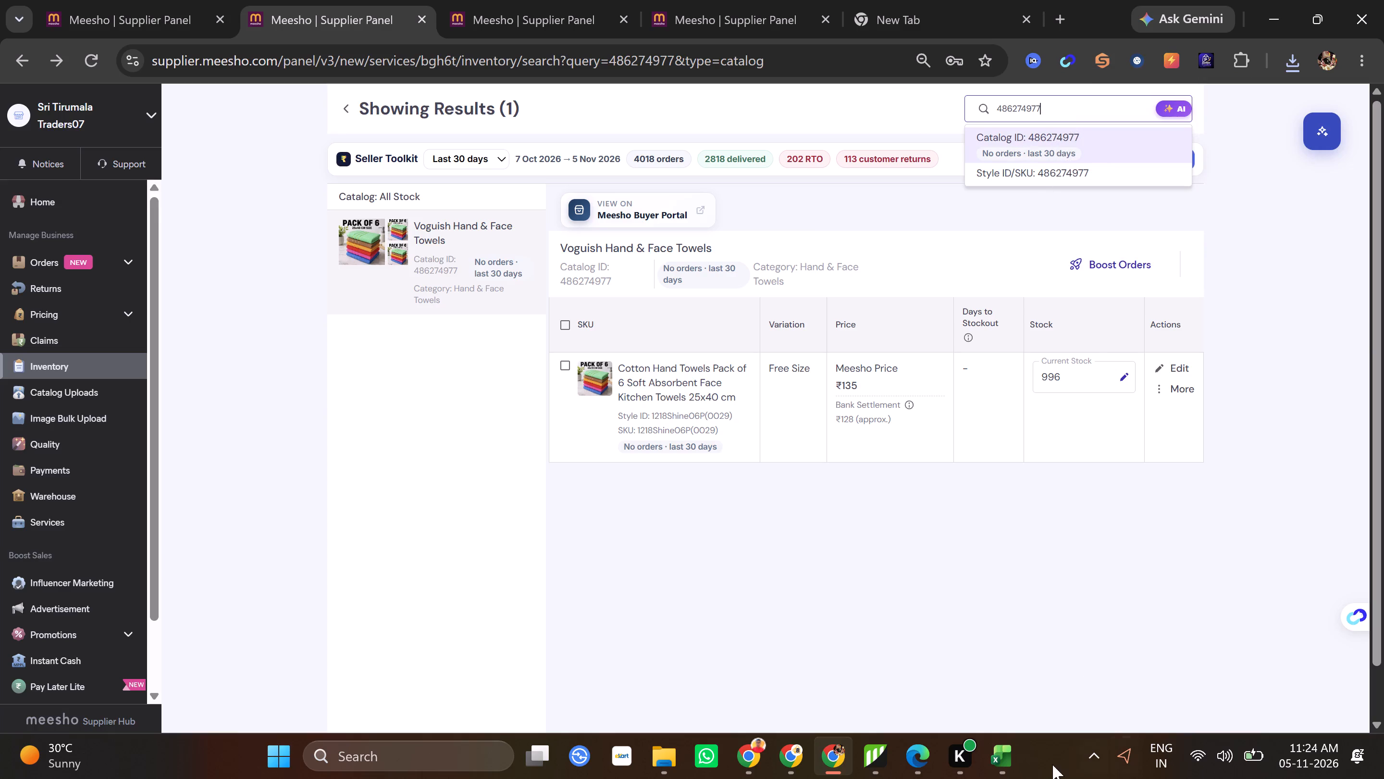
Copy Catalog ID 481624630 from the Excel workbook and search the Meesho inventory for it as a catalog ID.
left_click(1009, 754)
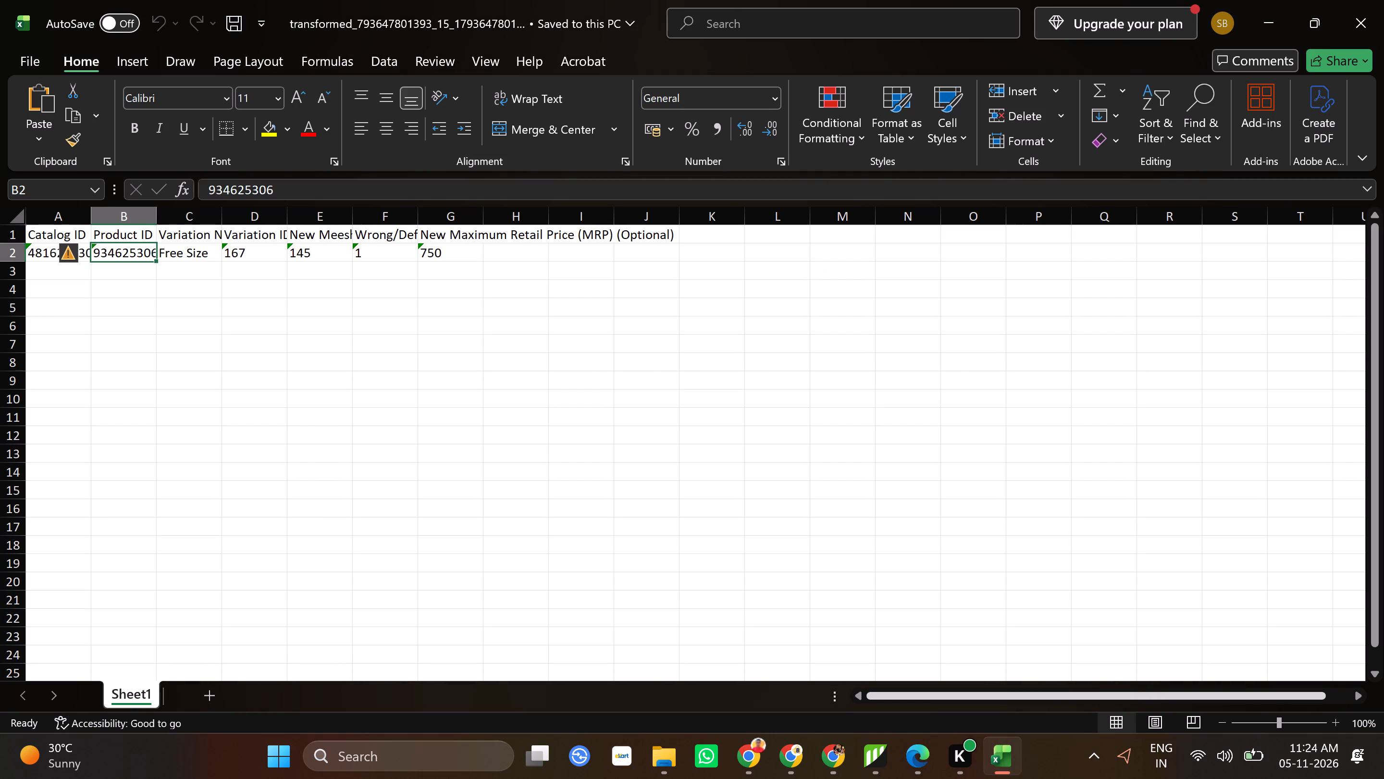
triple_click(38, 253)
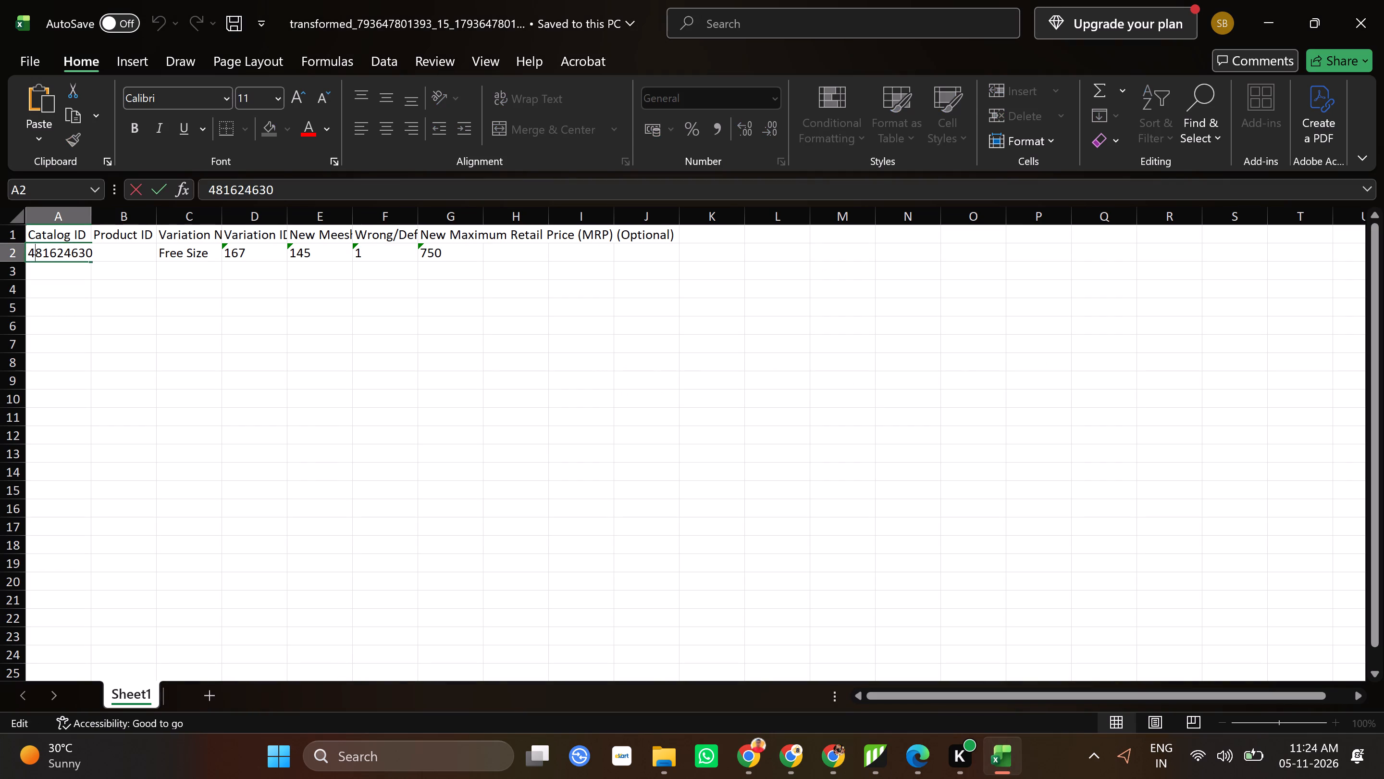
left_click(38, 253)
triple_click(38, 253)
key("ctrl+c")
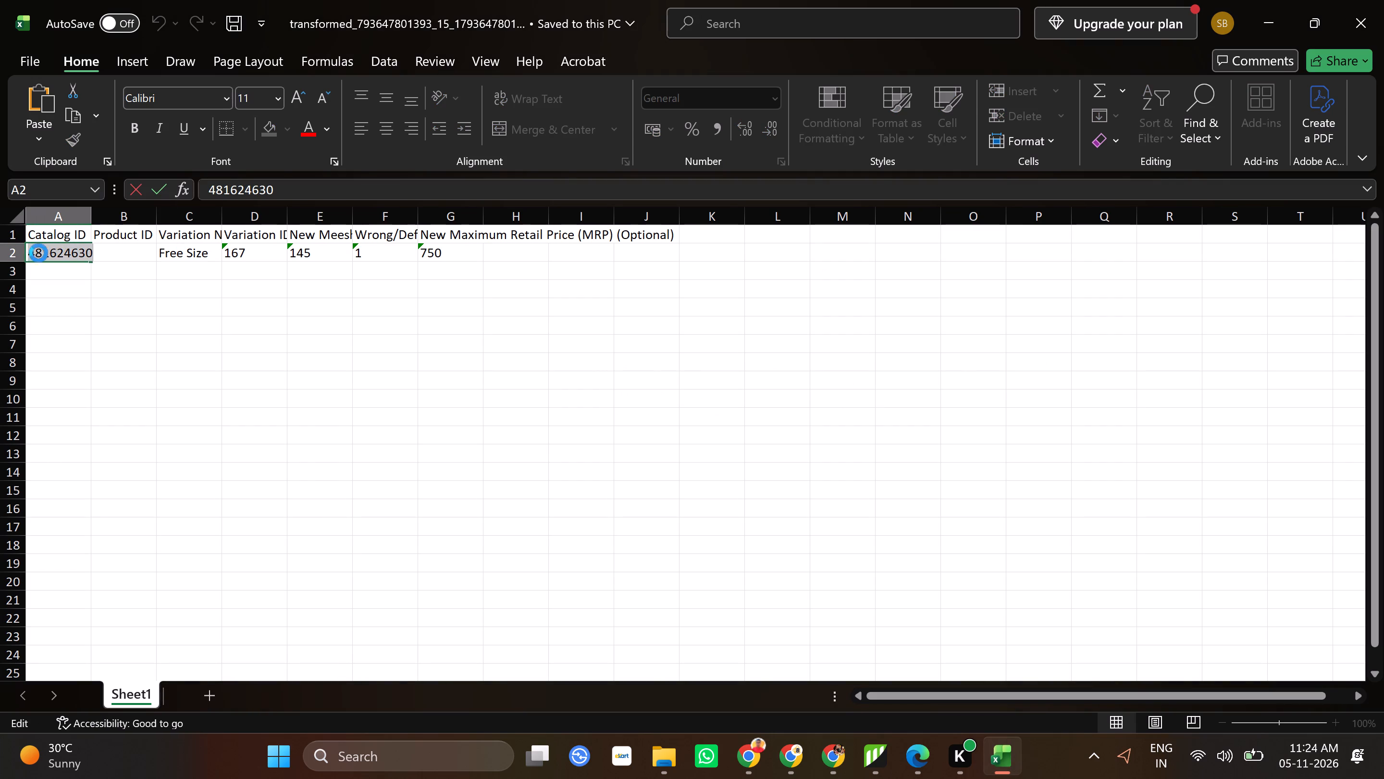
left_click(902, 543)
left_click(1001, 762)
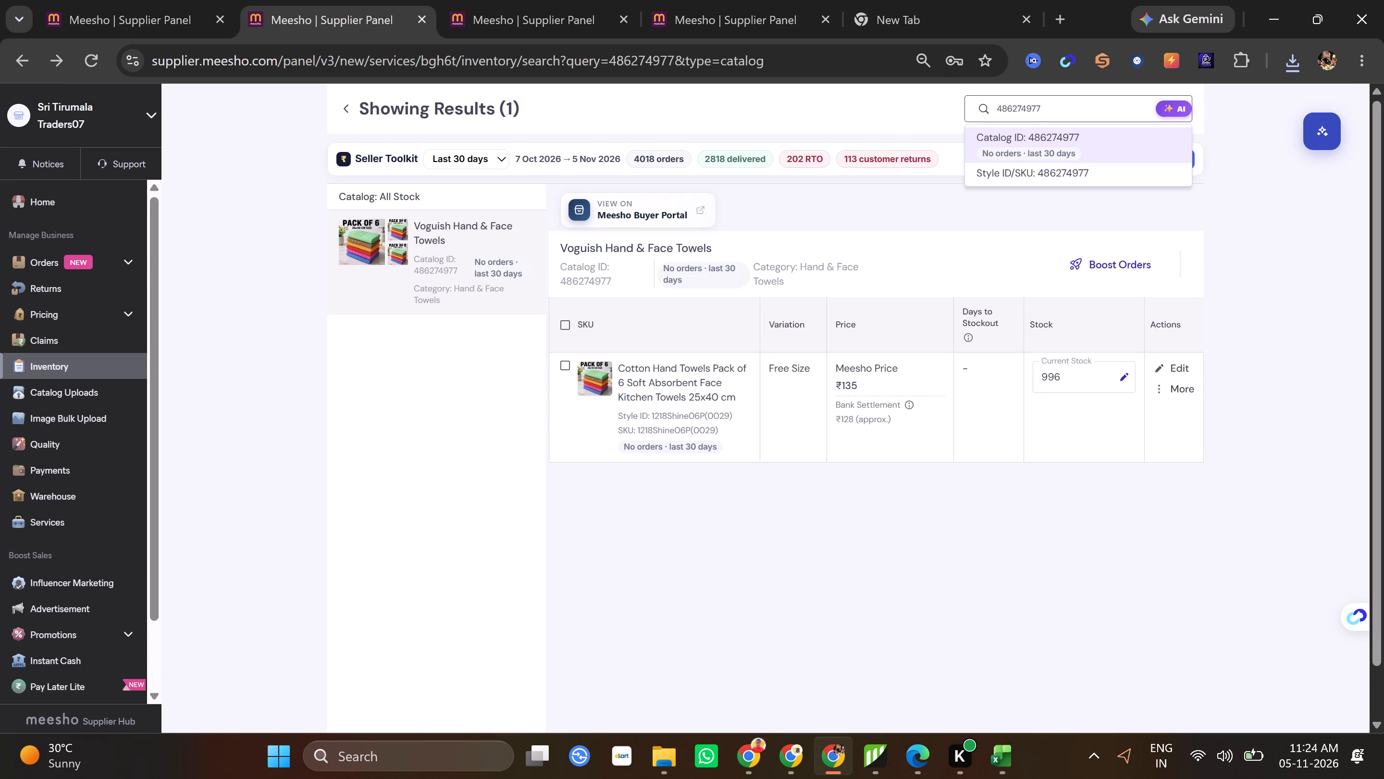
left_click_drag(1060, 106, 889, 127)
key("ctrl+v")
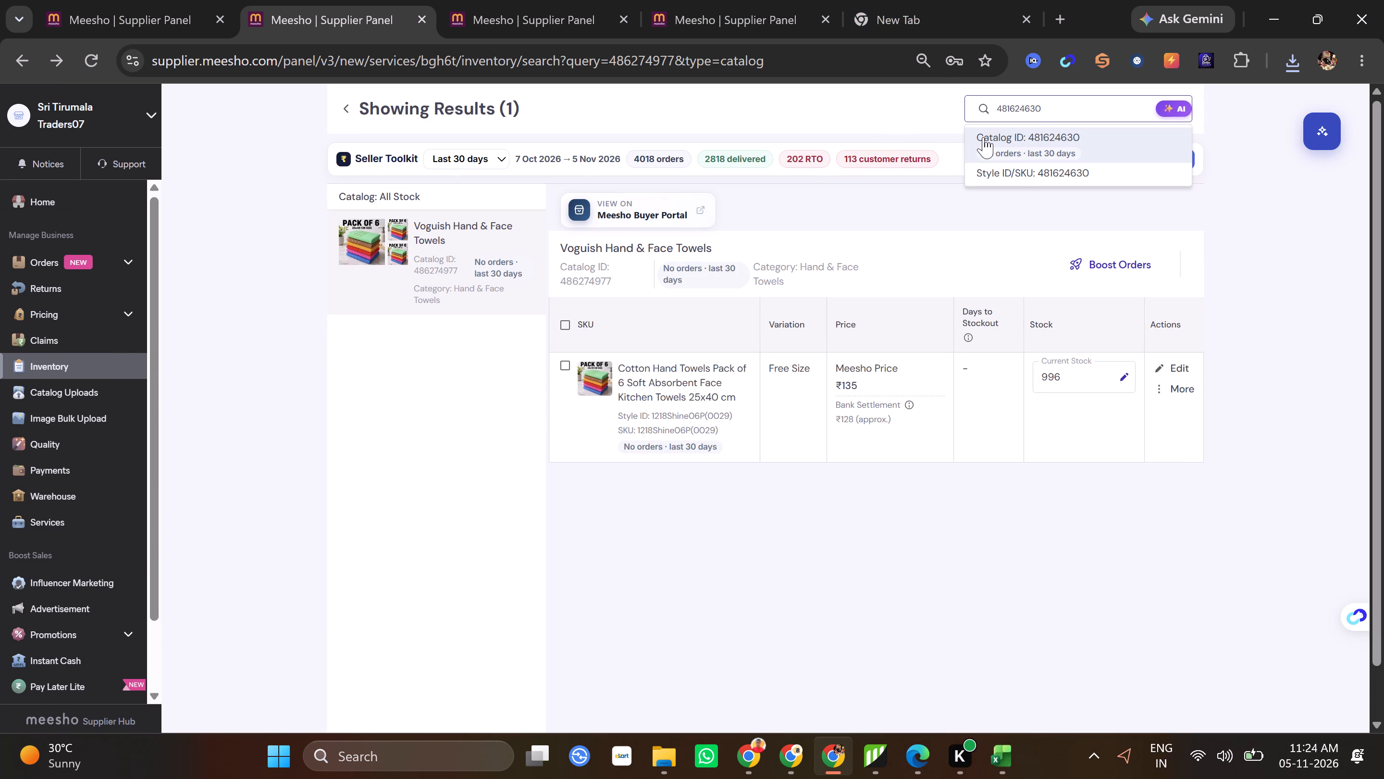
left_click(983, 137)
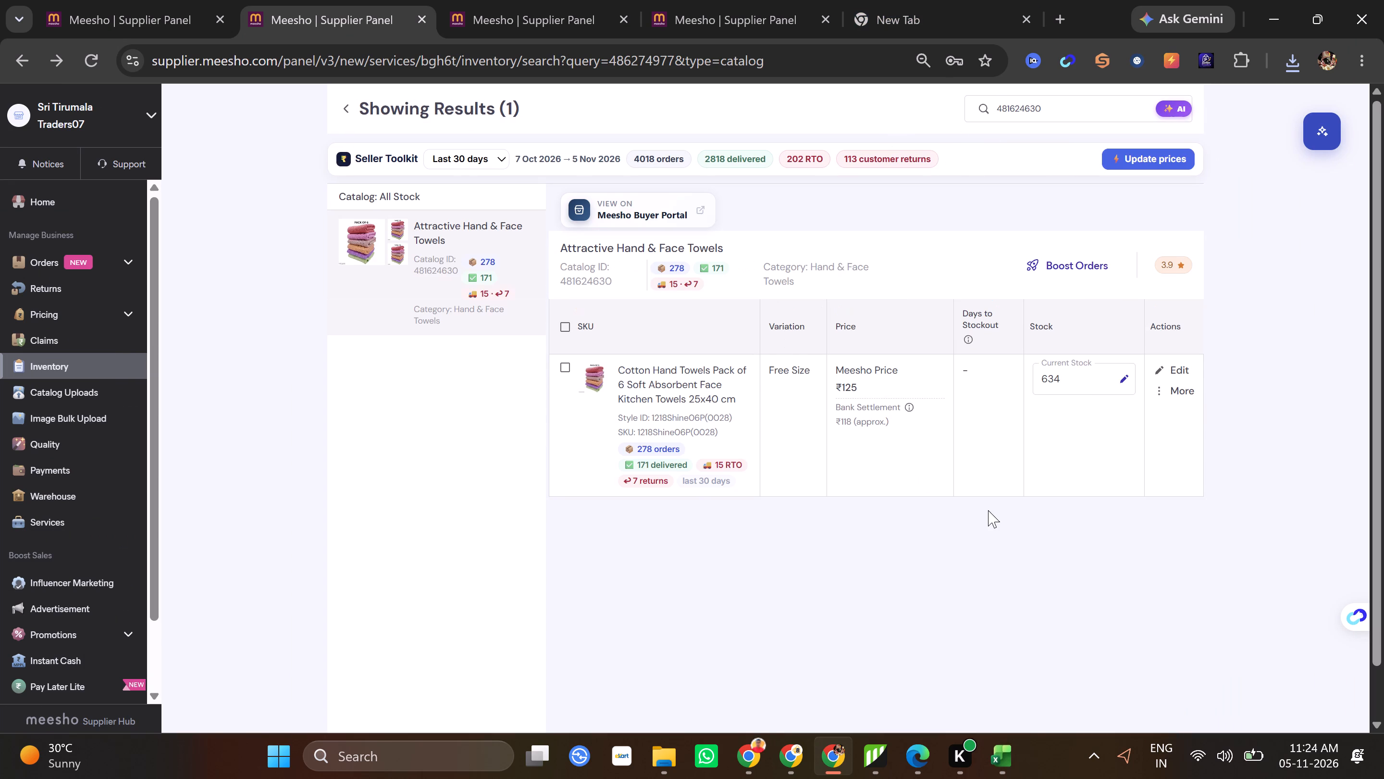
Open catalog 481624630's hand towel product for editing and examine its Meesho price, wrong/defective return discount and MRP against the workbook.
left_click(1166, 364)
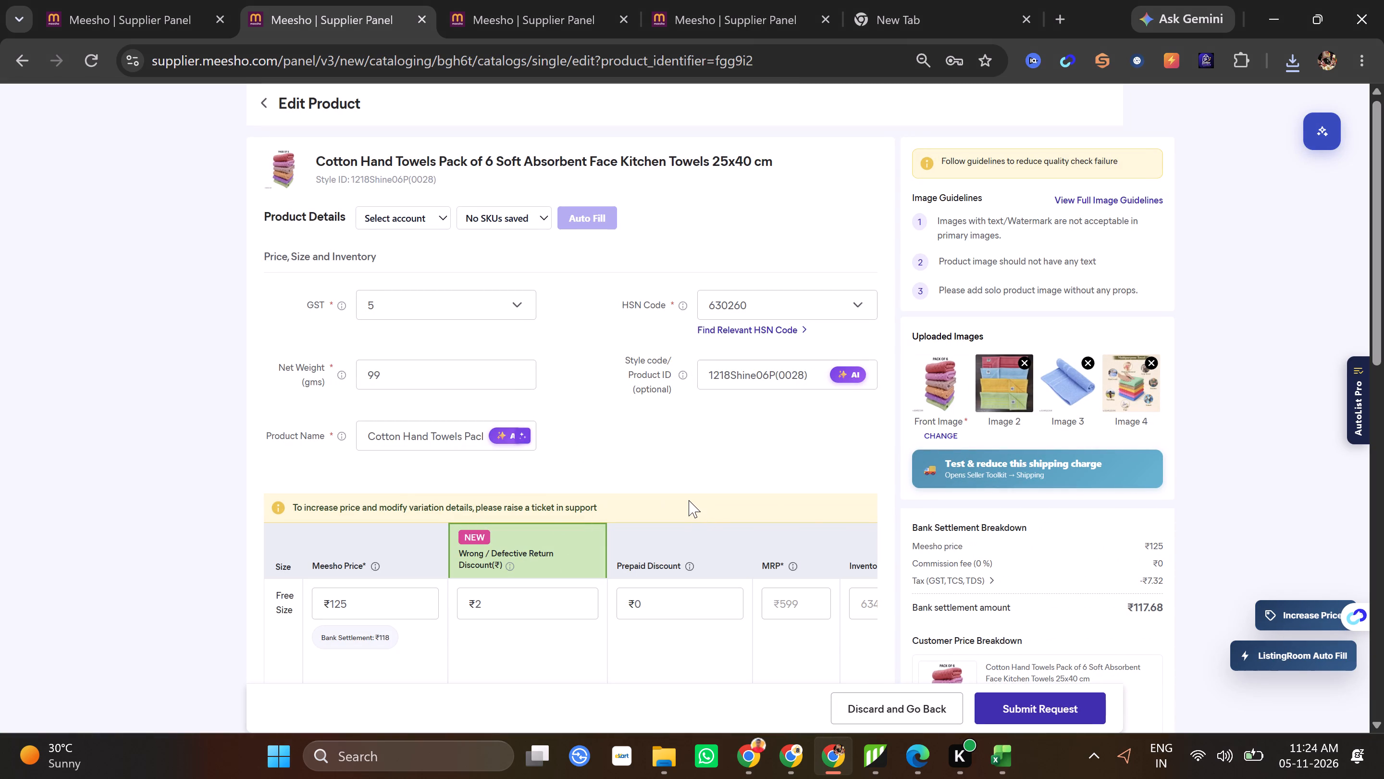
left_click(1003, 762)
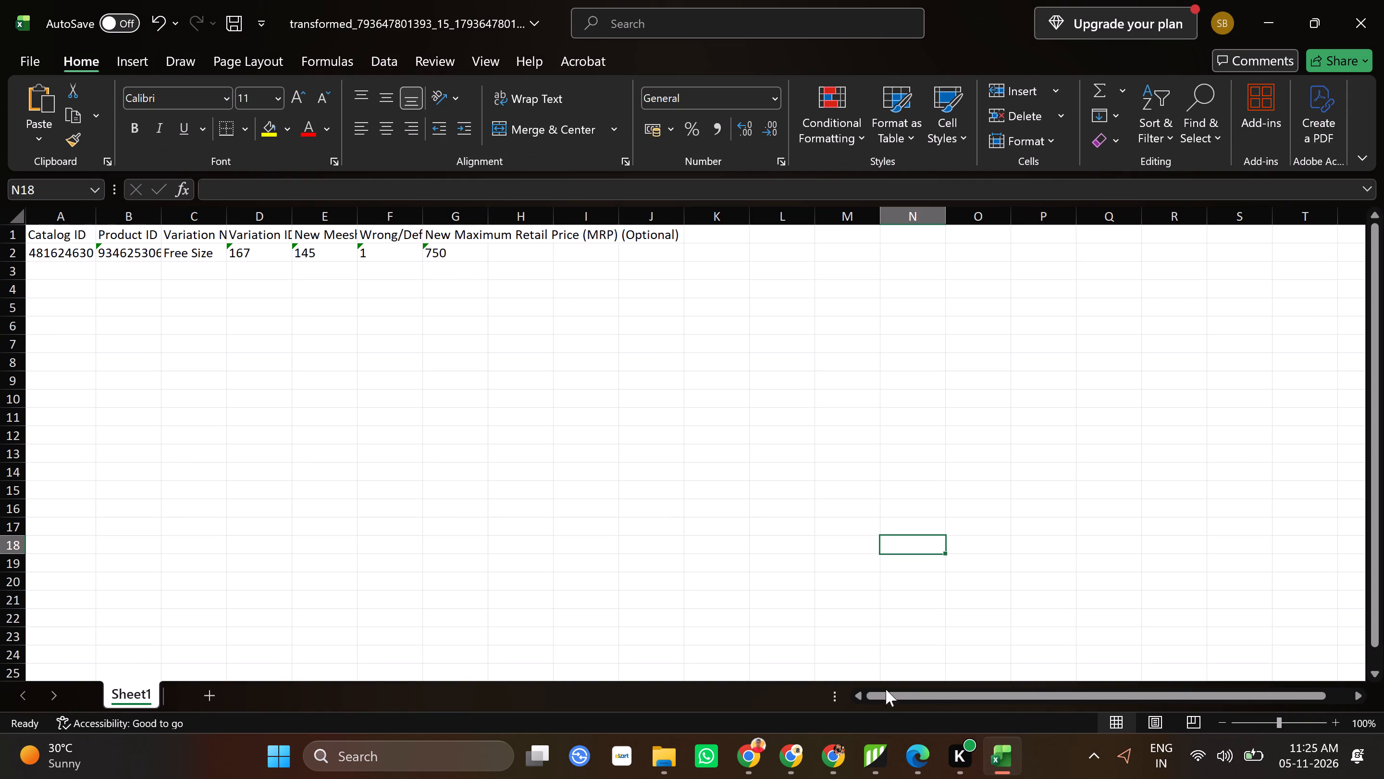
left_click(828, 761)
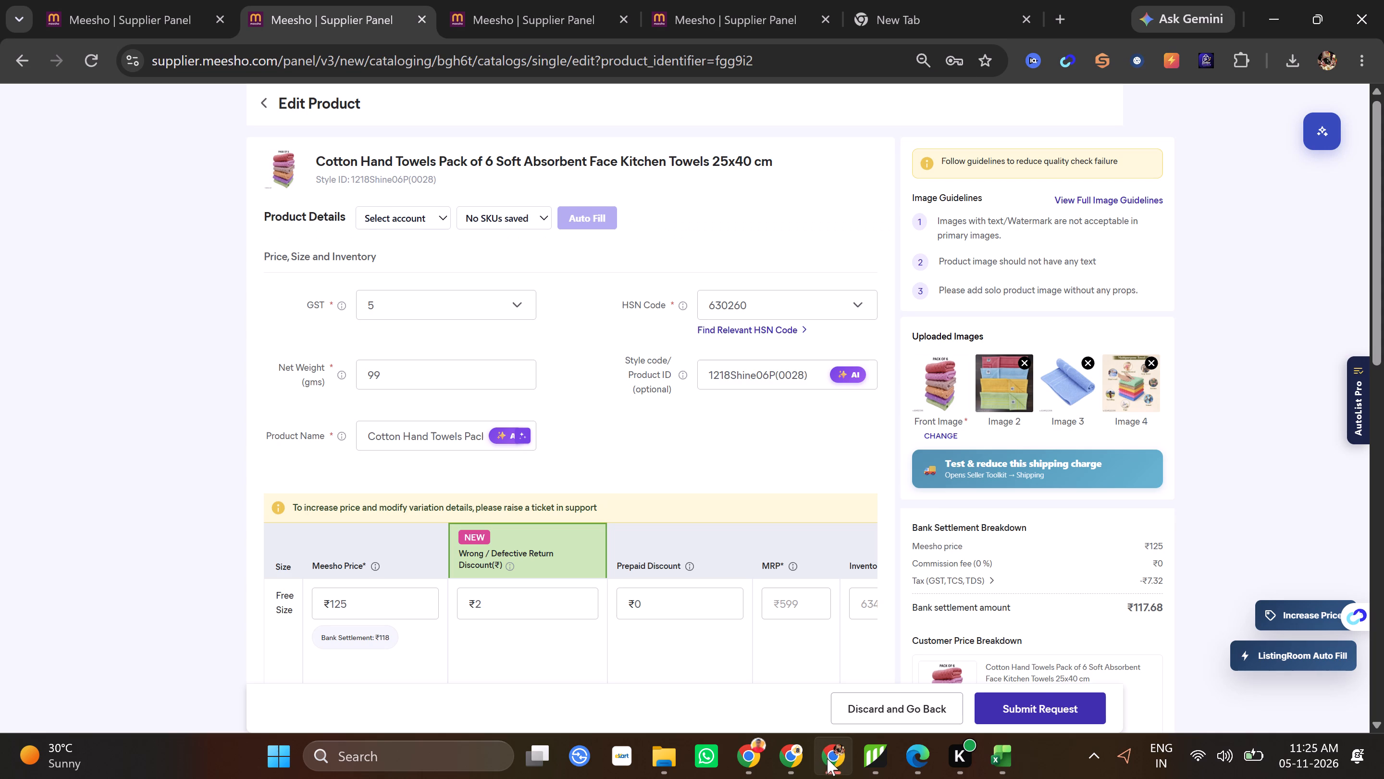
scroll(678, 597, "down", 1)
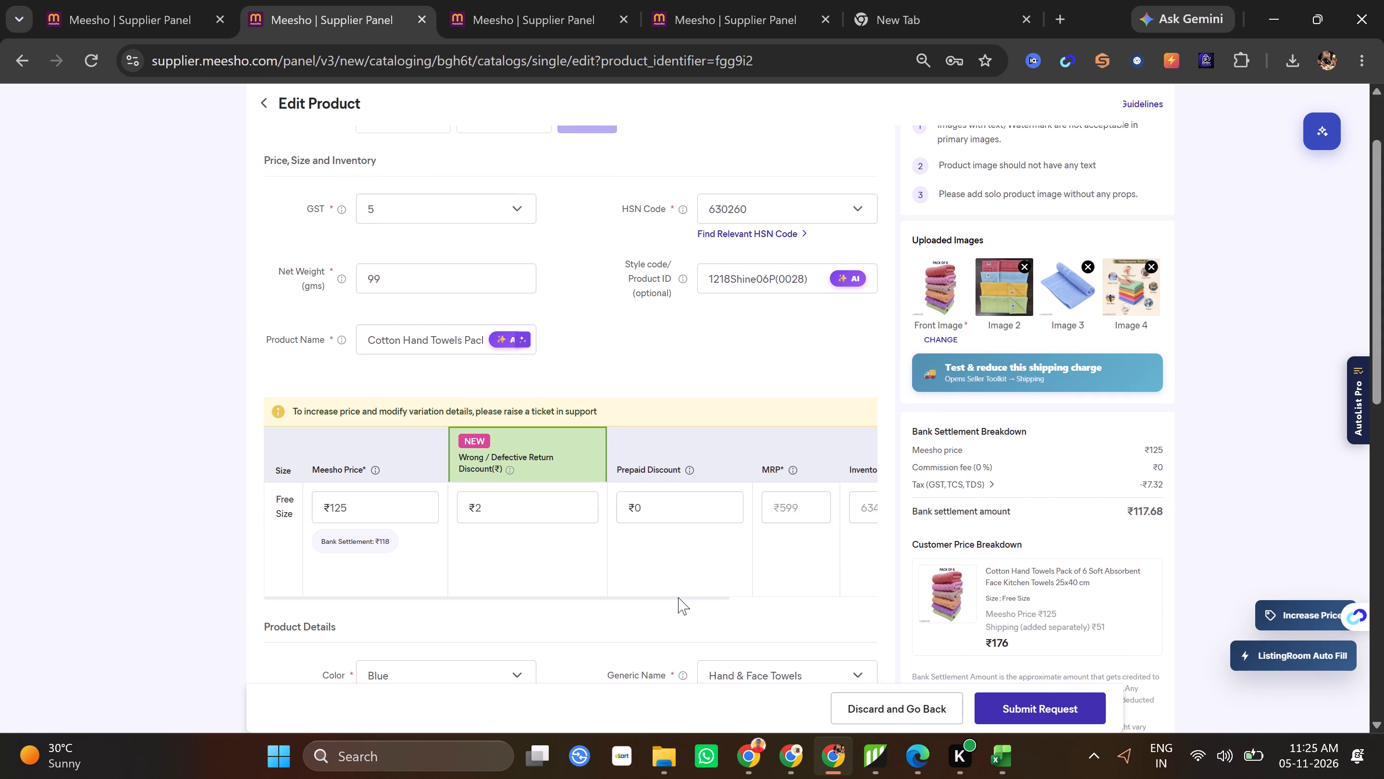
scroll(678, 597, "up", 2)
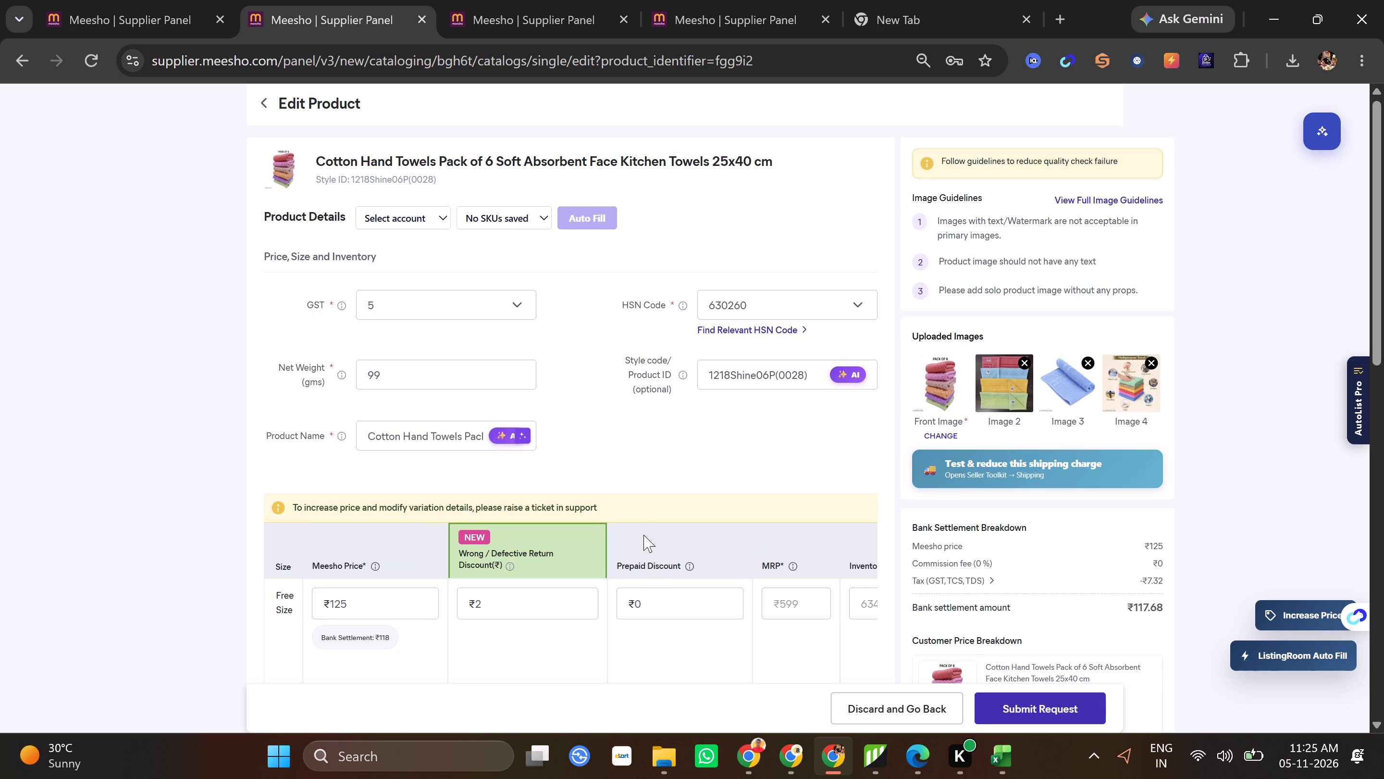
scroll(629, 488, "down", 3)
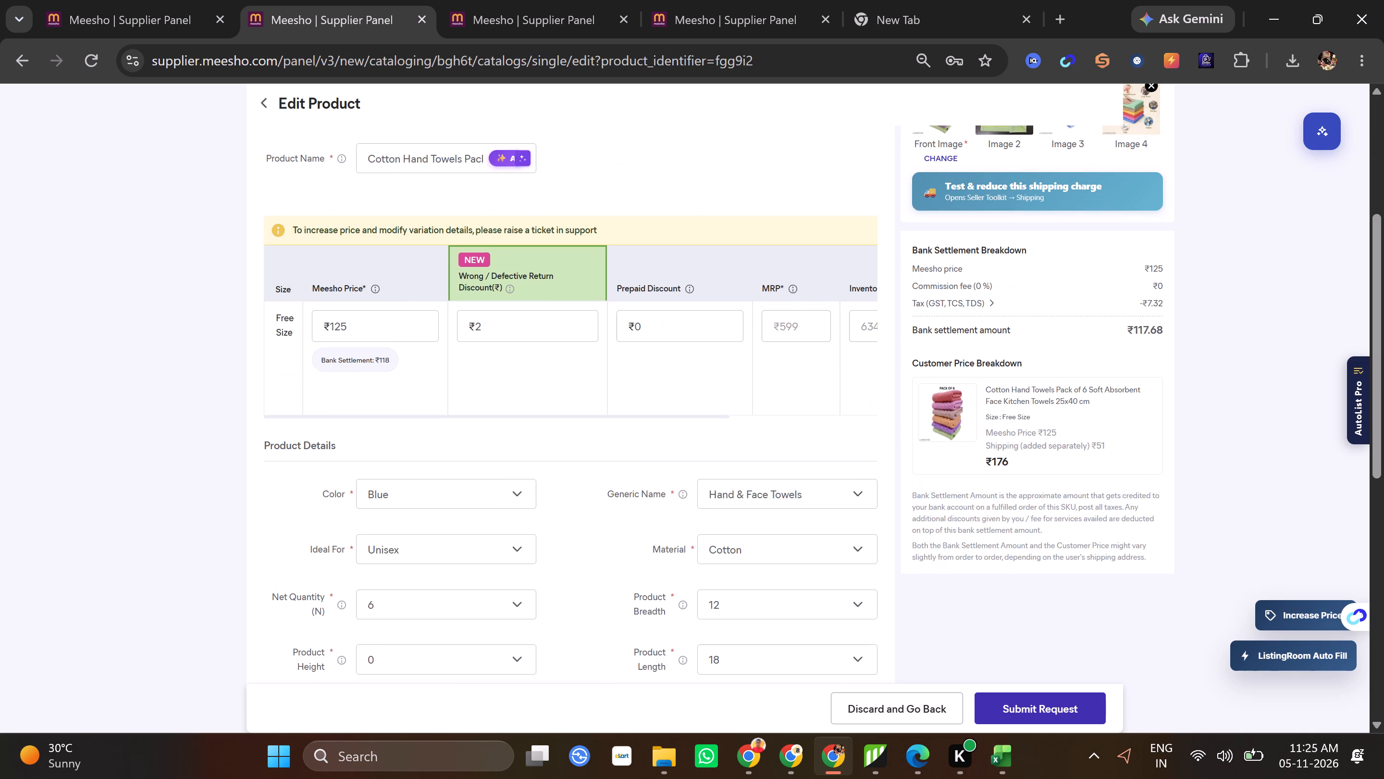
scroll(629, 487, "up", 4)
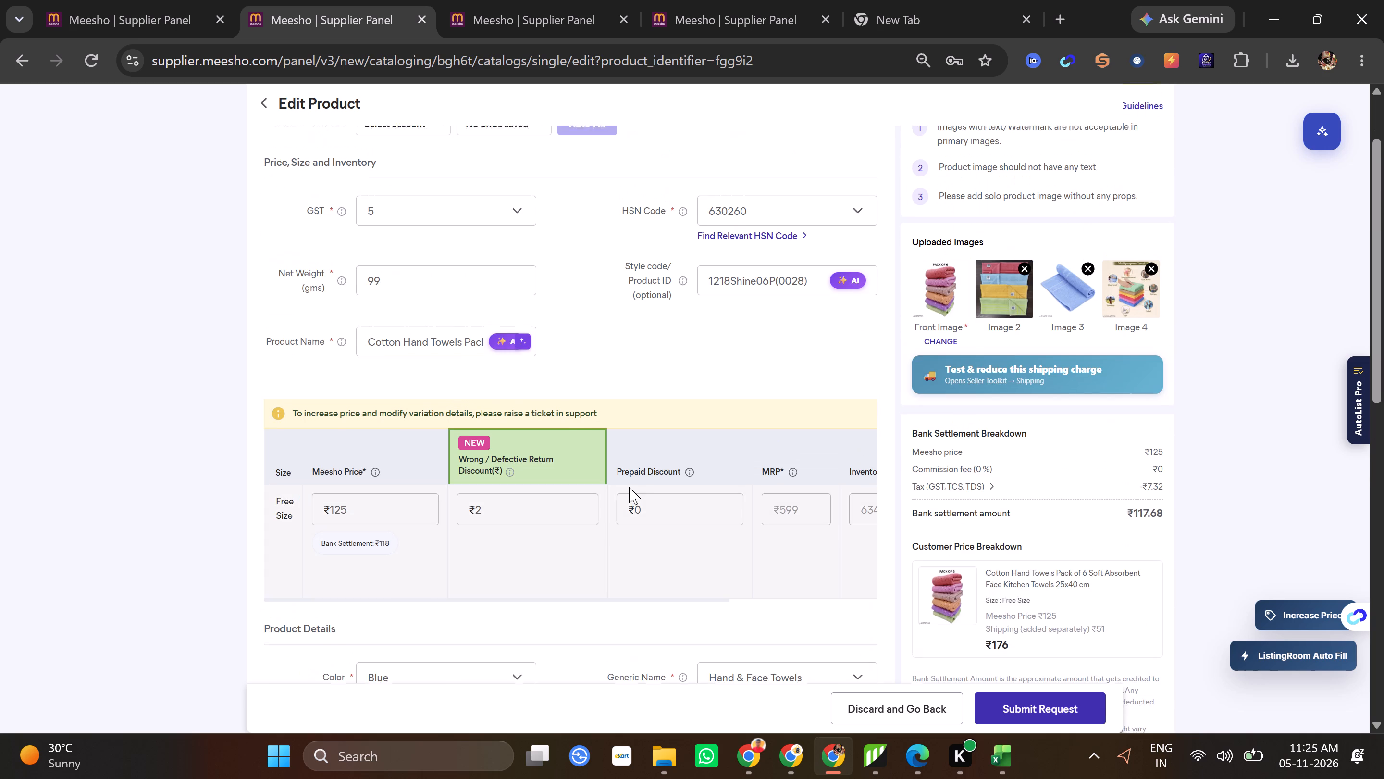
scroll(625, 475, "up", 3)
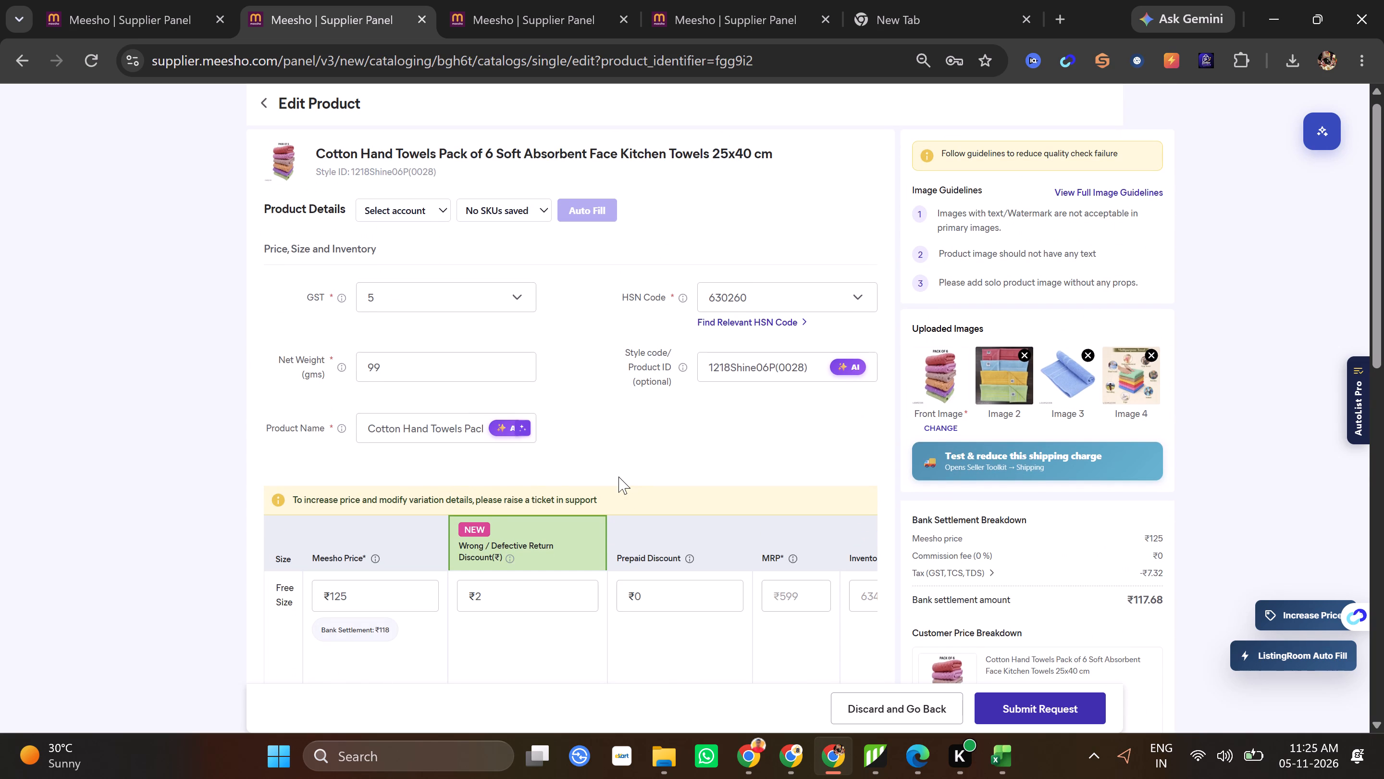
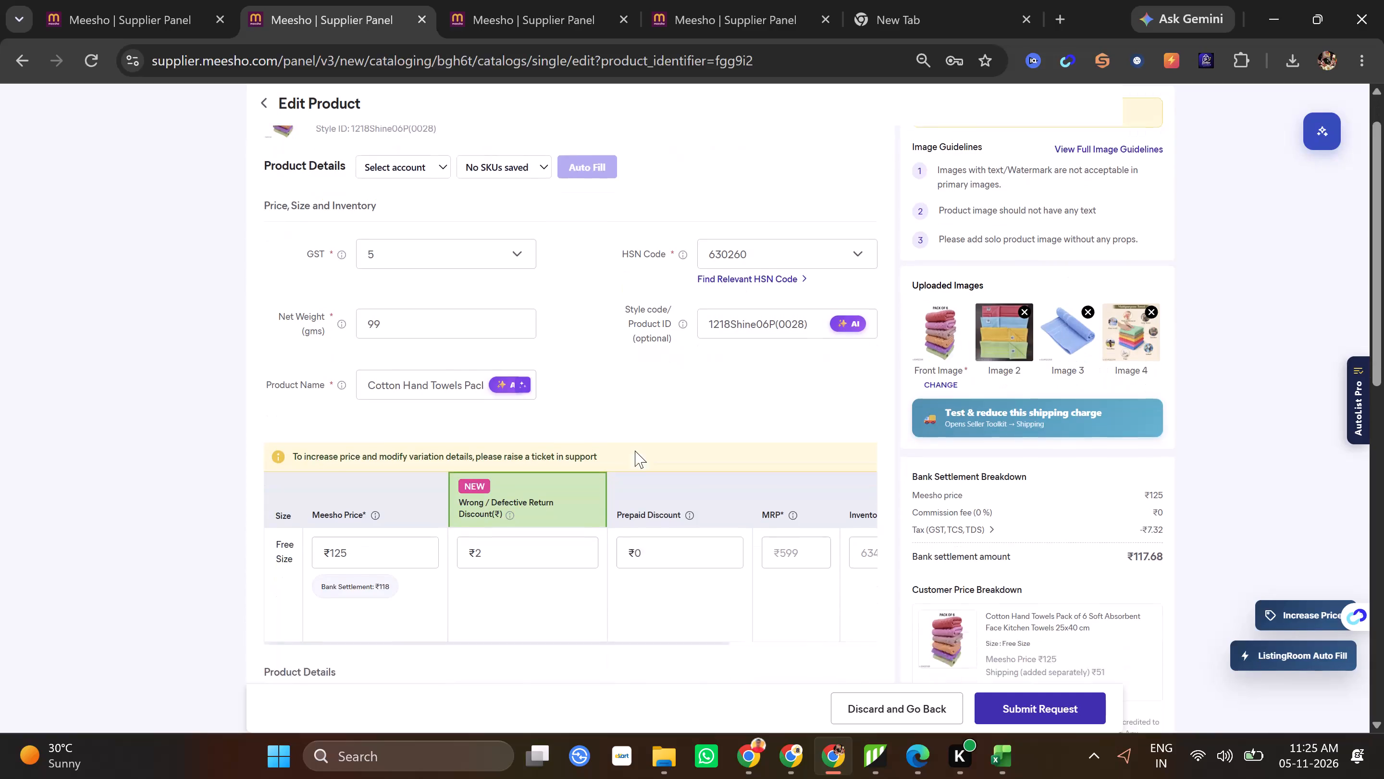
Return from the hand towel product's edit page to the Meesho inventory and search it again for catalog ID 481624630.
scroll(786, 429, "down", 2)
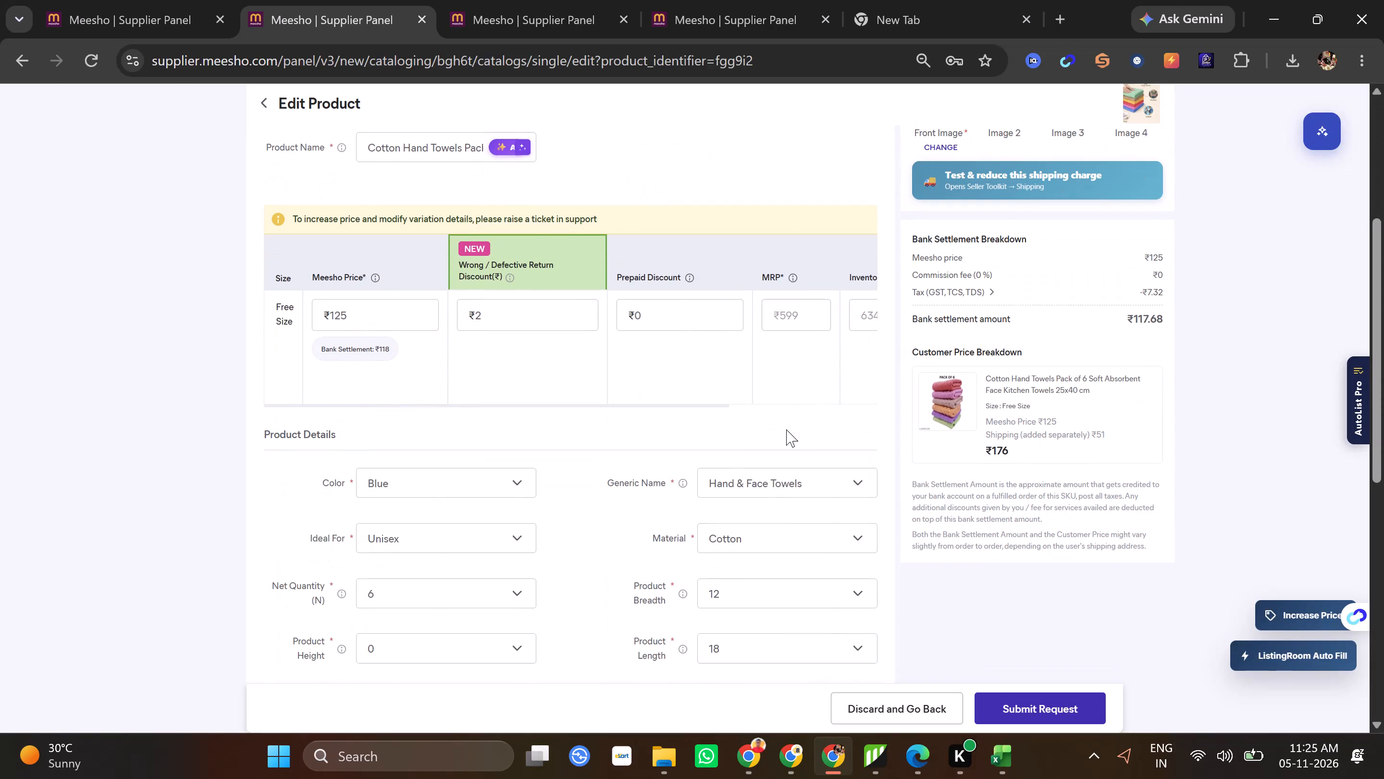
double_click(786, 429)
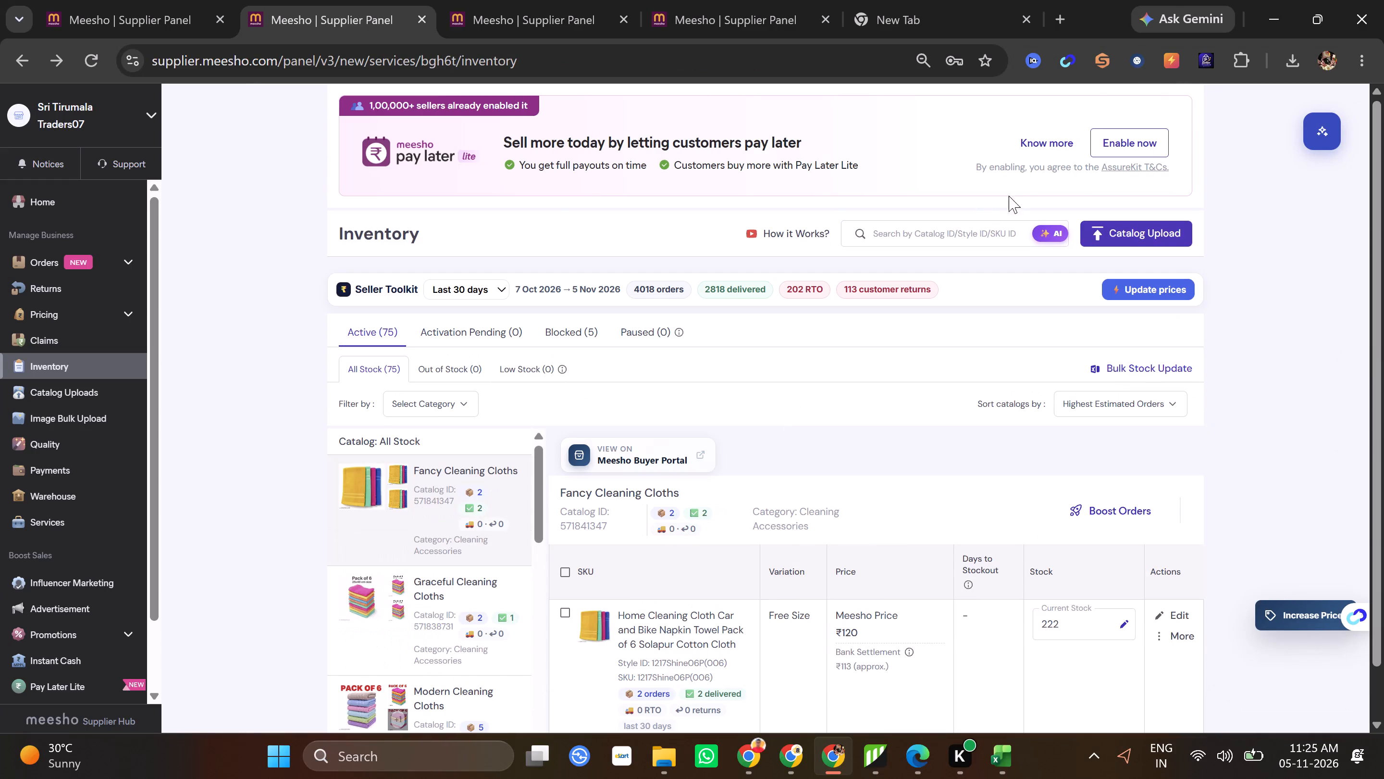
left_click(968, 240)
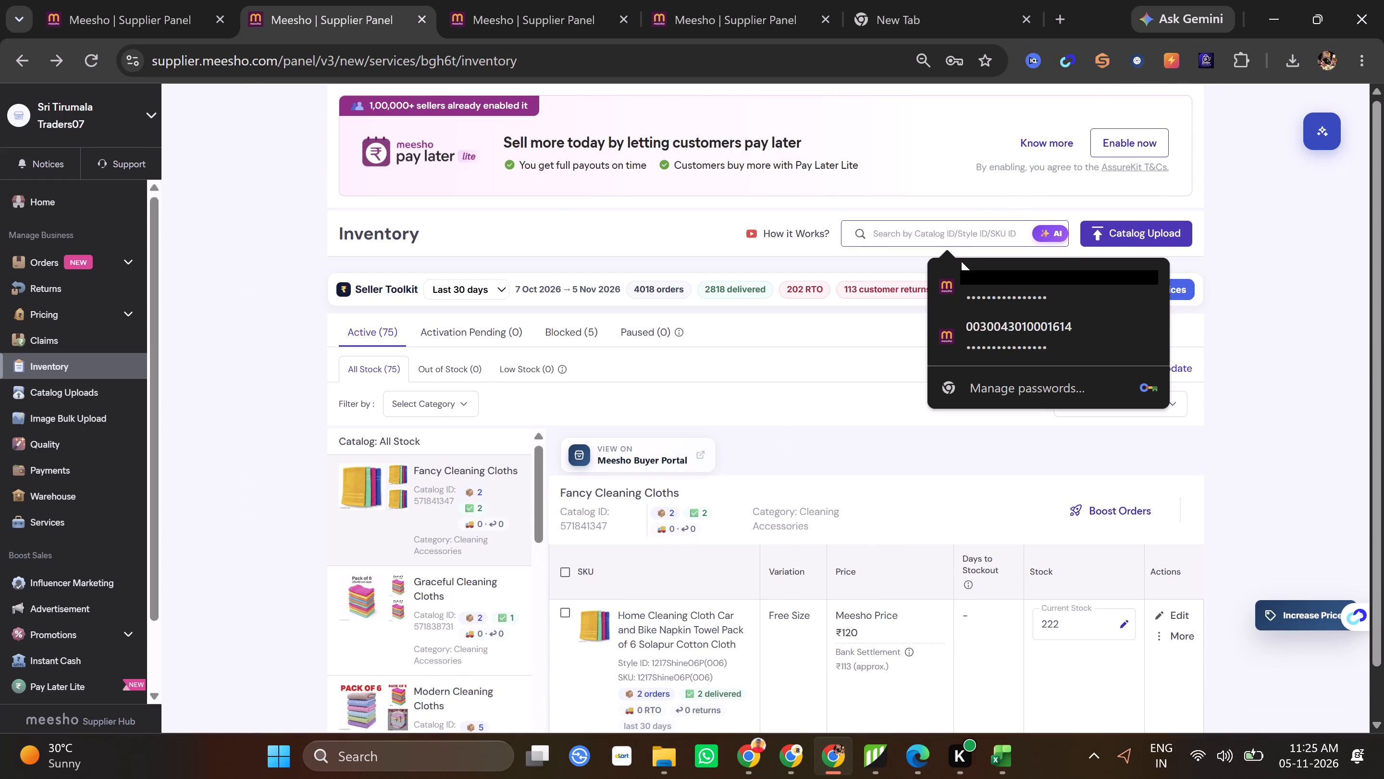
key("ctrl+v")
left_click(868, 267)
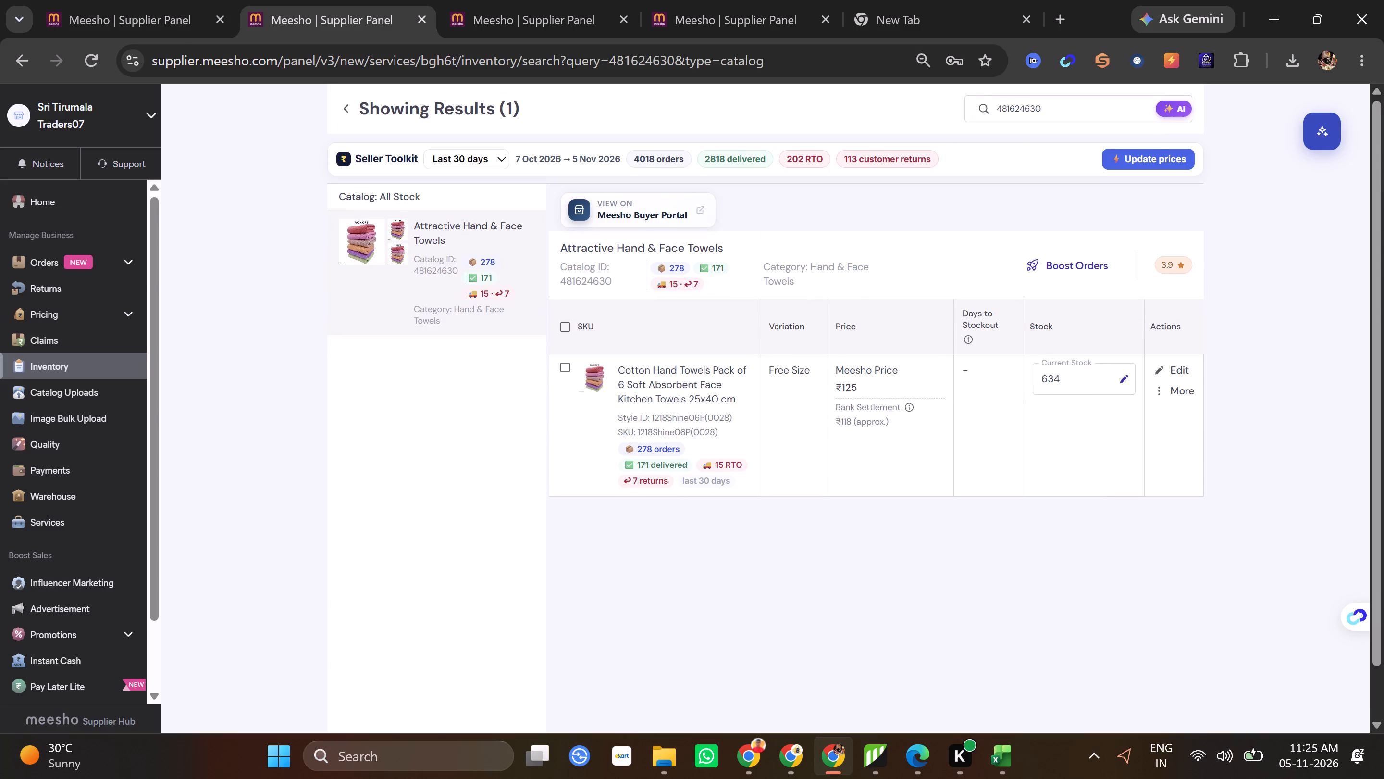
Check the requested prices in the Excel workbook and reopen the catalog's hand towel product for editing in Chrome to compare them.
left_click(1000, 769)
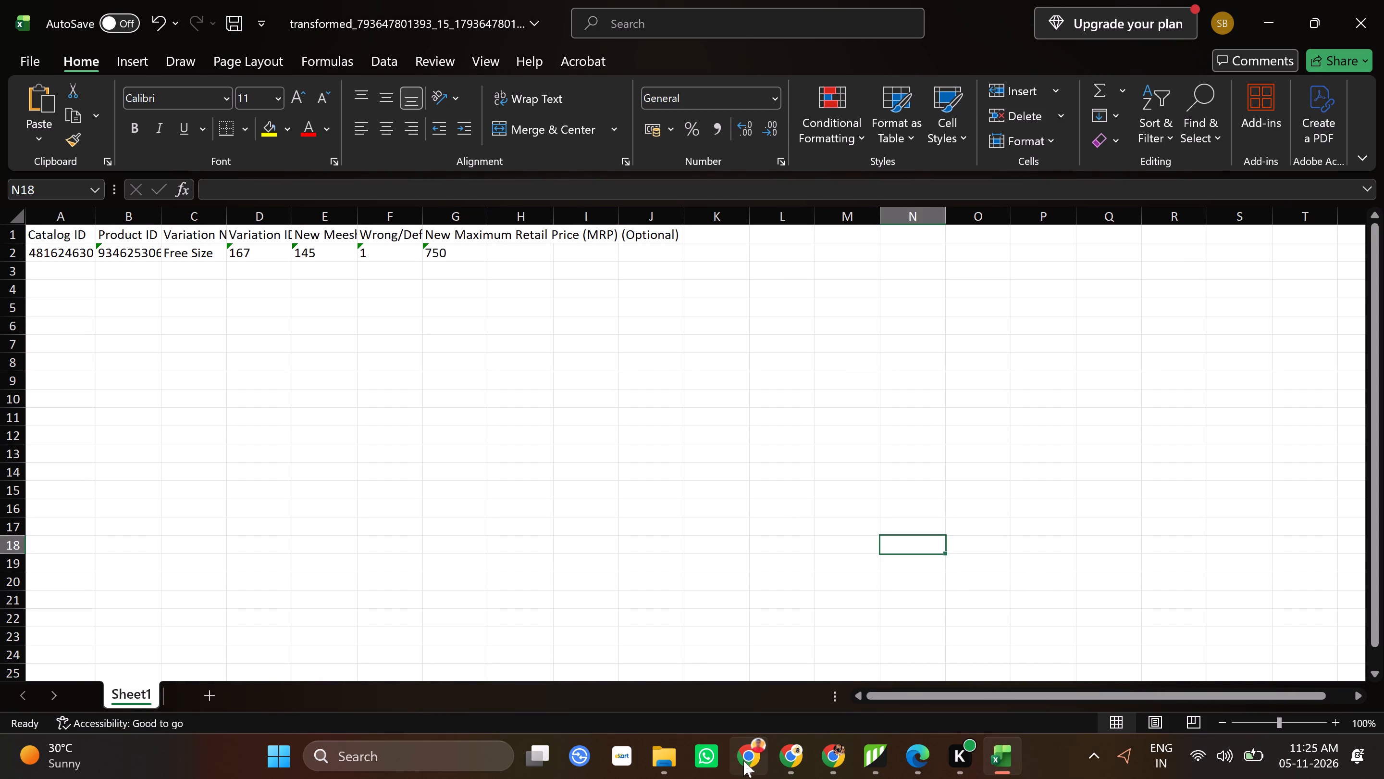
left_click(841, 746)
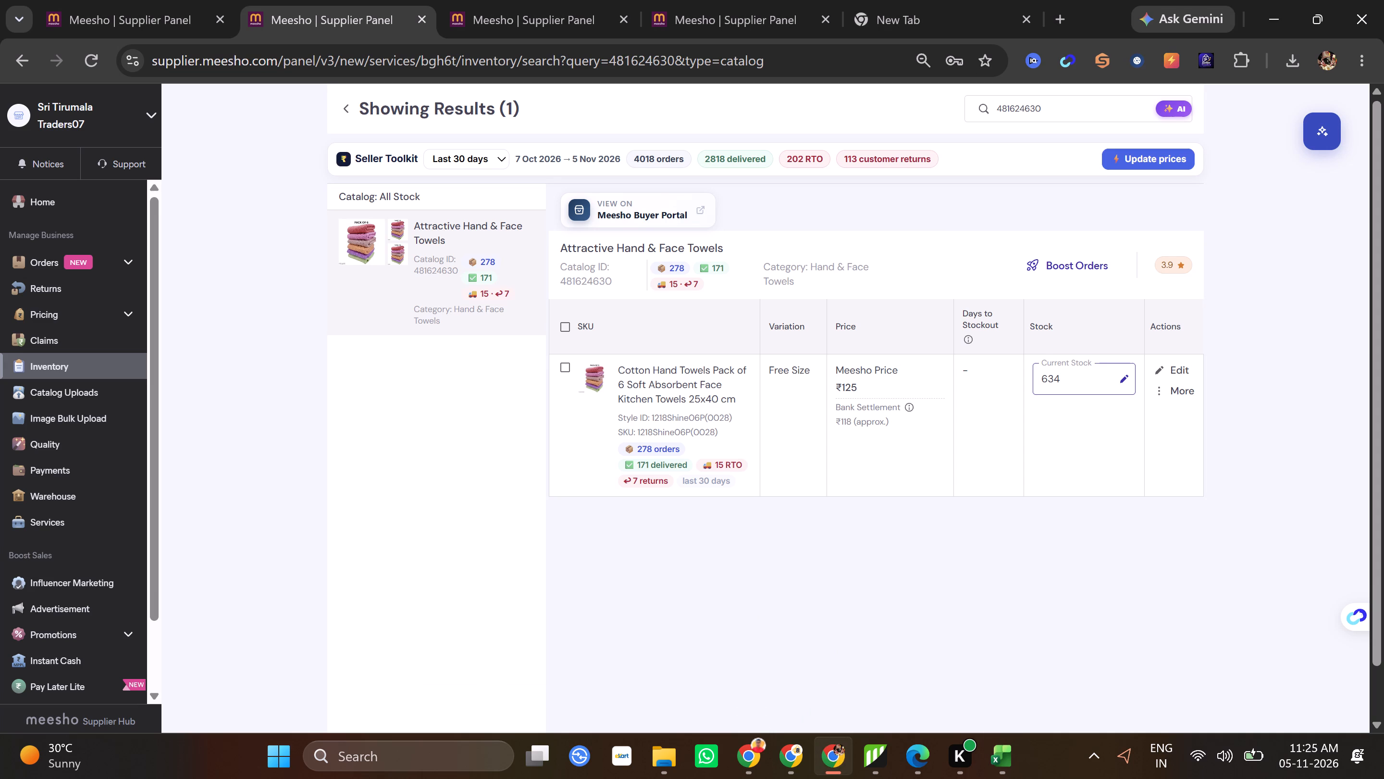
left_click(1176, 368)
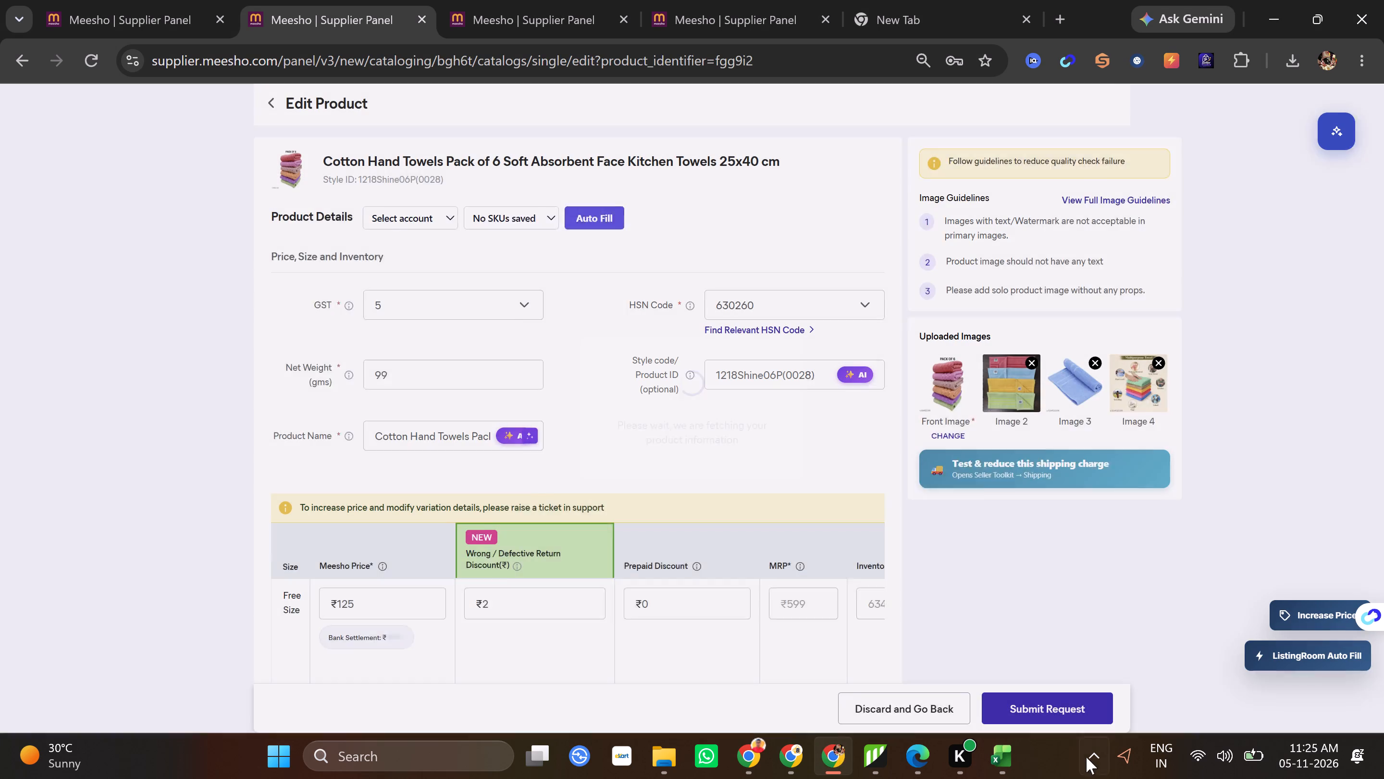
left_click(1009, 758)
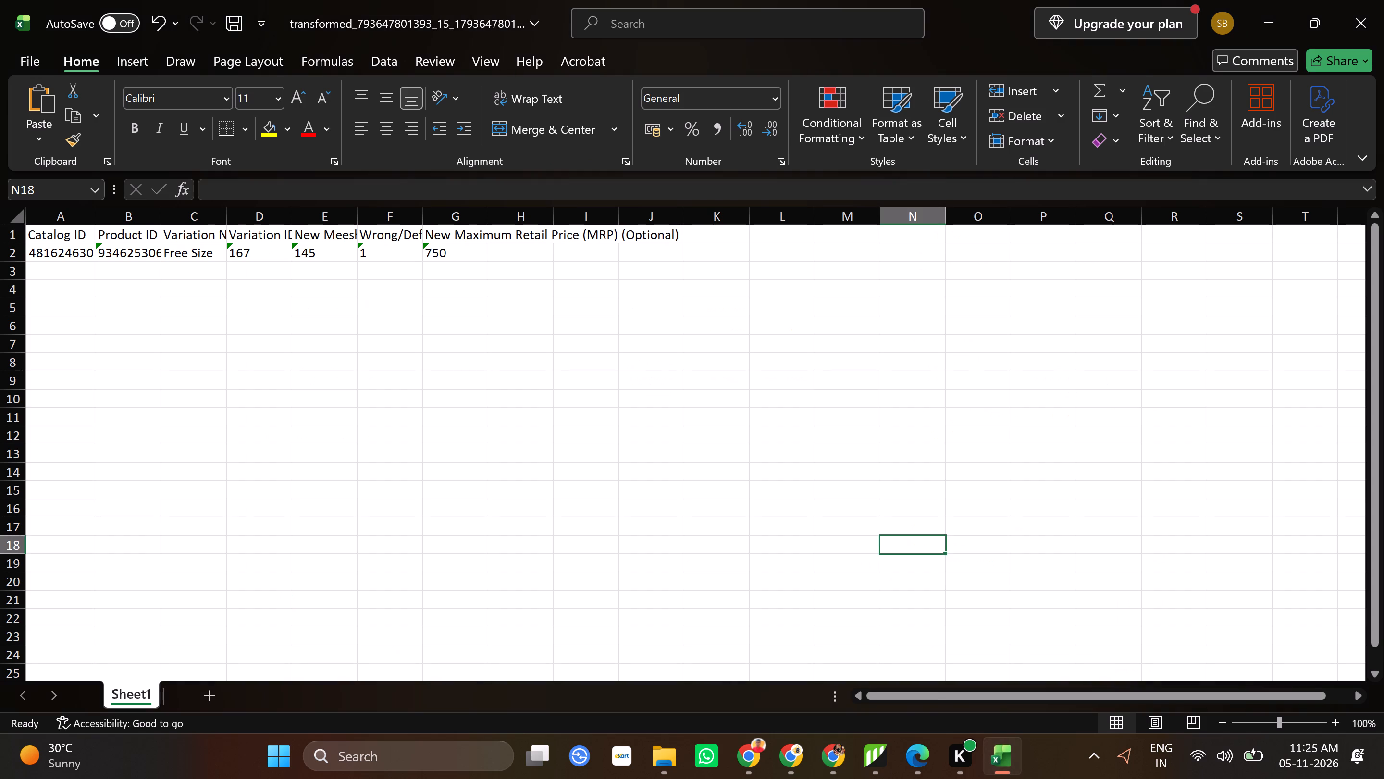
left_click(376, 257)
key("BackSpace")
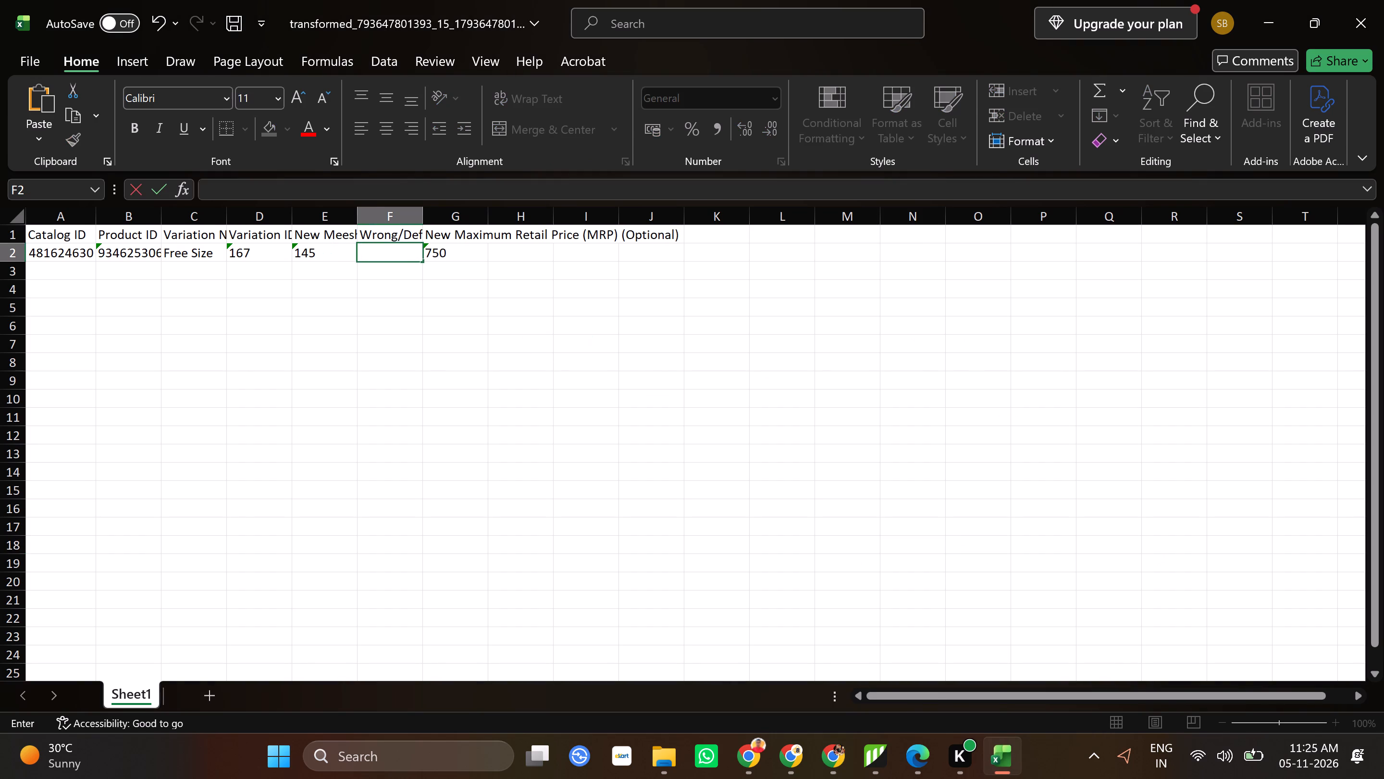
key("2")
left_click(232, 21)
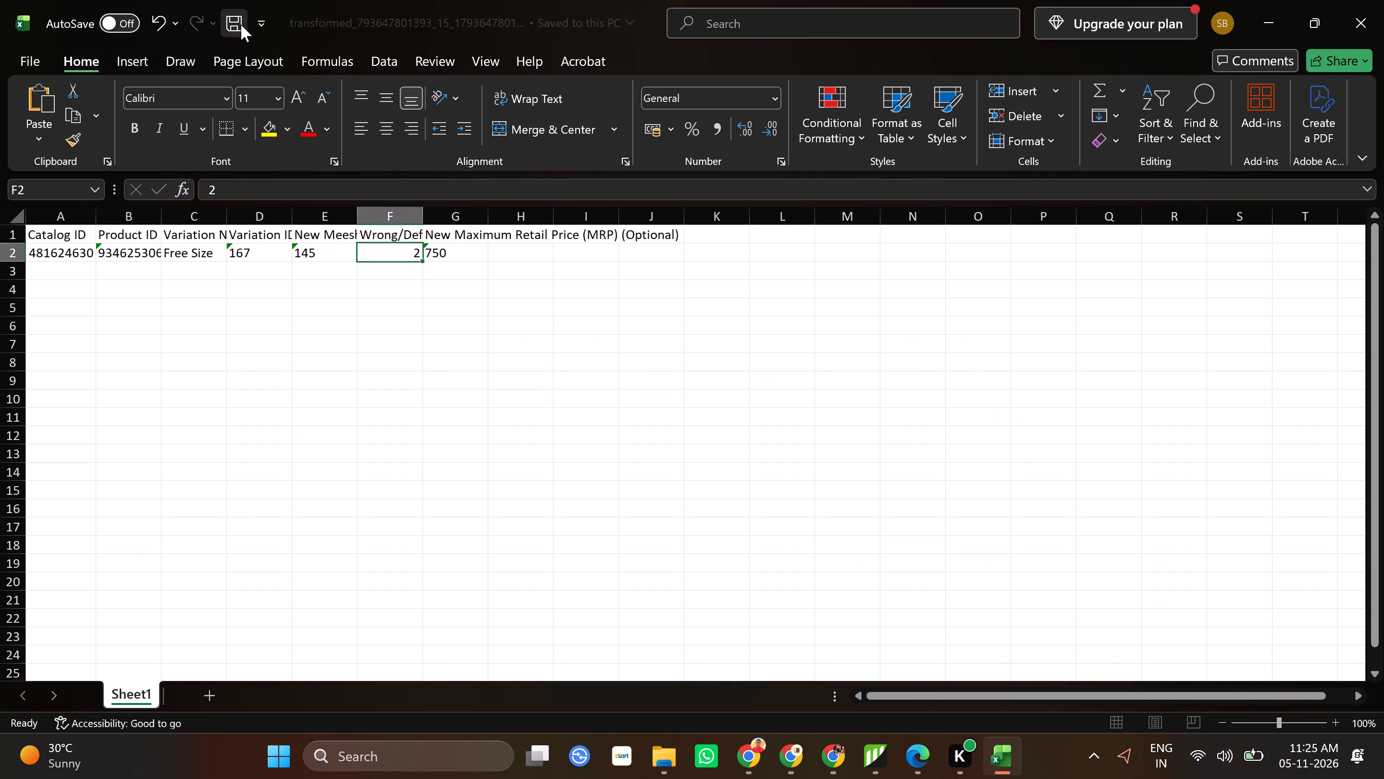
left_click(1375, 4)
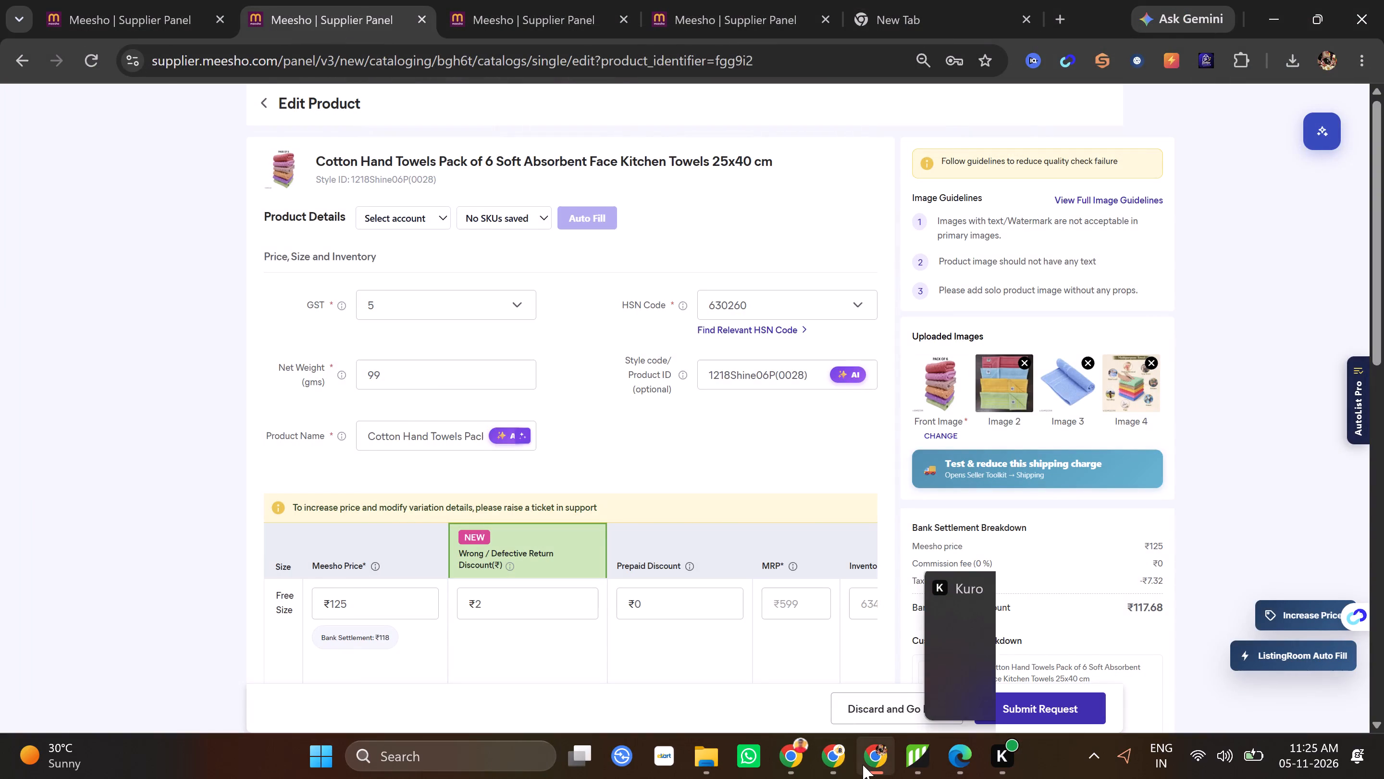
left_click(753, 0)
left_click(870, 2)
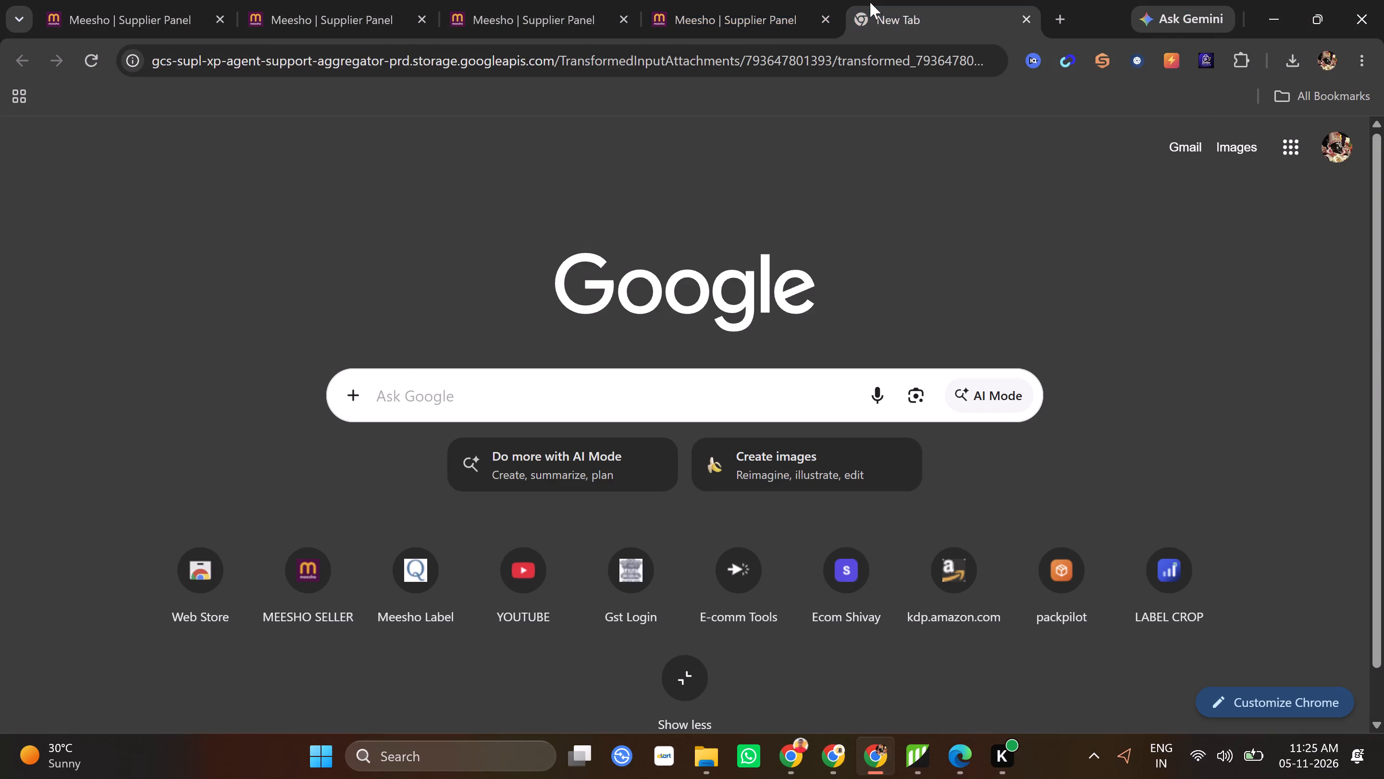
left_click(766, 0)
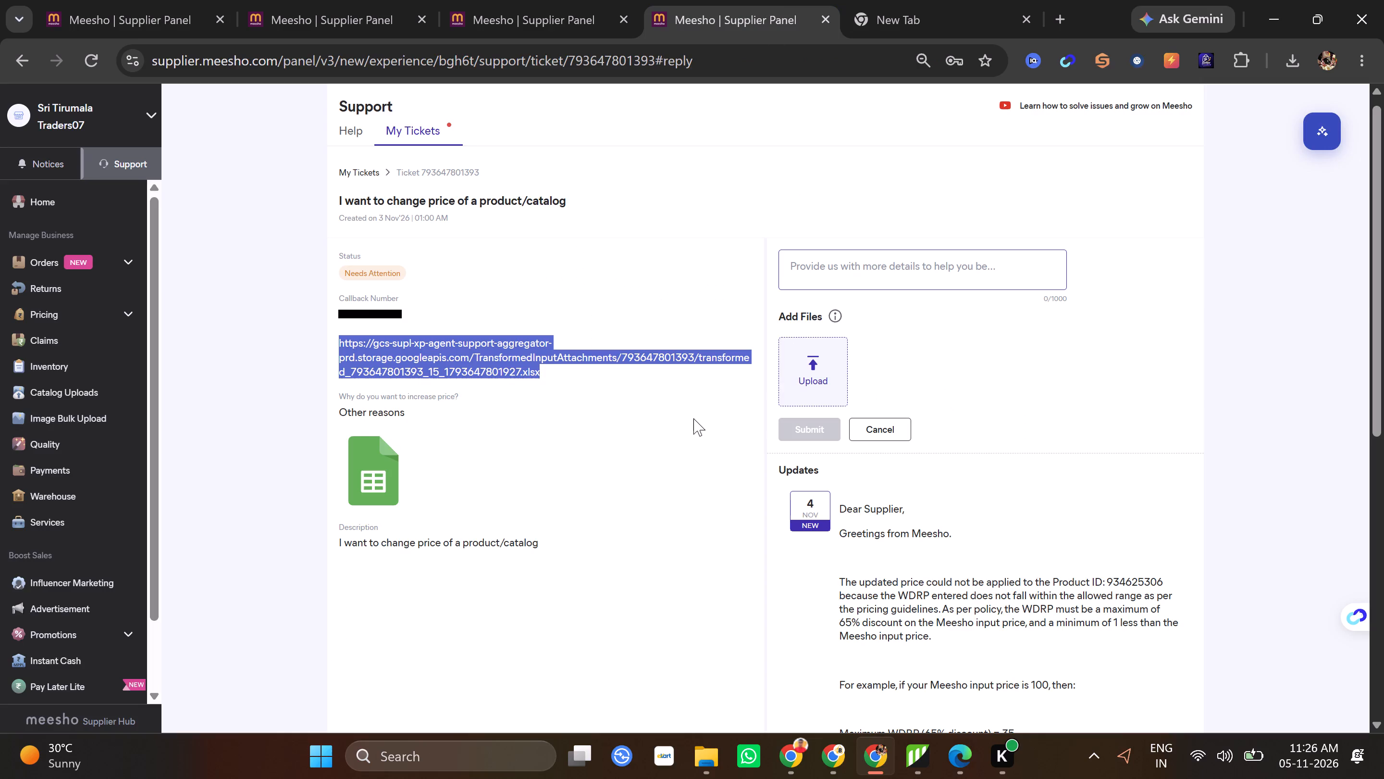
left_click(701, 470)
left_click(827, 373)
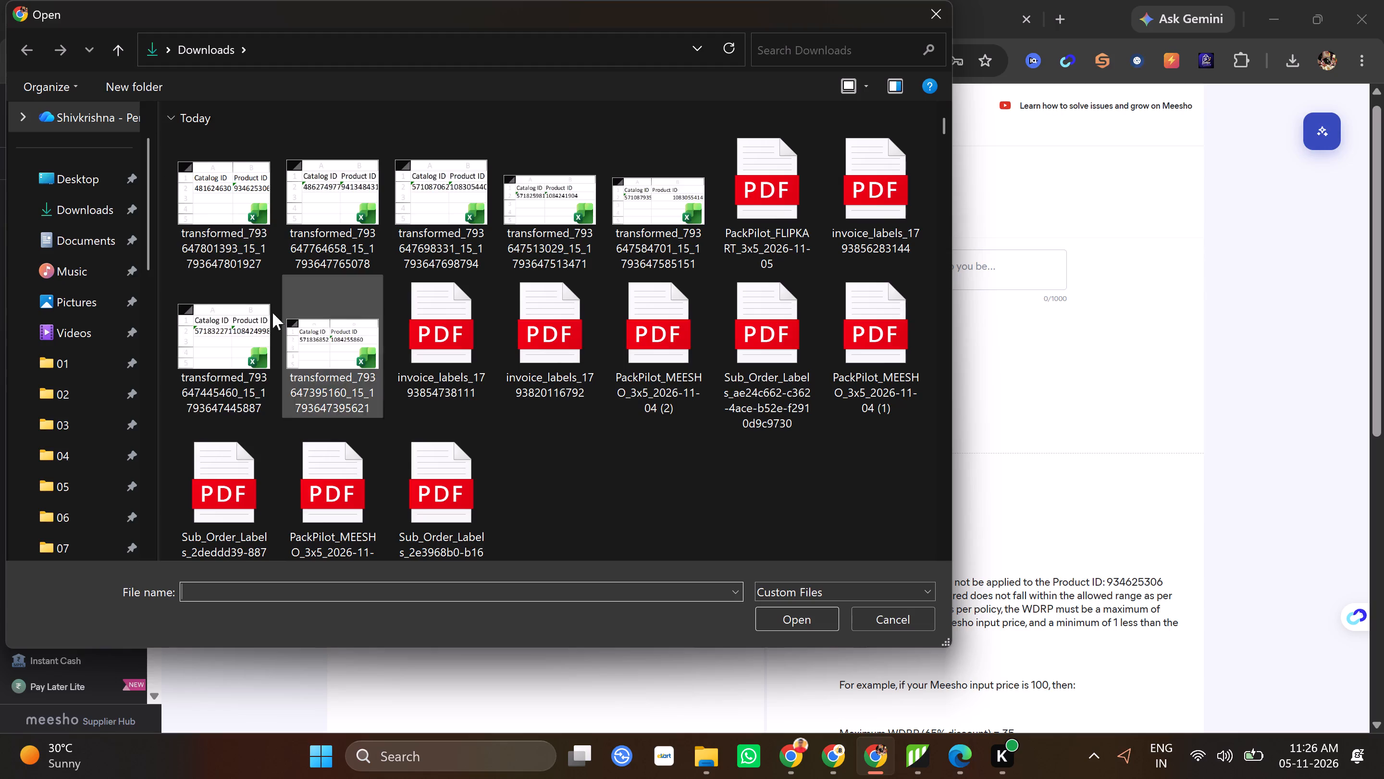
double_click(239, 221)
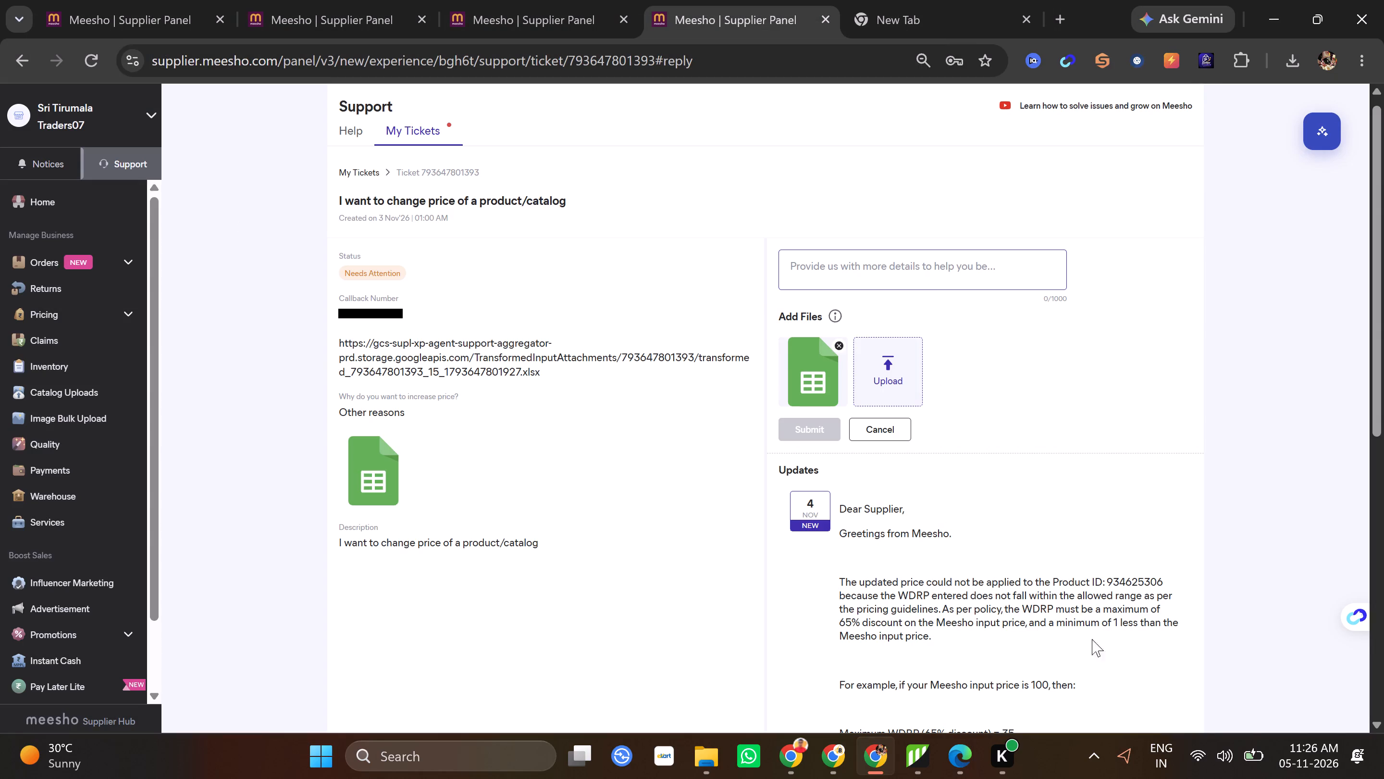
Insert the earlier copied text "Updated WDRP for Product ID" into the ticket's reply message, followed by a space.
left_click(898, 271)
key("super+v")
scroll(939, 564, "down", 5)
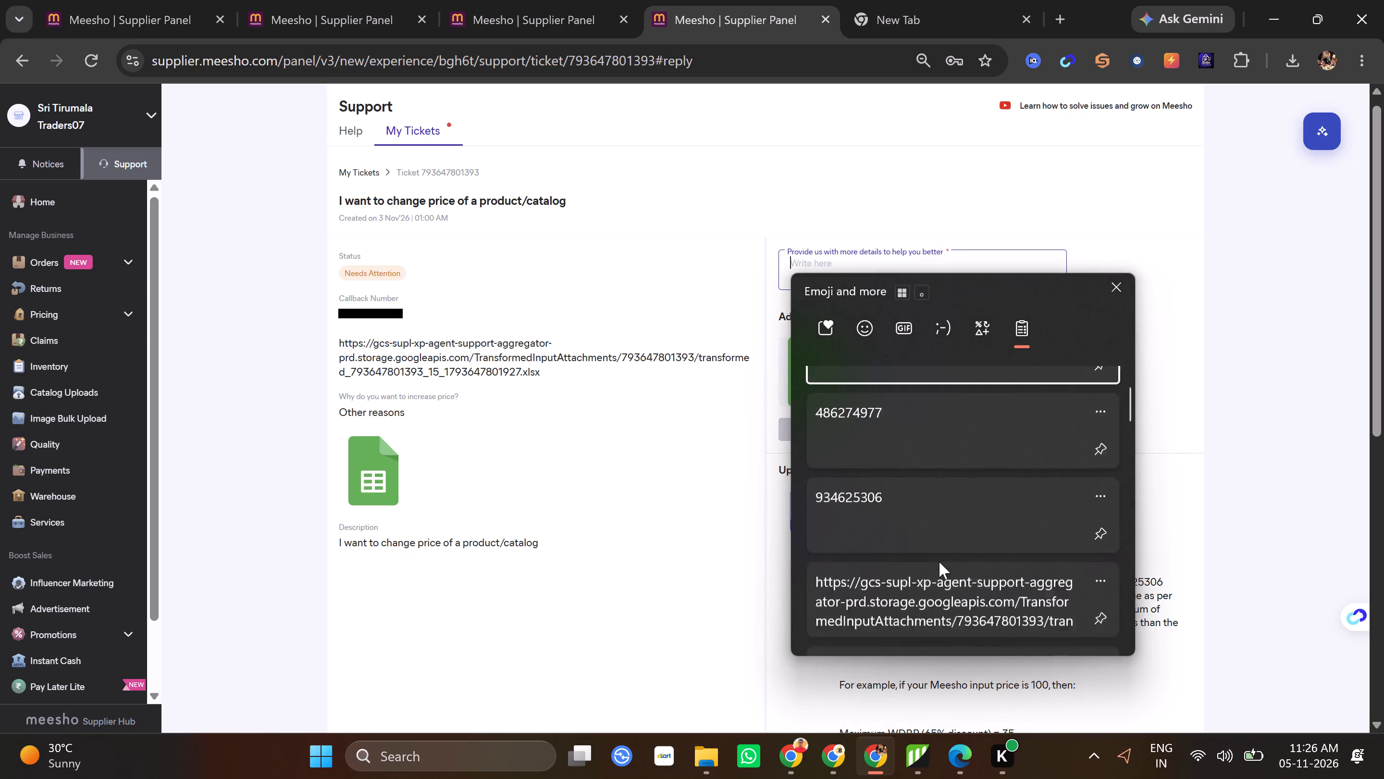
scroll(941, 581, "down", 13)
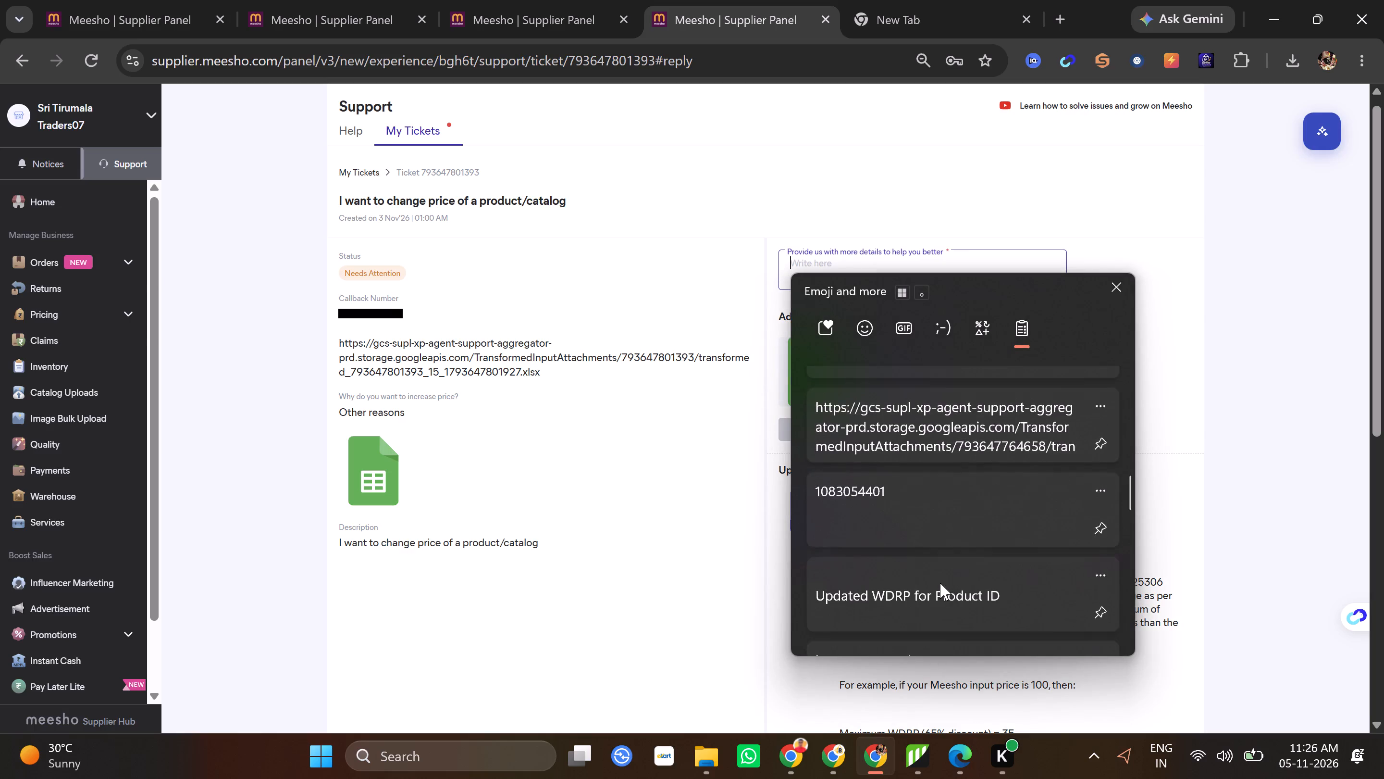
left_click(940, 583)
key("ctrl+v")
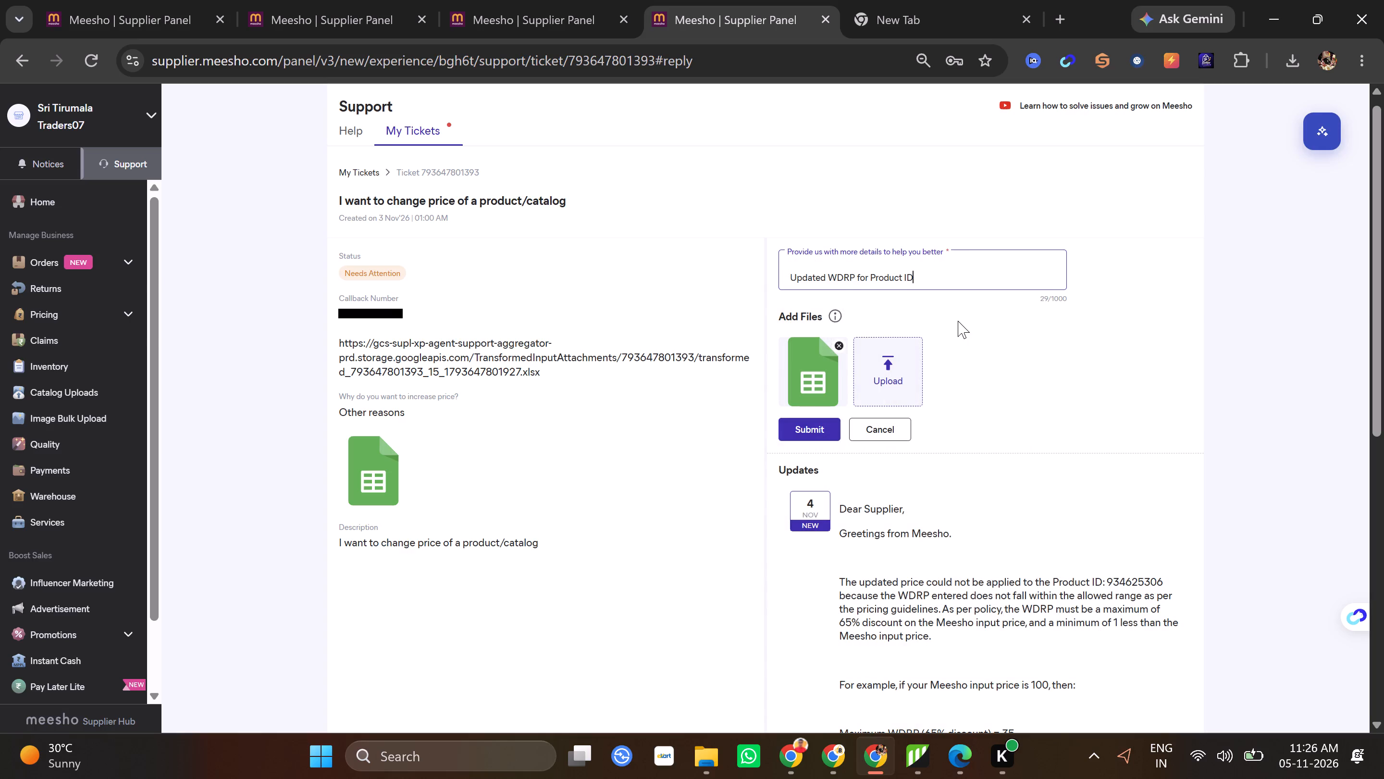
key("space")
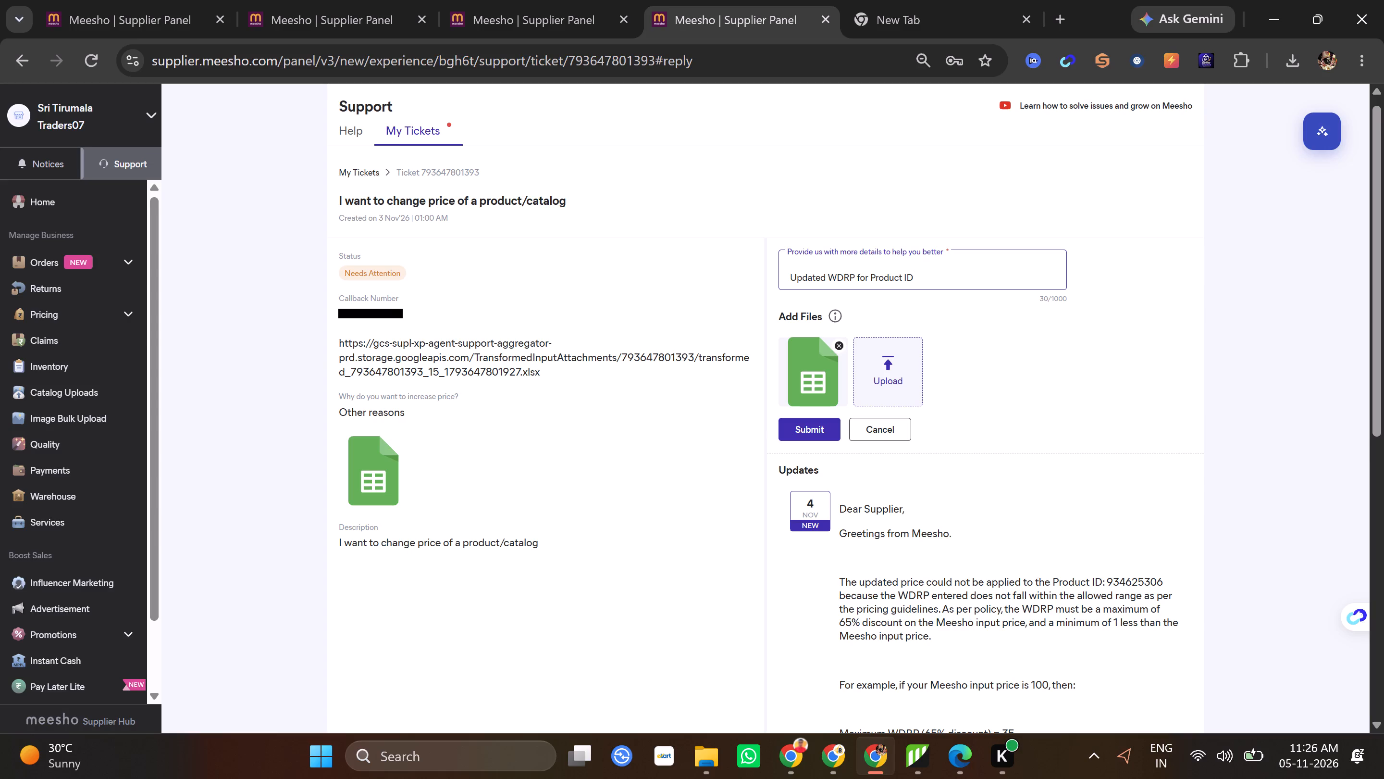
Append Product ID 934625306, copied from Meesho's rejection update, to the reply message and remove the blank line before the text.
double_click(1146, 576)
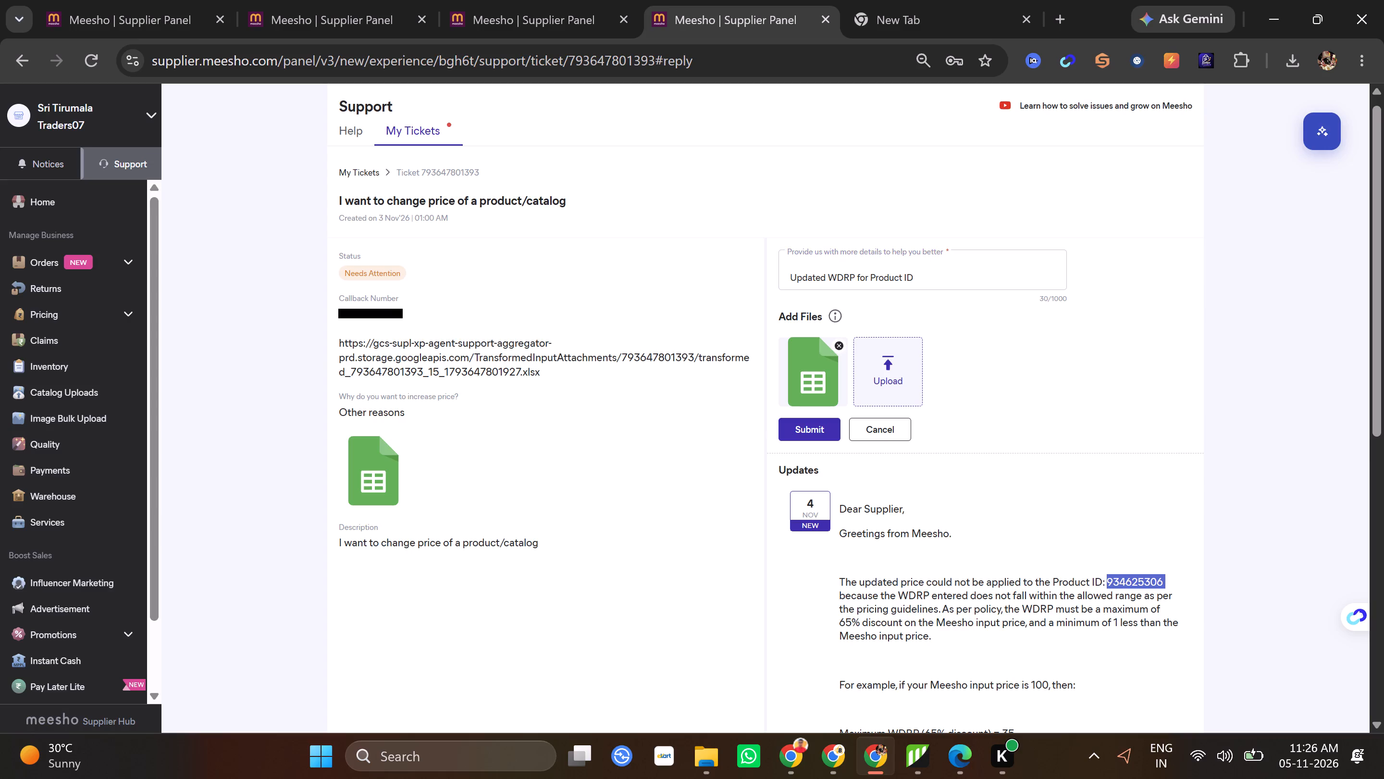
key("ctrl+c")
left_click(945, 266)
left_click(944, 275)
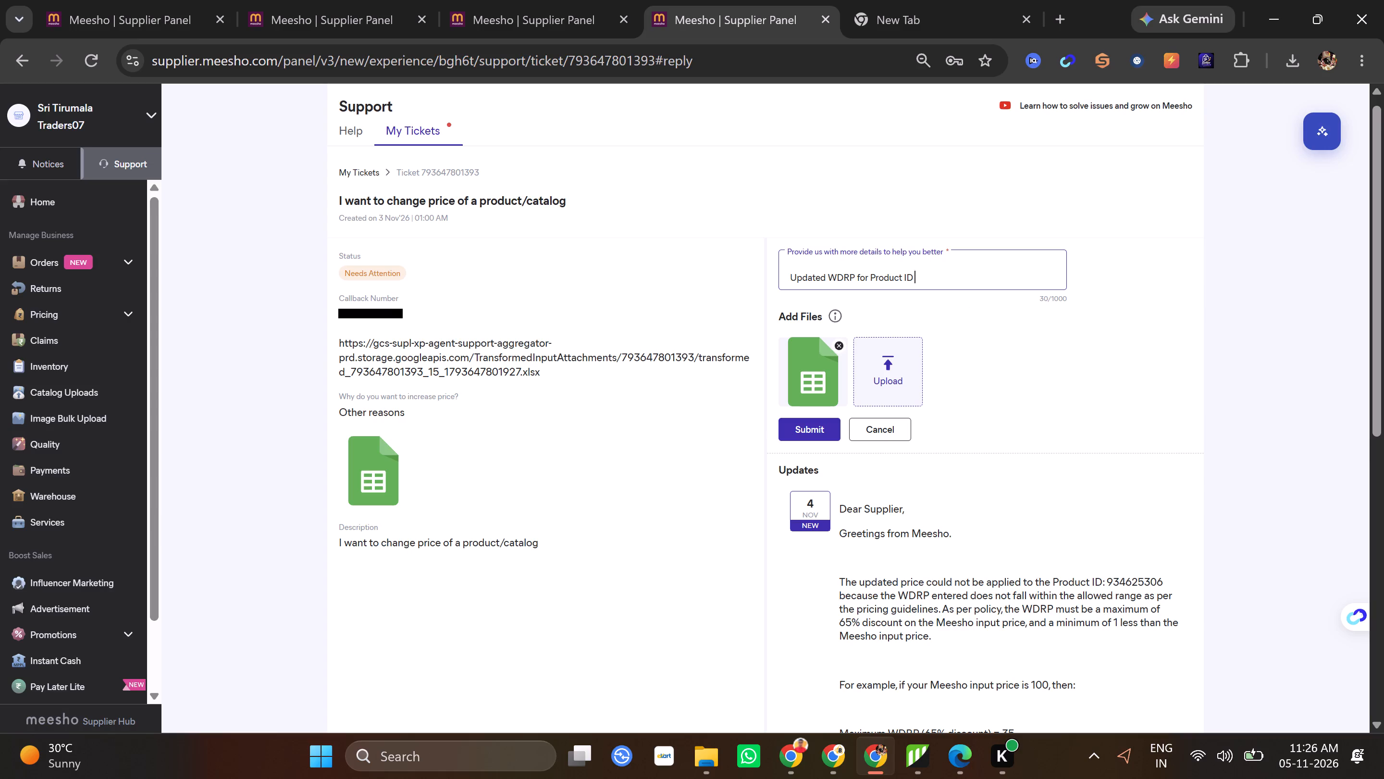
key("ctrl+v")
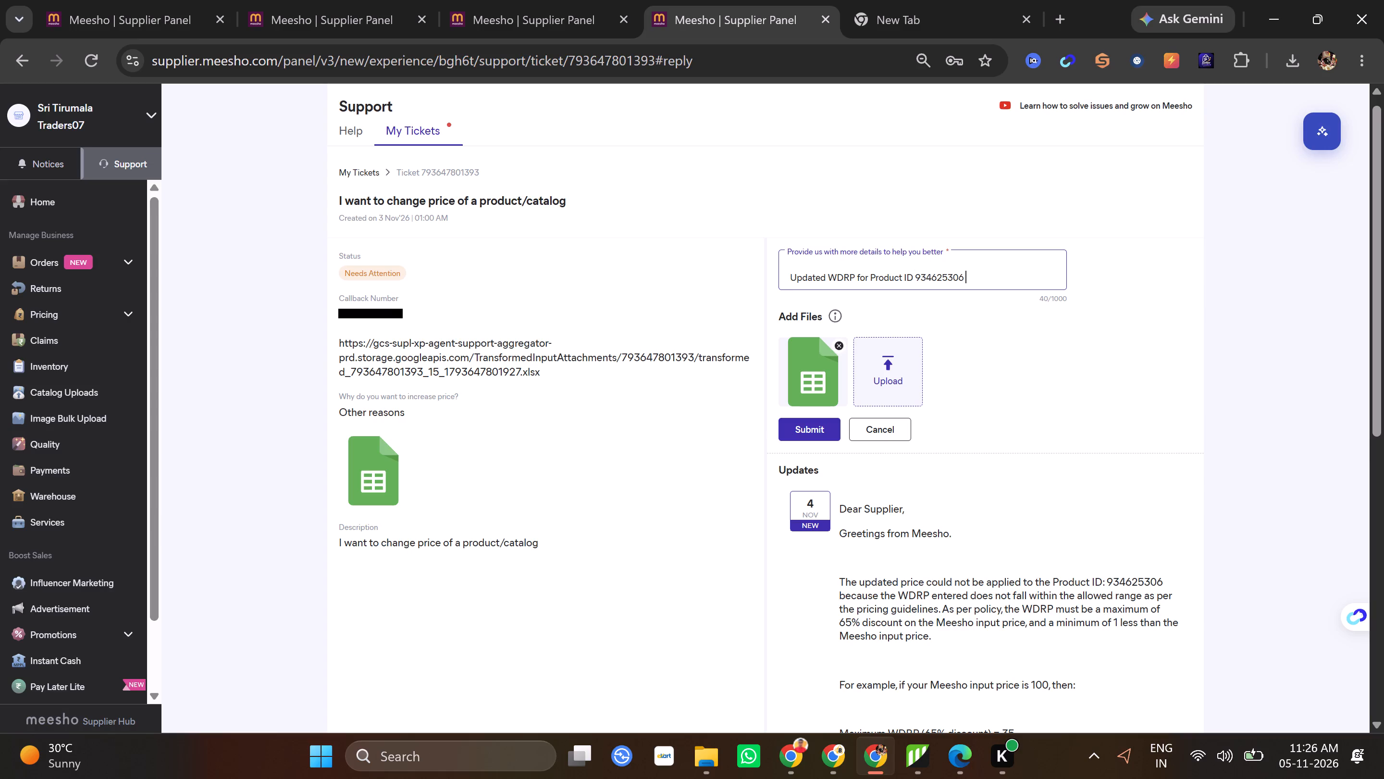
left_click(789, 276)
key("BackSpace")
left_click(799, 427)
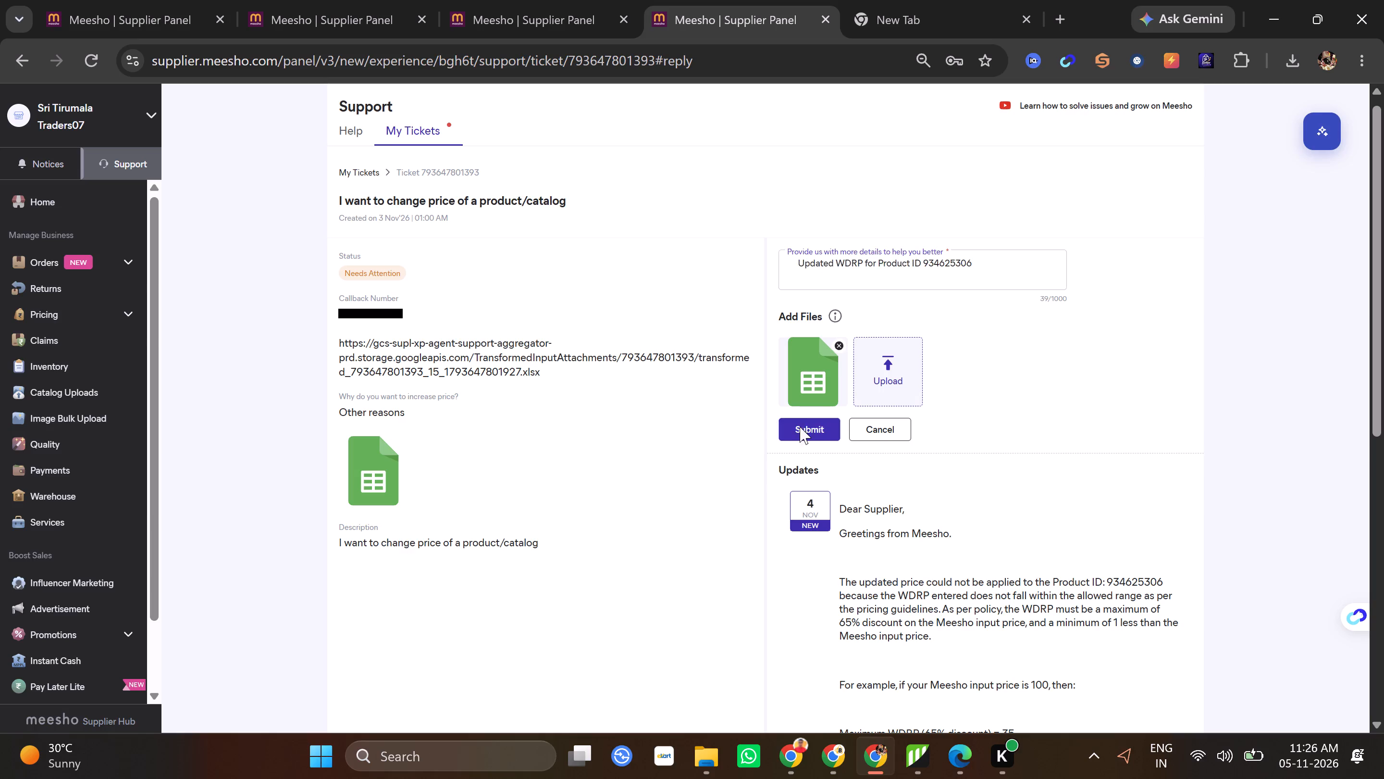
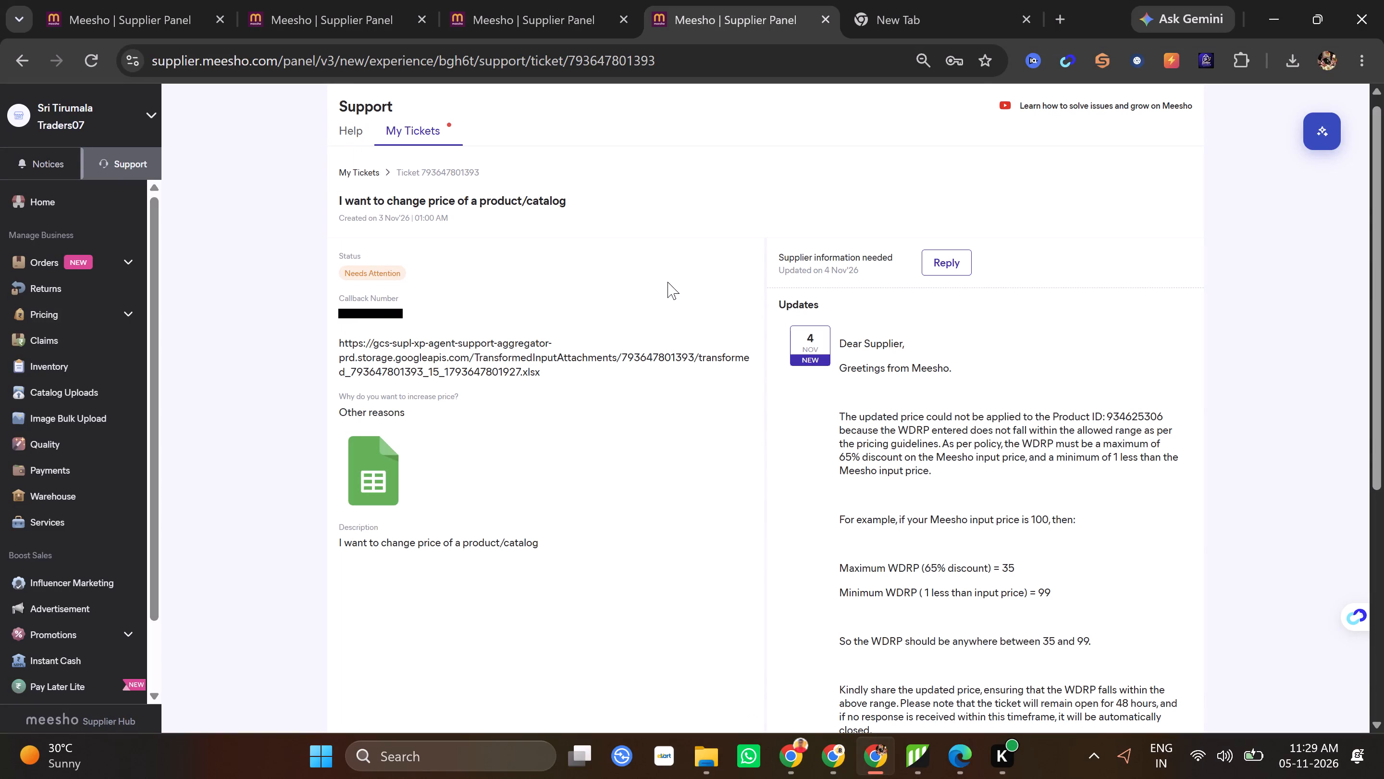
left_click(498, 0)
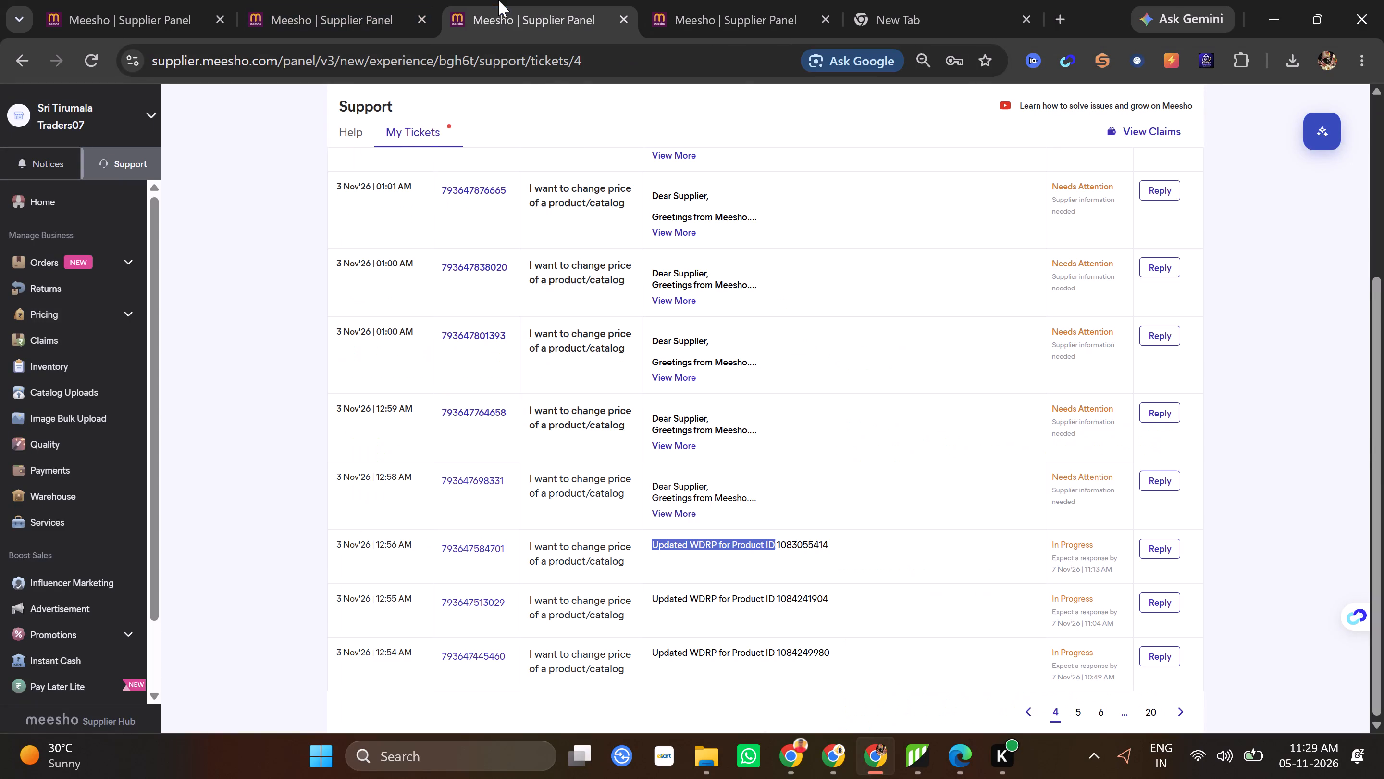
left_click(647, 0)
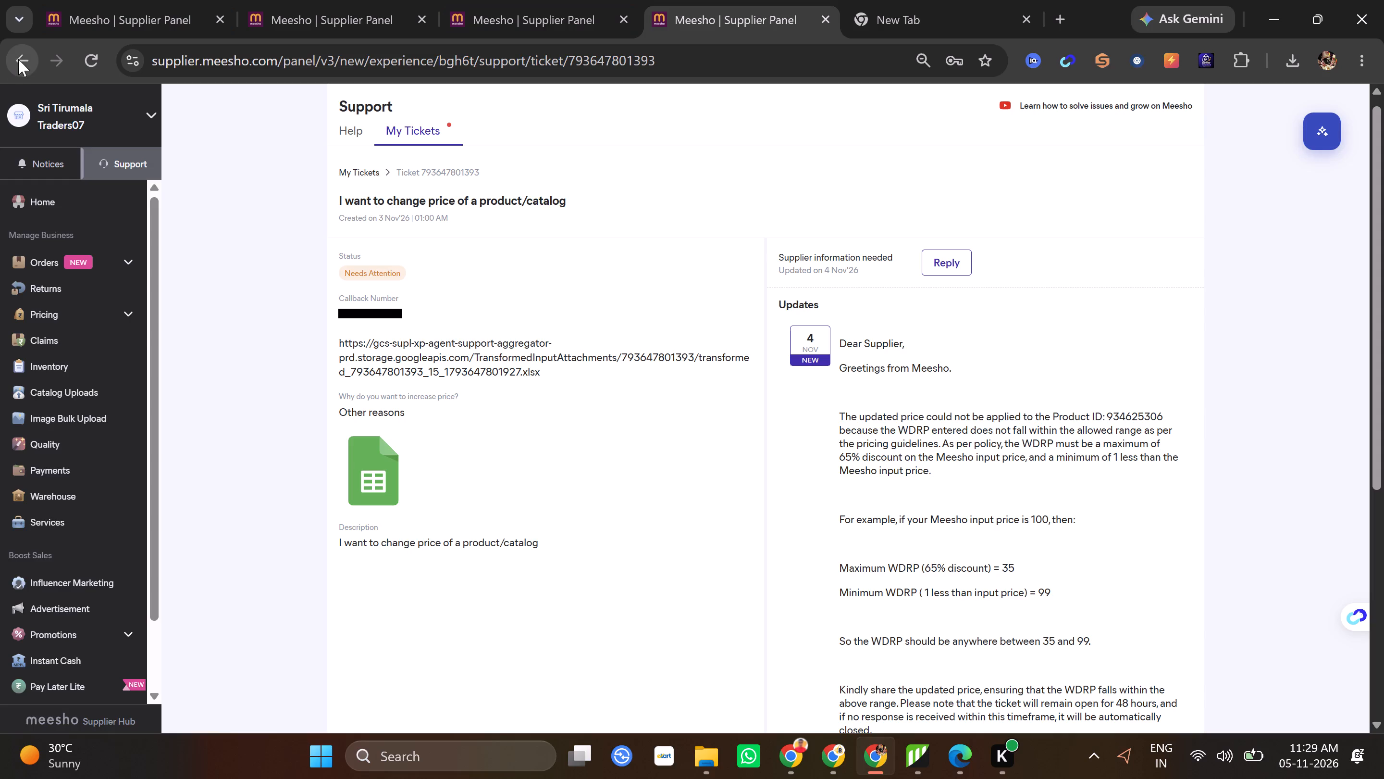
left_click(30, 60)
left_click(30, 67)
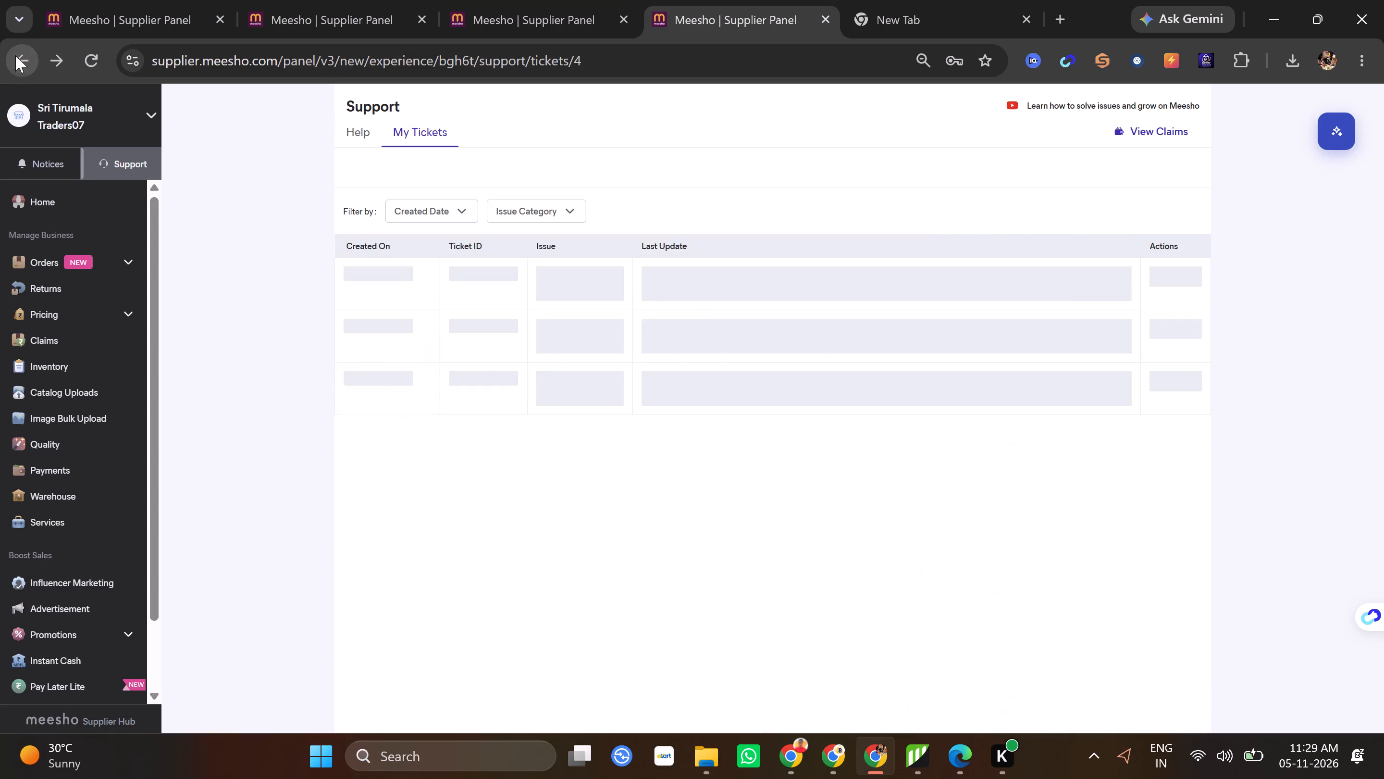
scroll(660, 360, "down", 3)
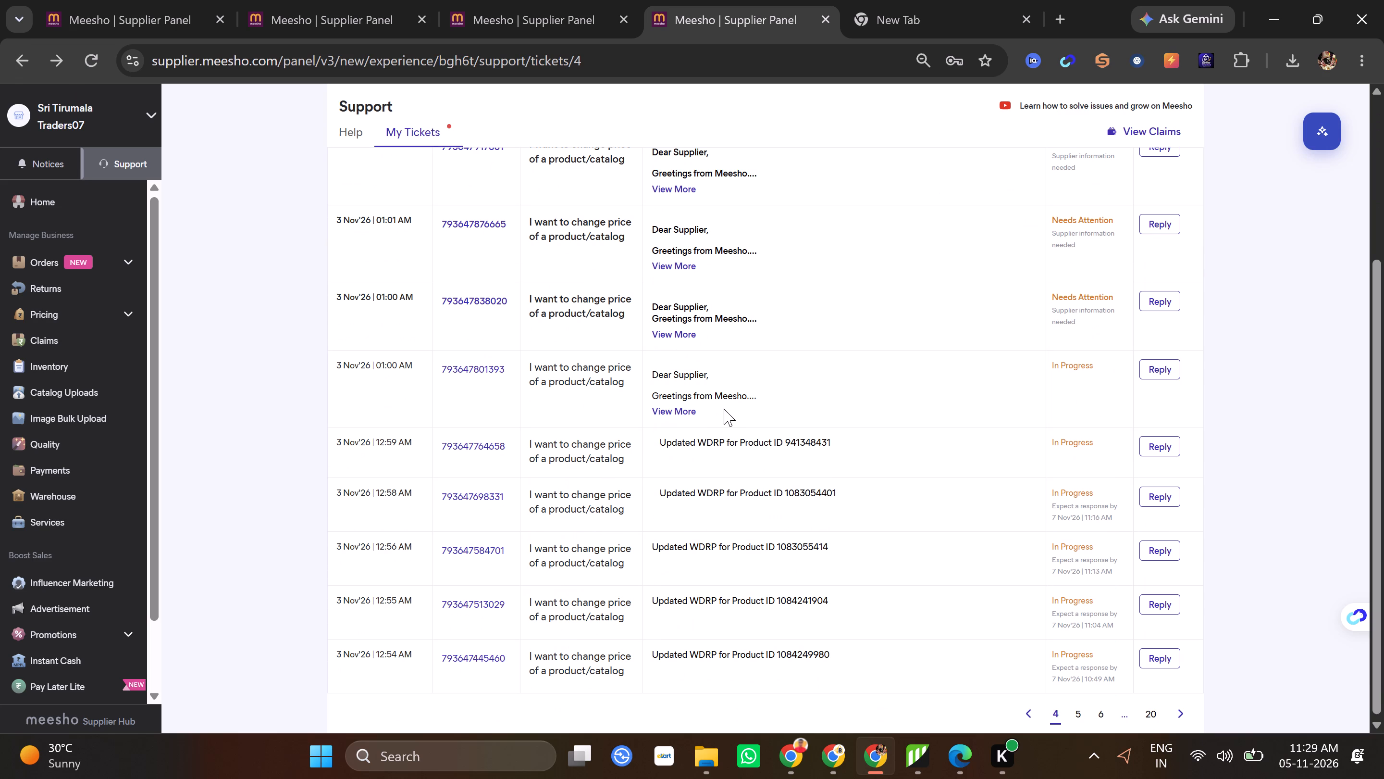
left_click(1150, 364)
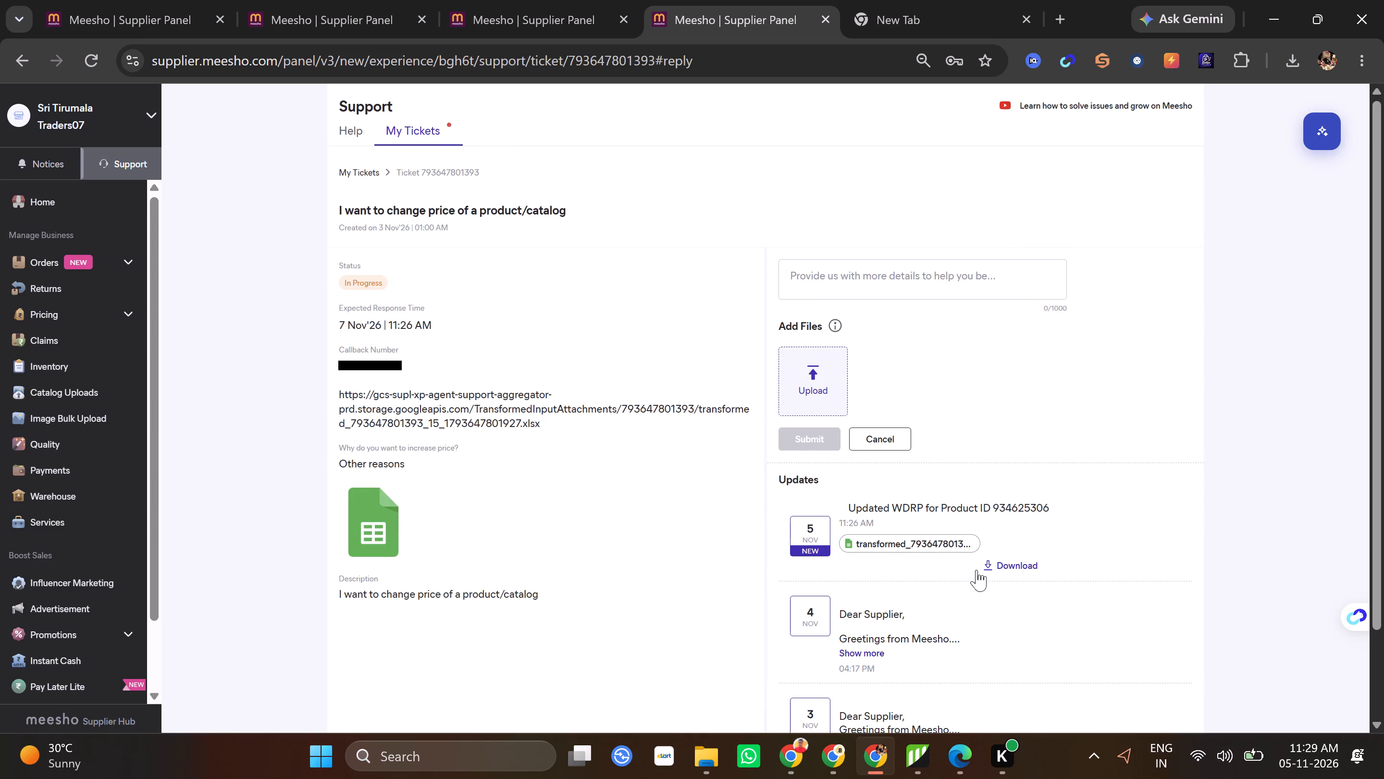
left_click(800, 539)
left_click(900, 499)
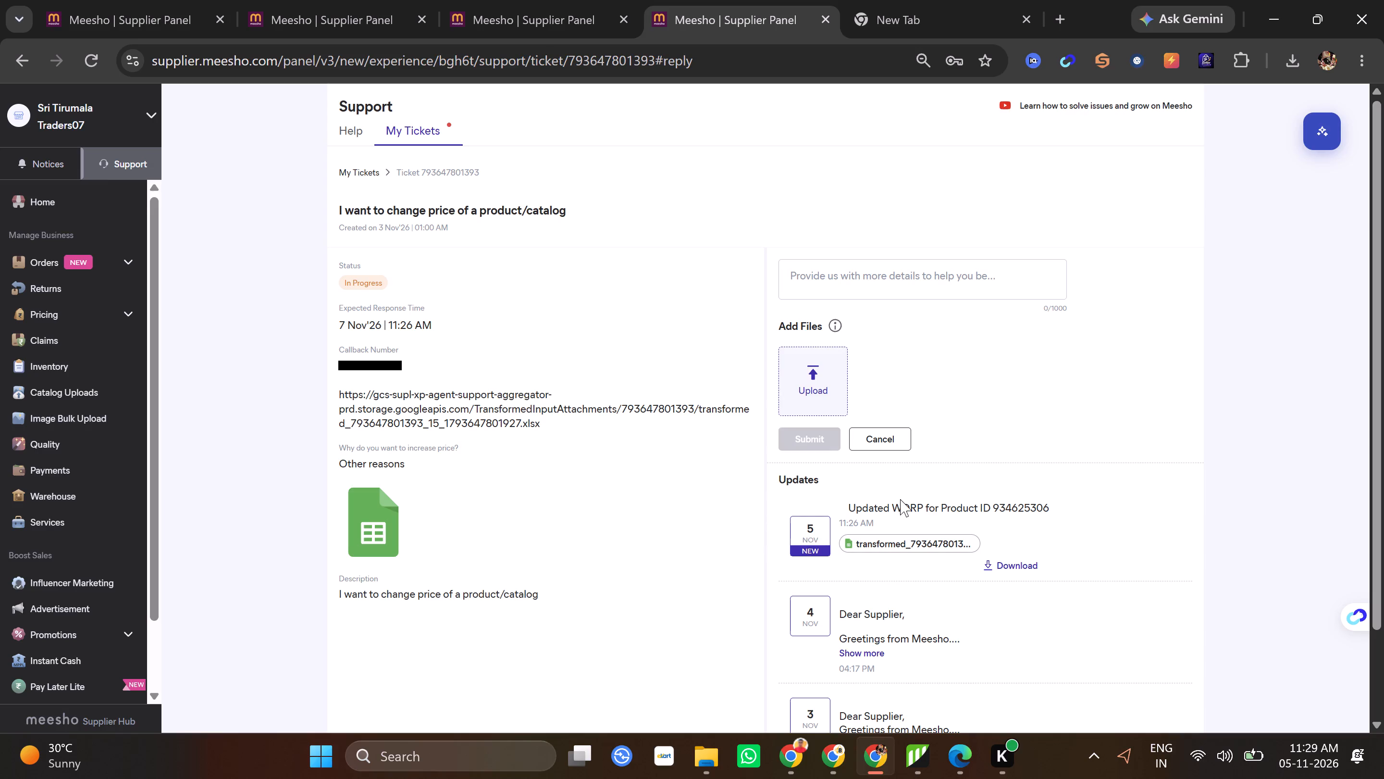
scroll(976, 475, "down", 3)
scroll(900, 510, "up", 1)
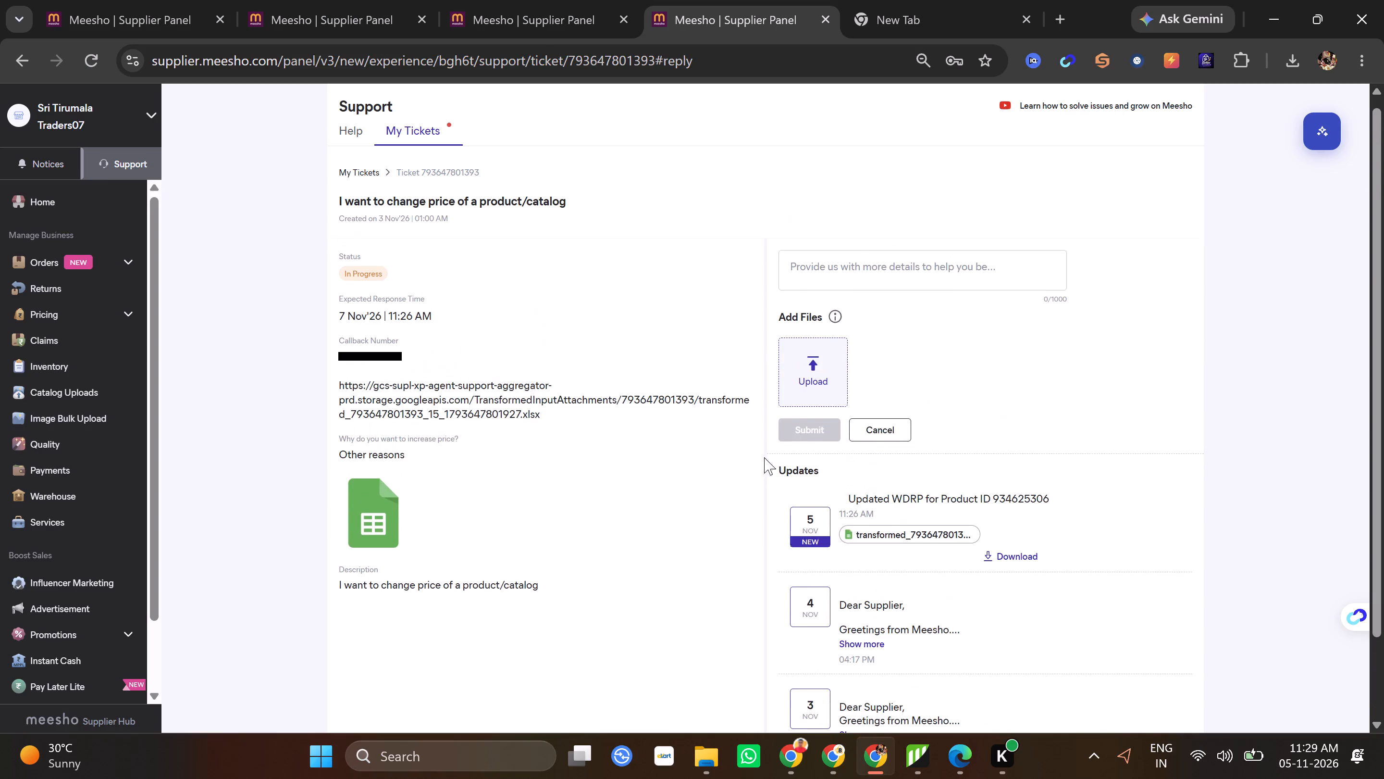
left_click(544, 0)
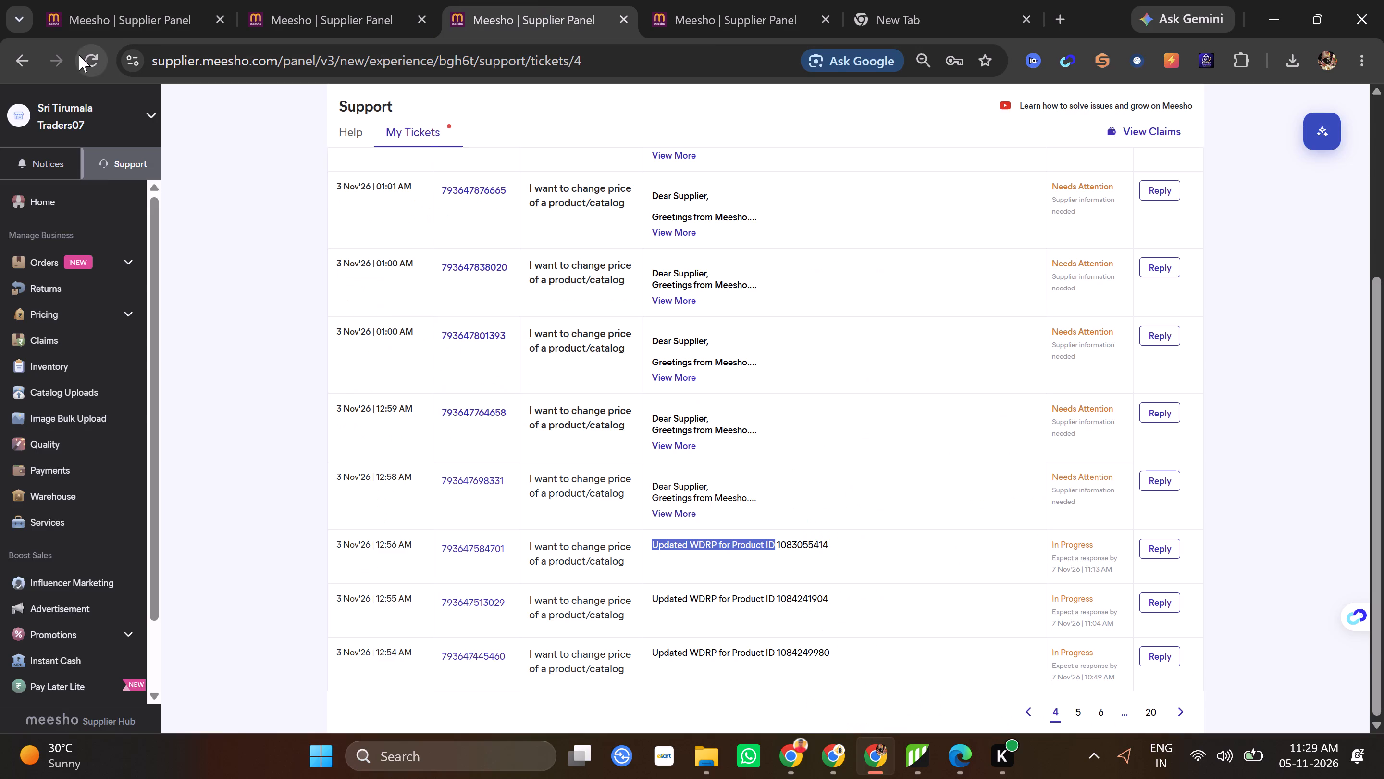
left_click(79, 55)
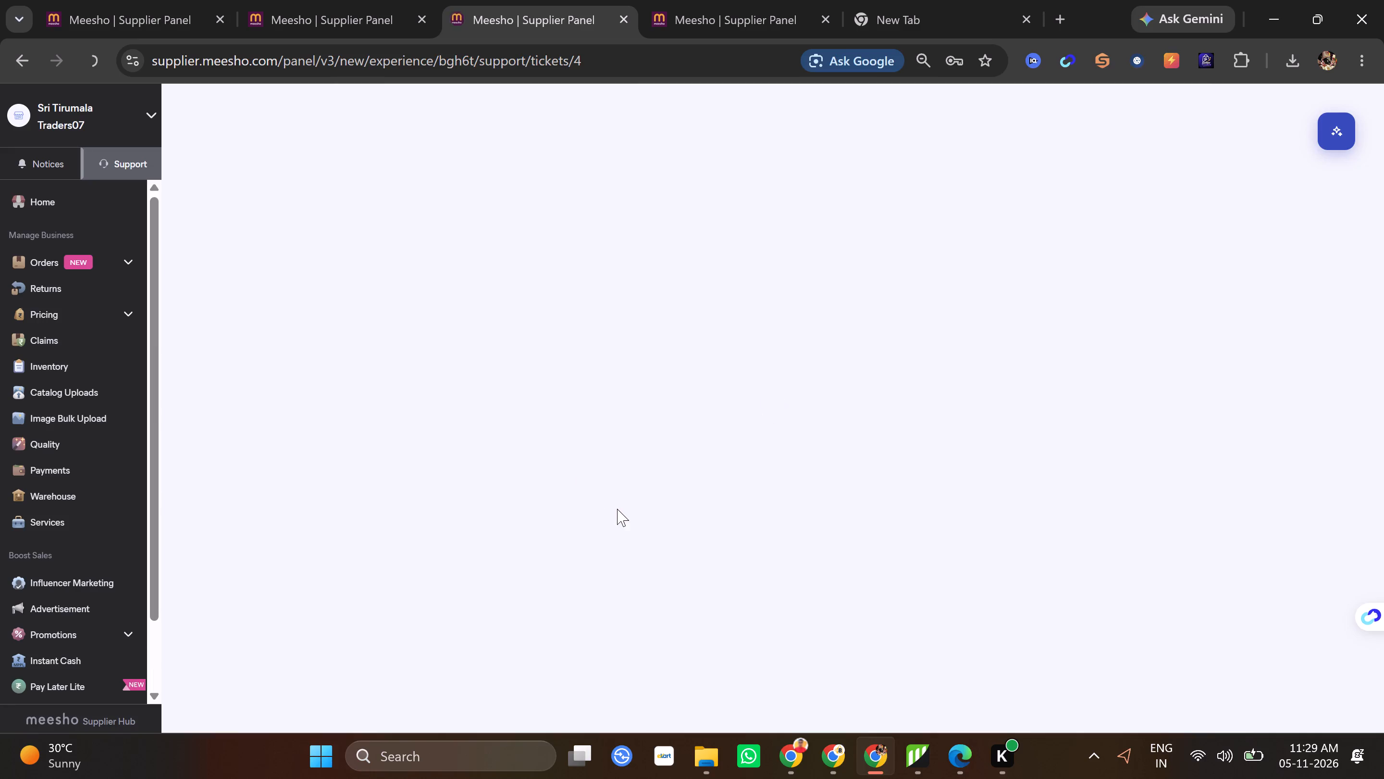
scroll(715, 584, "down", 4)
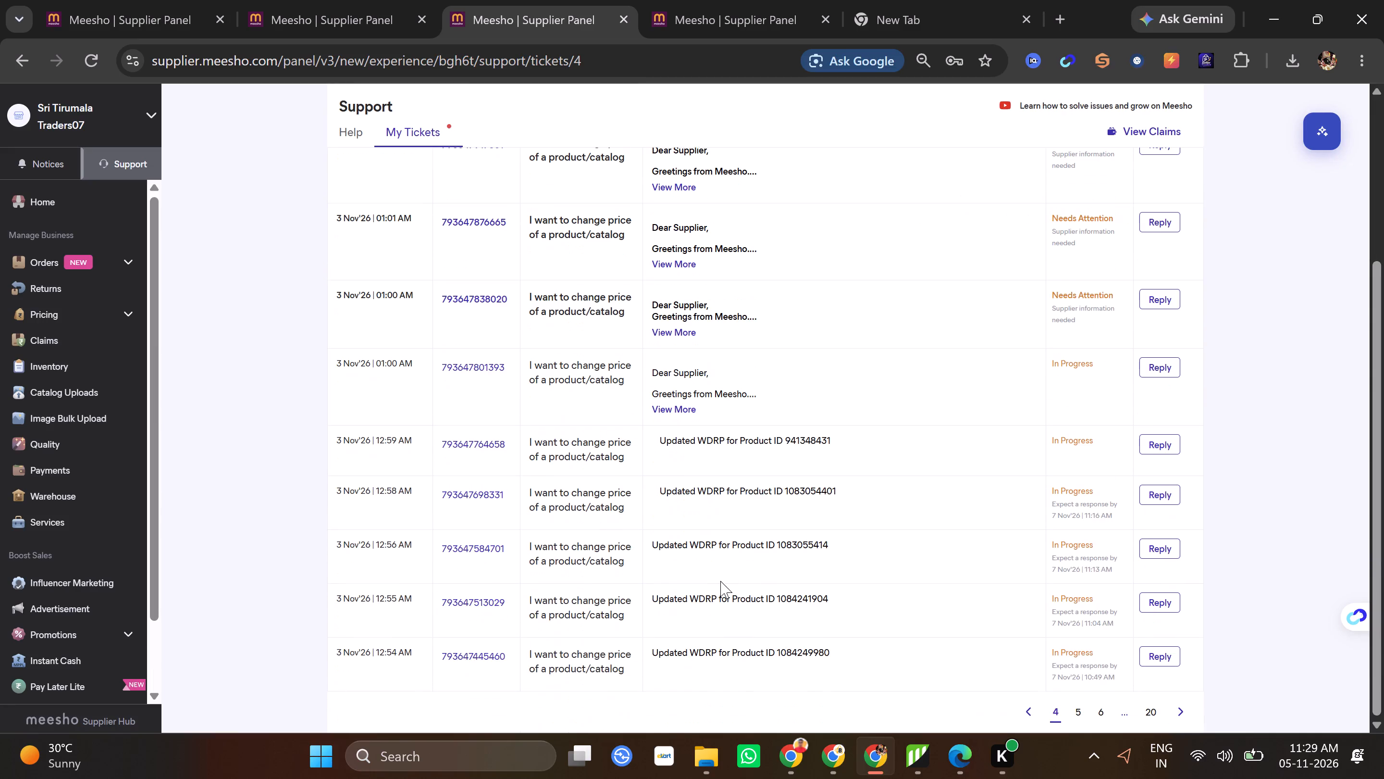
left_click(679, 408)
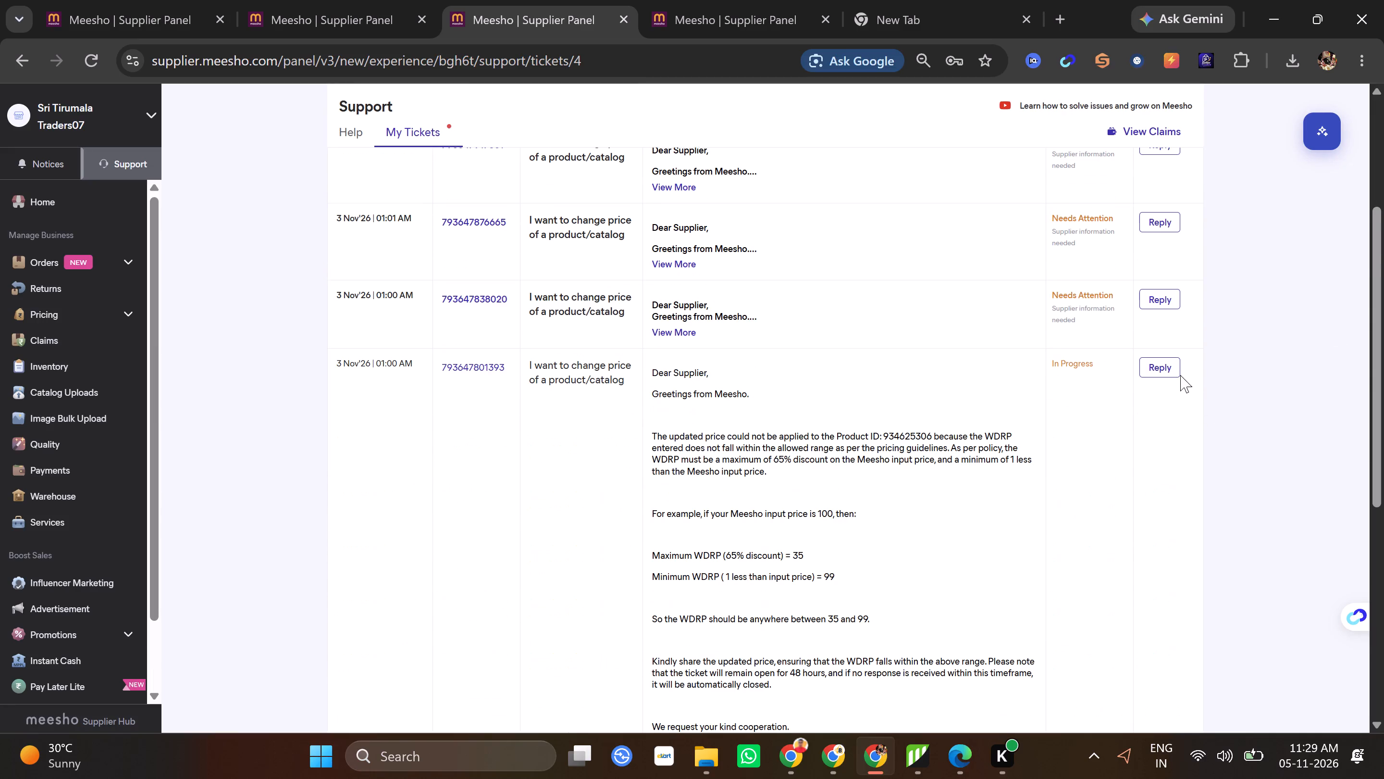
left_click(1180, 375)
left_click(1171, 372)
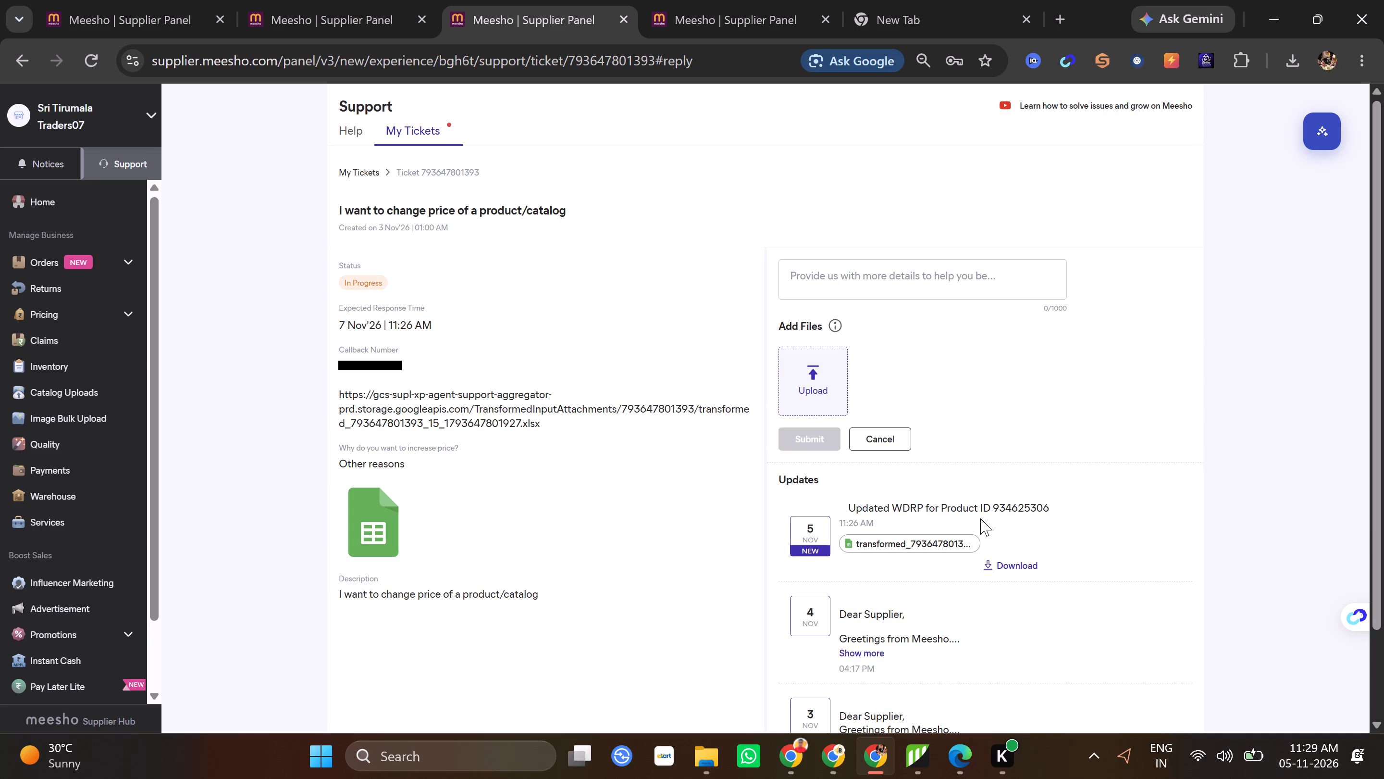
left_click_drag(674, 13, 675, 9)
scroll(874, 507, "down", 4)
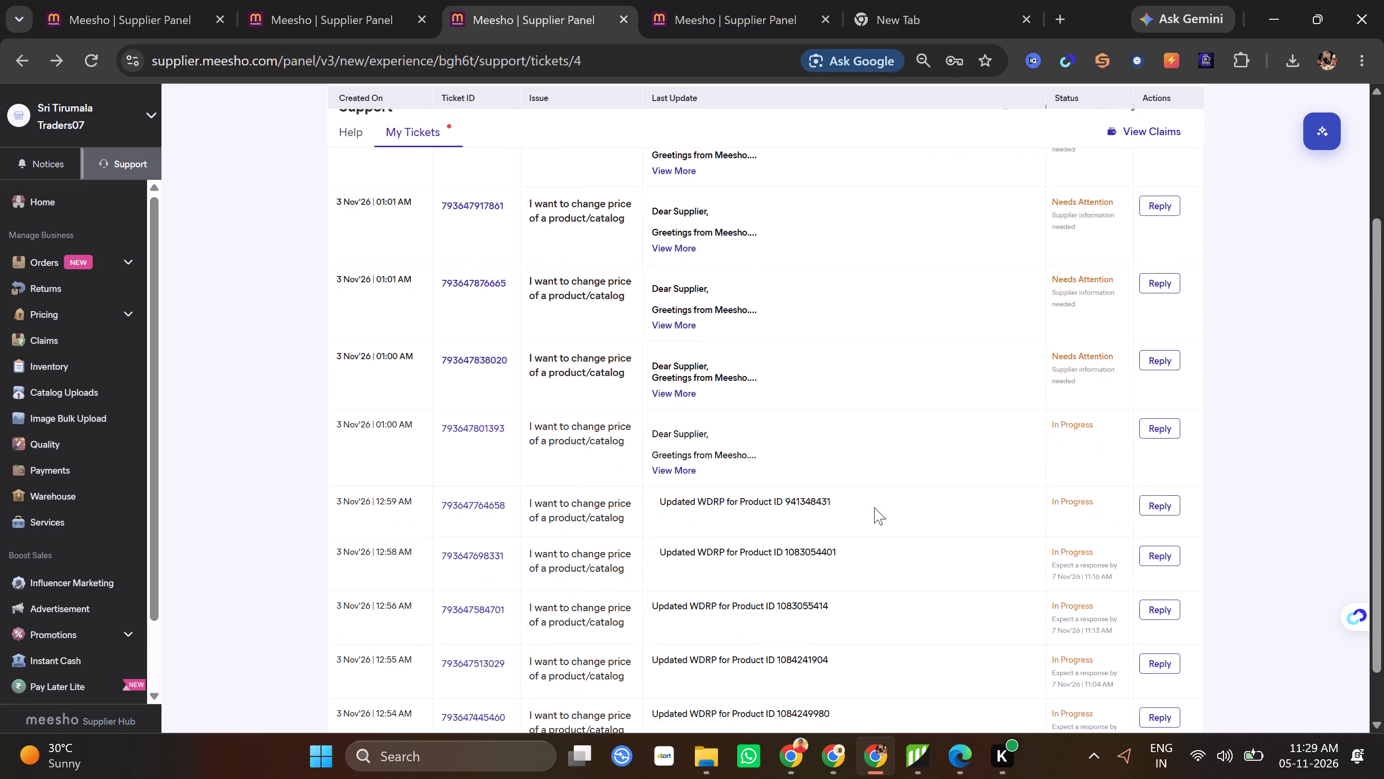
left_click(1177, 441)
scroll(1170, 443, "down", 1)
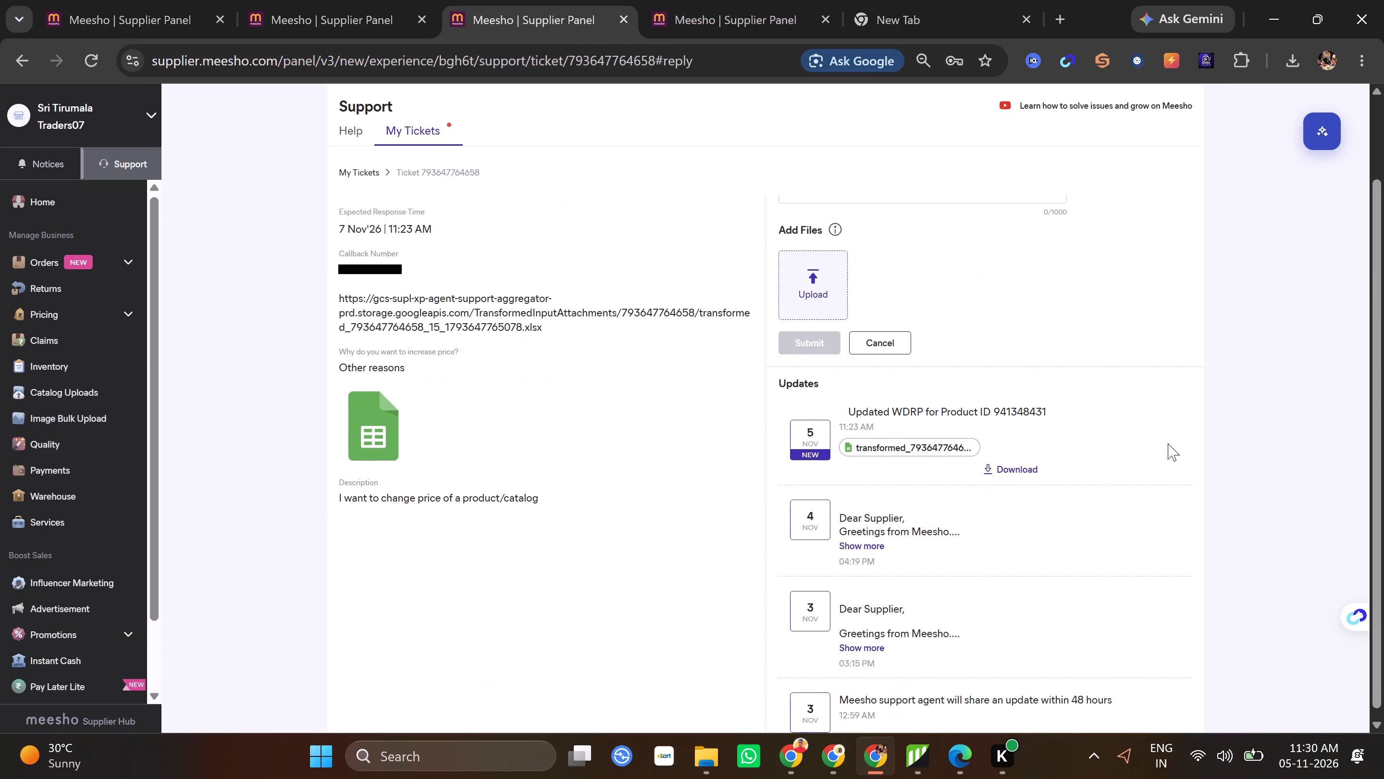
left_click(1159, 449)
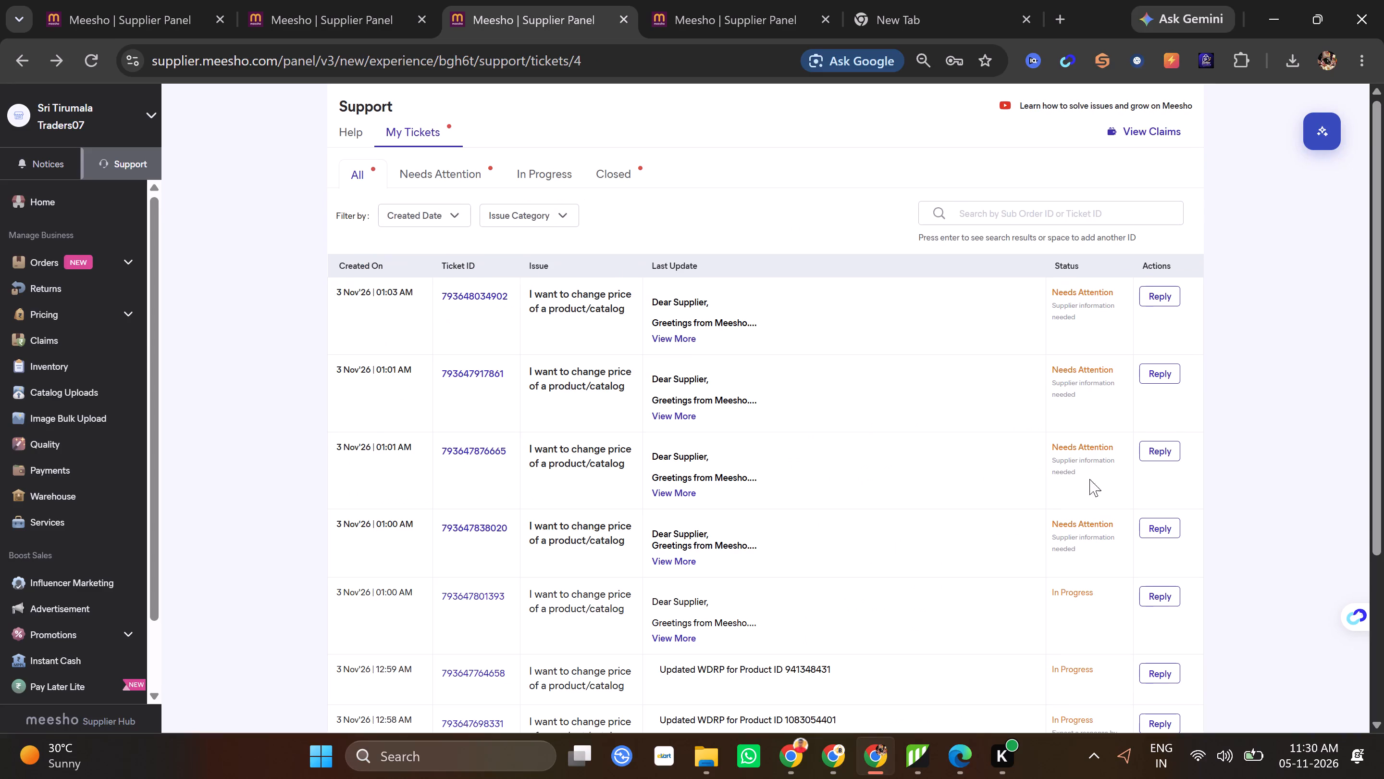
scroll(1037, 492, "down", 3)
left_click(1144, 368)
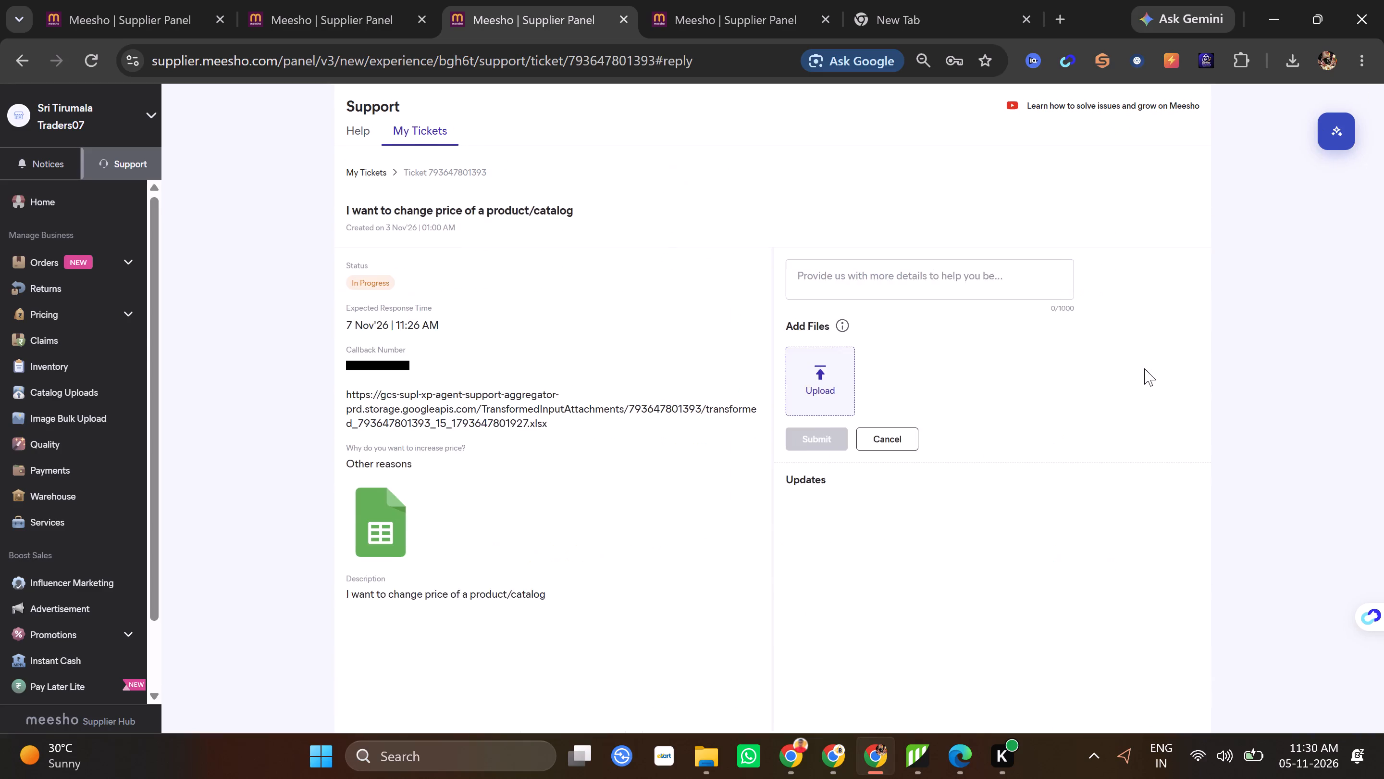
left_click_drag(1077, 499, 971, 508)
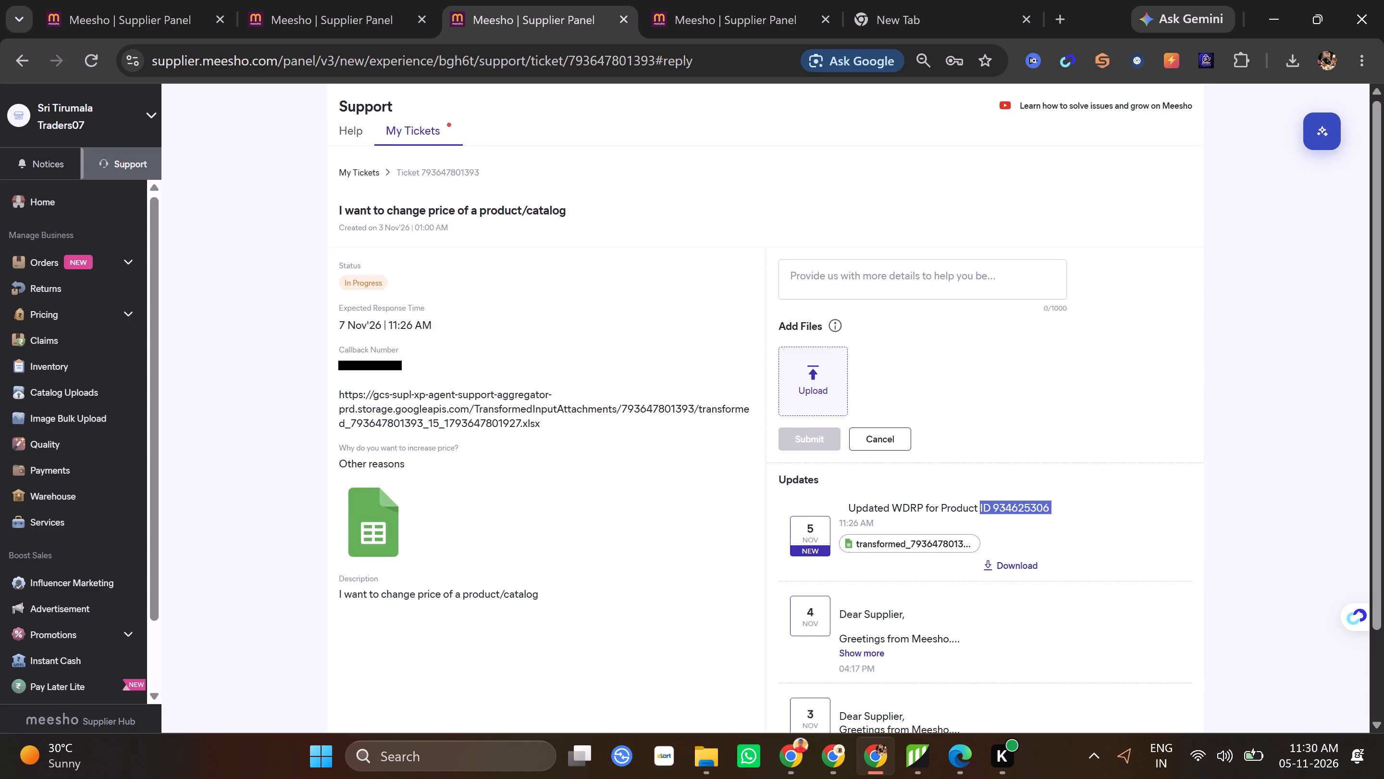
left_click_drag(971, 508, 851, 506)
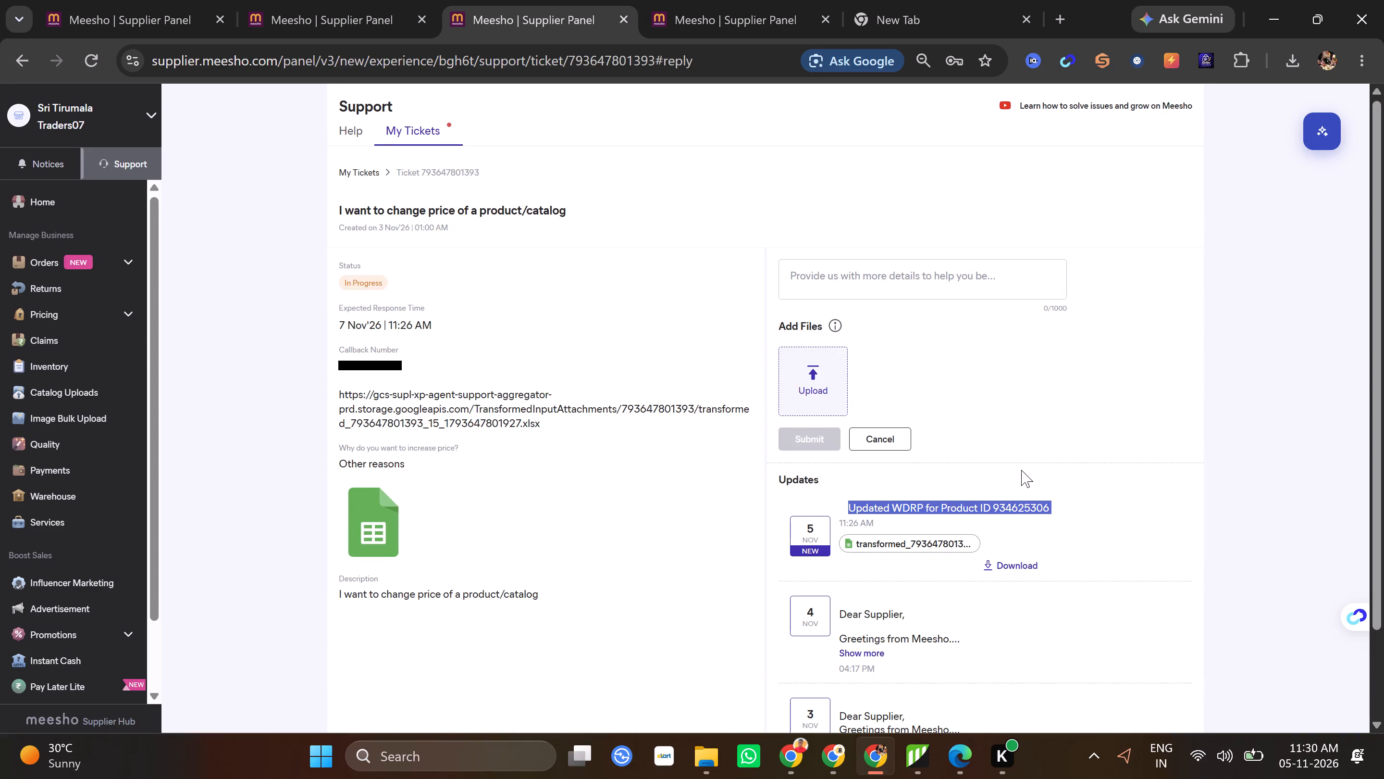
key("ctrl+c")
left_click(941, 265)
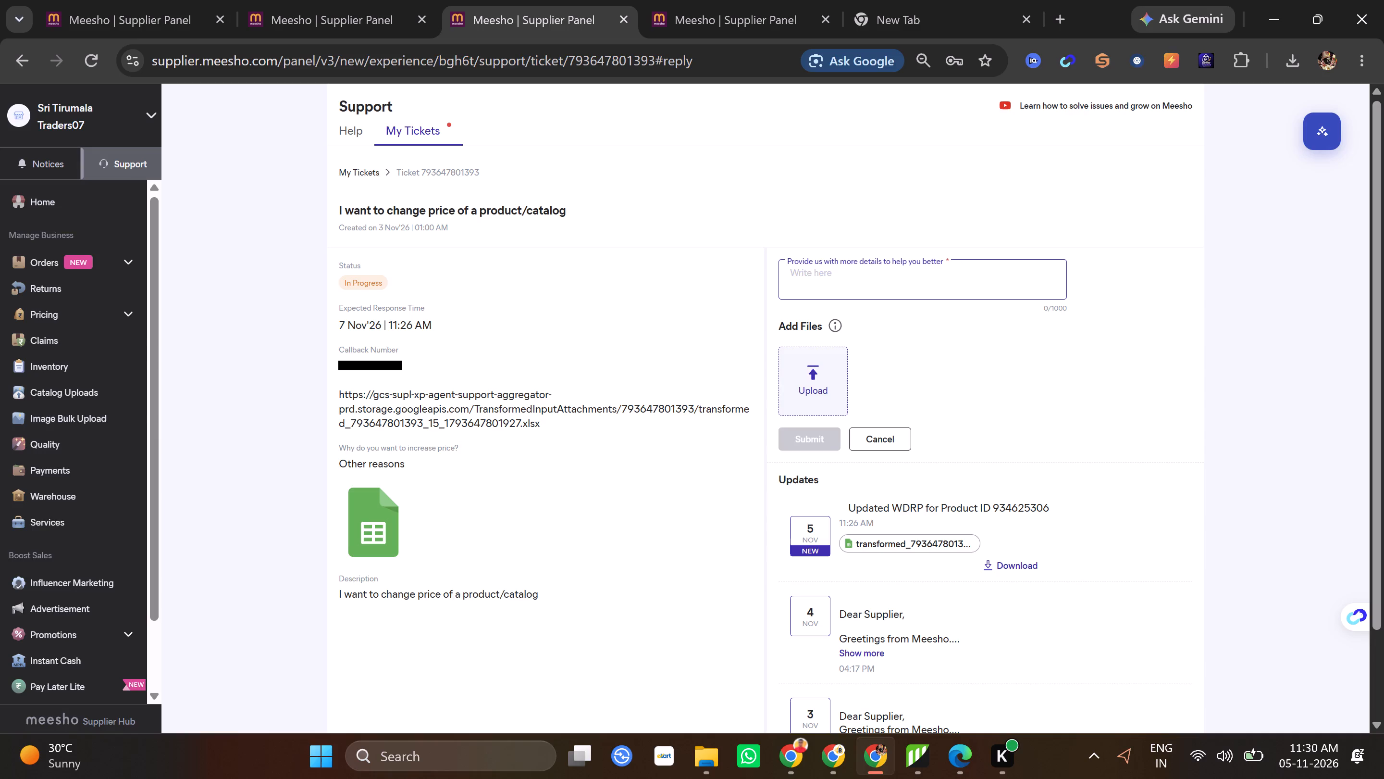
key("ctrl+v")
left_click(804, 434)
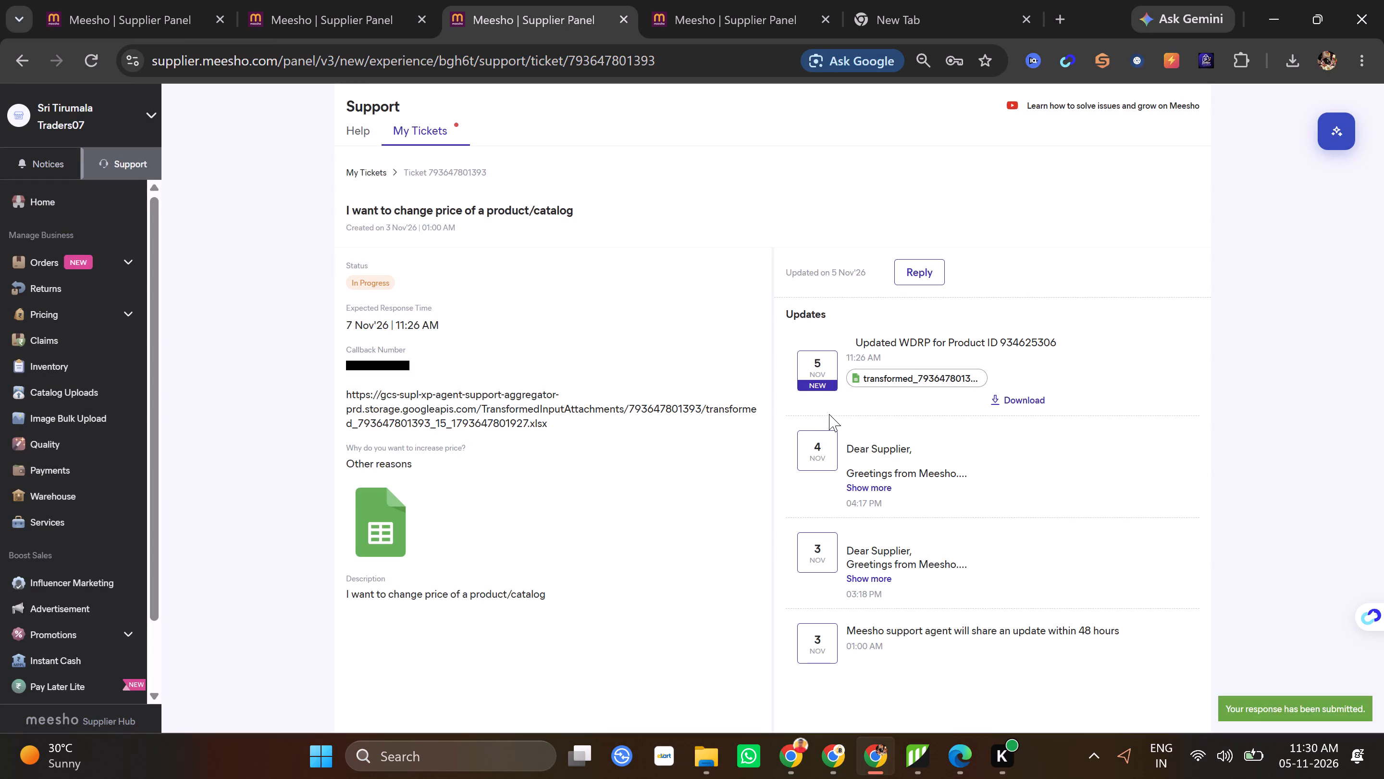
left_click_drag(456, 390, 470, 361)
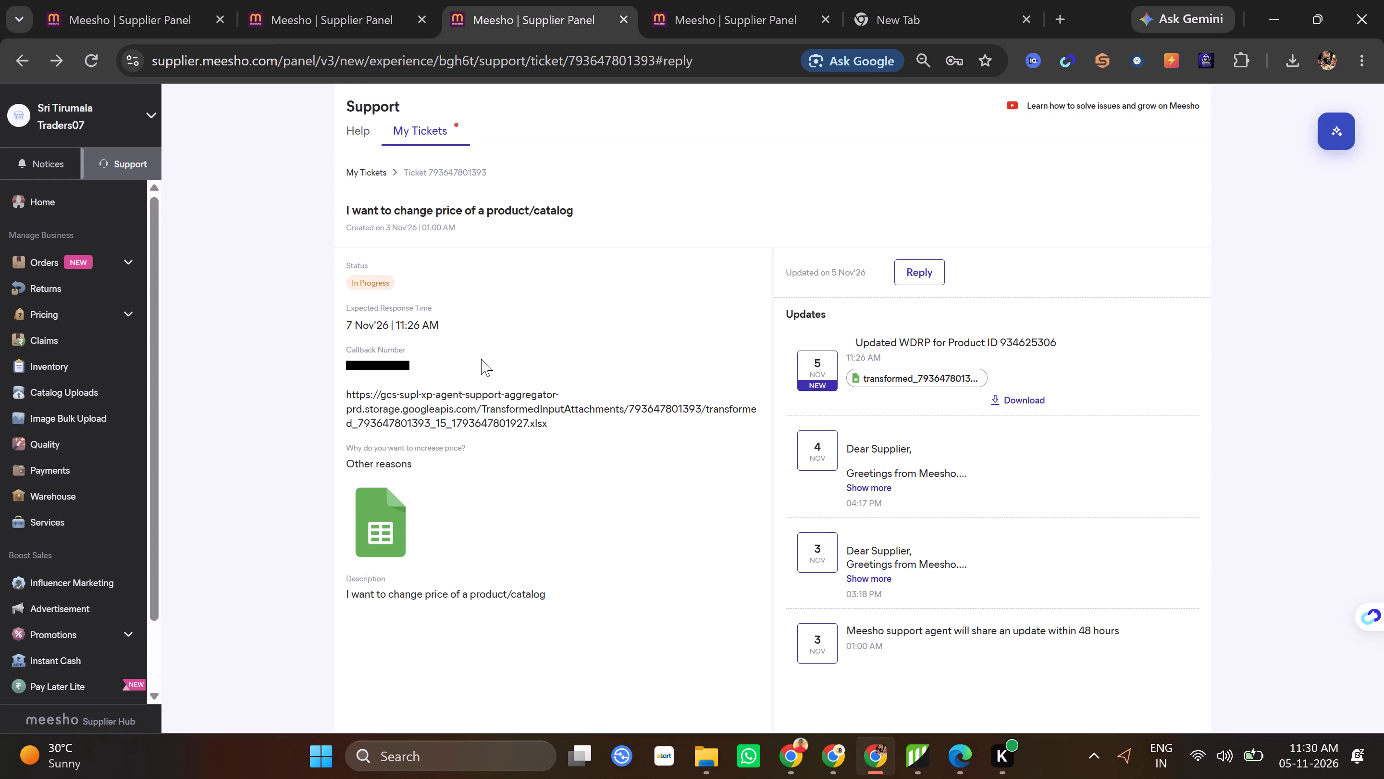
left_click(17, 101)
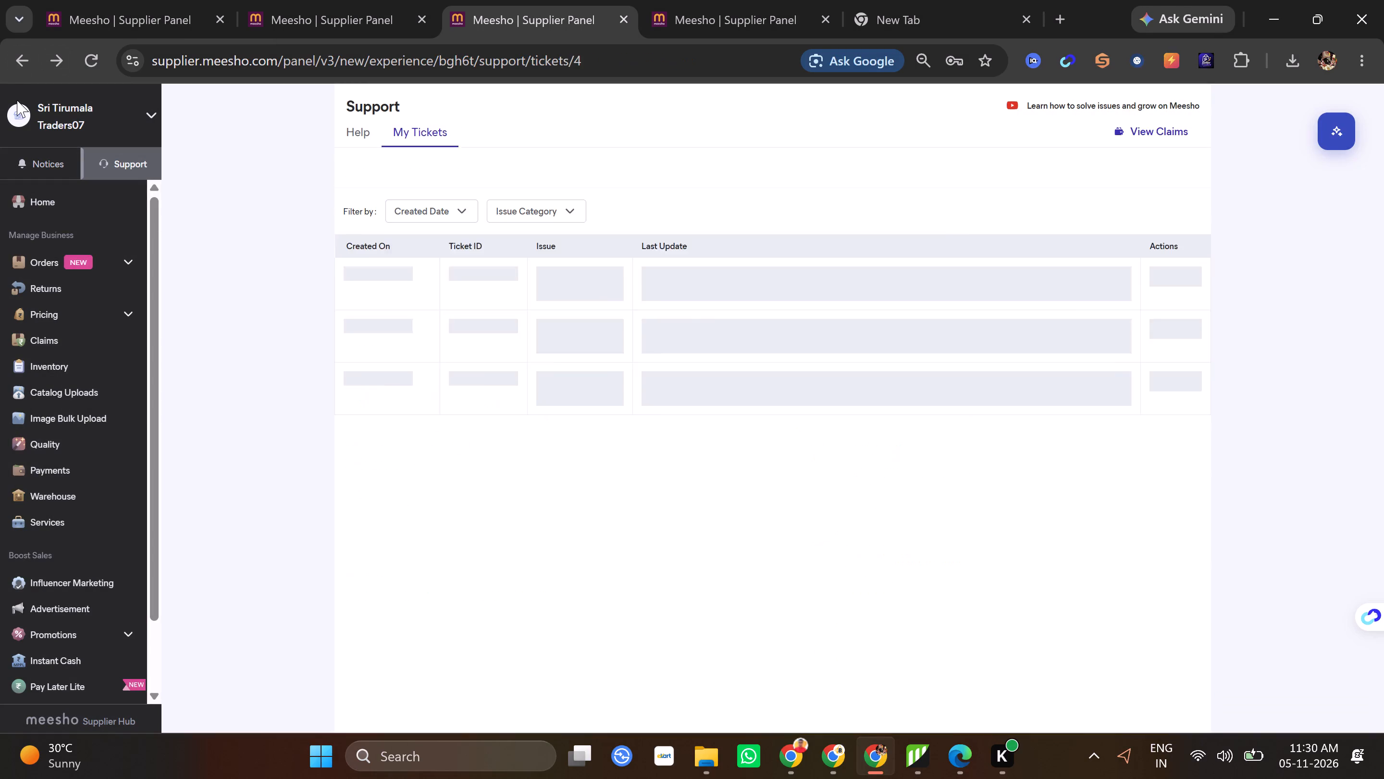
left_click(85, 72)
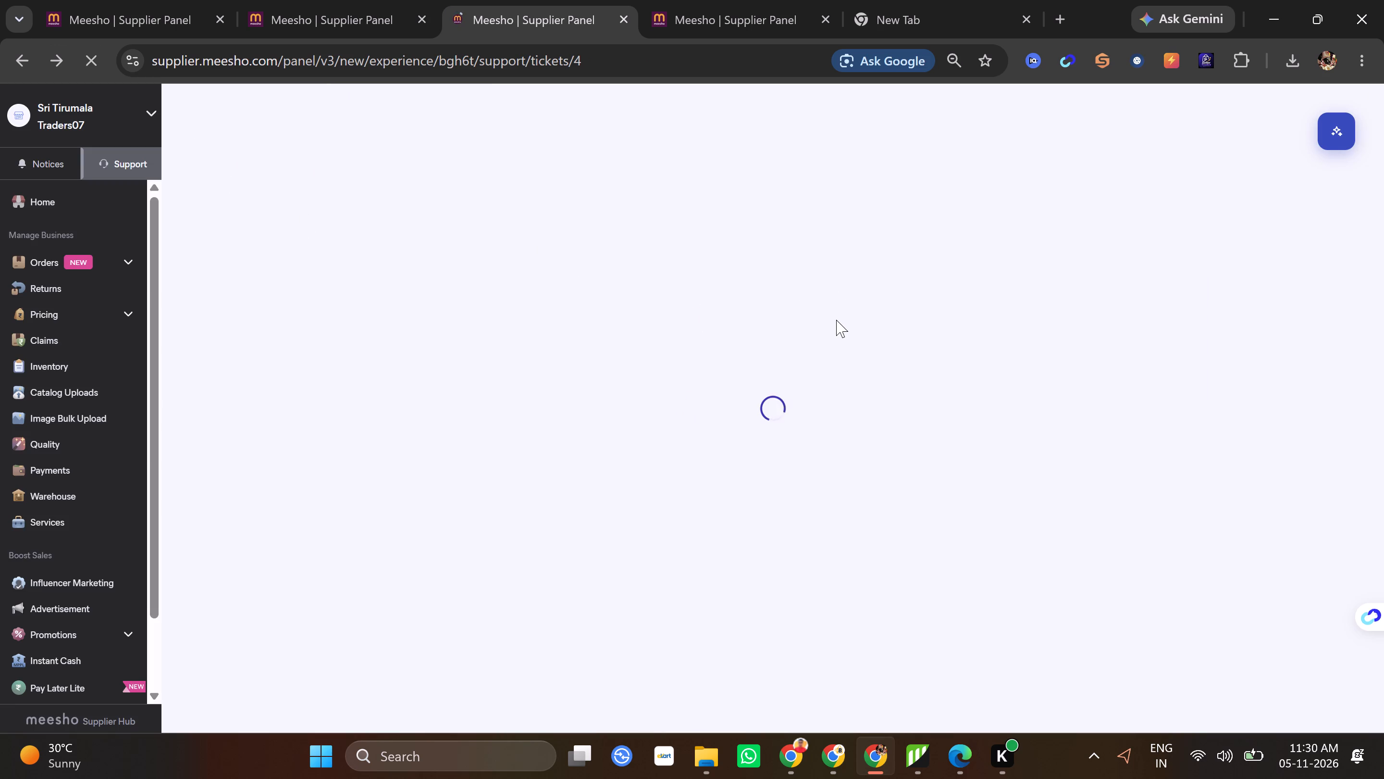
scroll(838, 338, "down", 3)
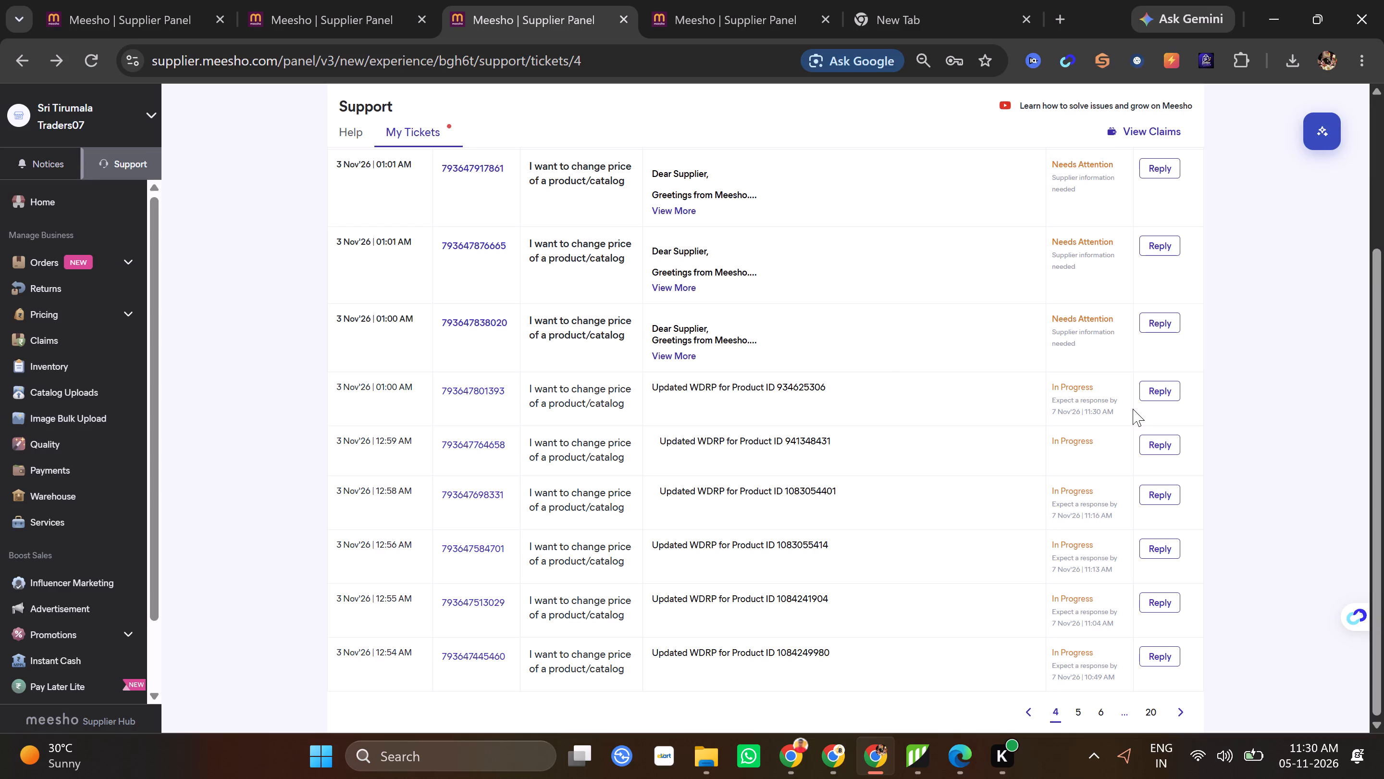
left_click(1153, 441)
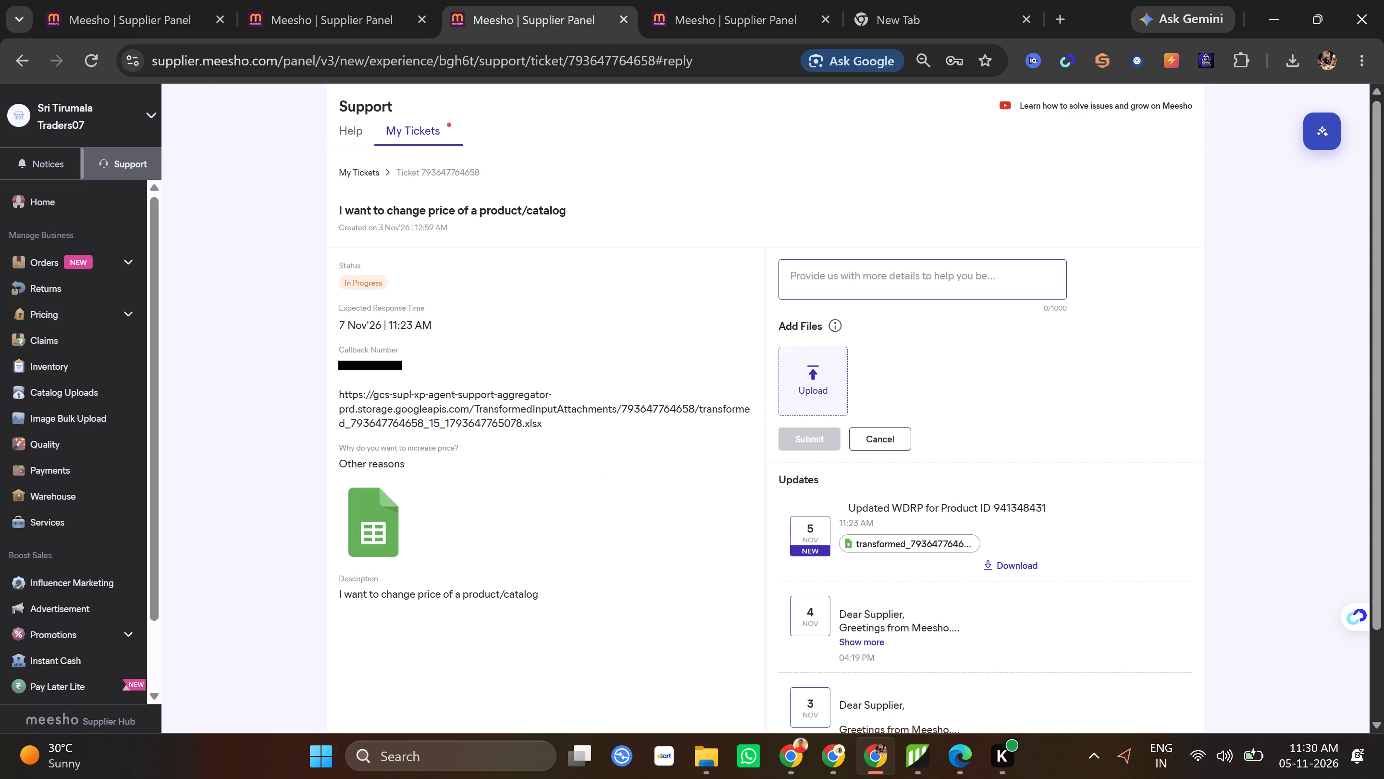
left_click_drag(1053, 513, 845, 511)
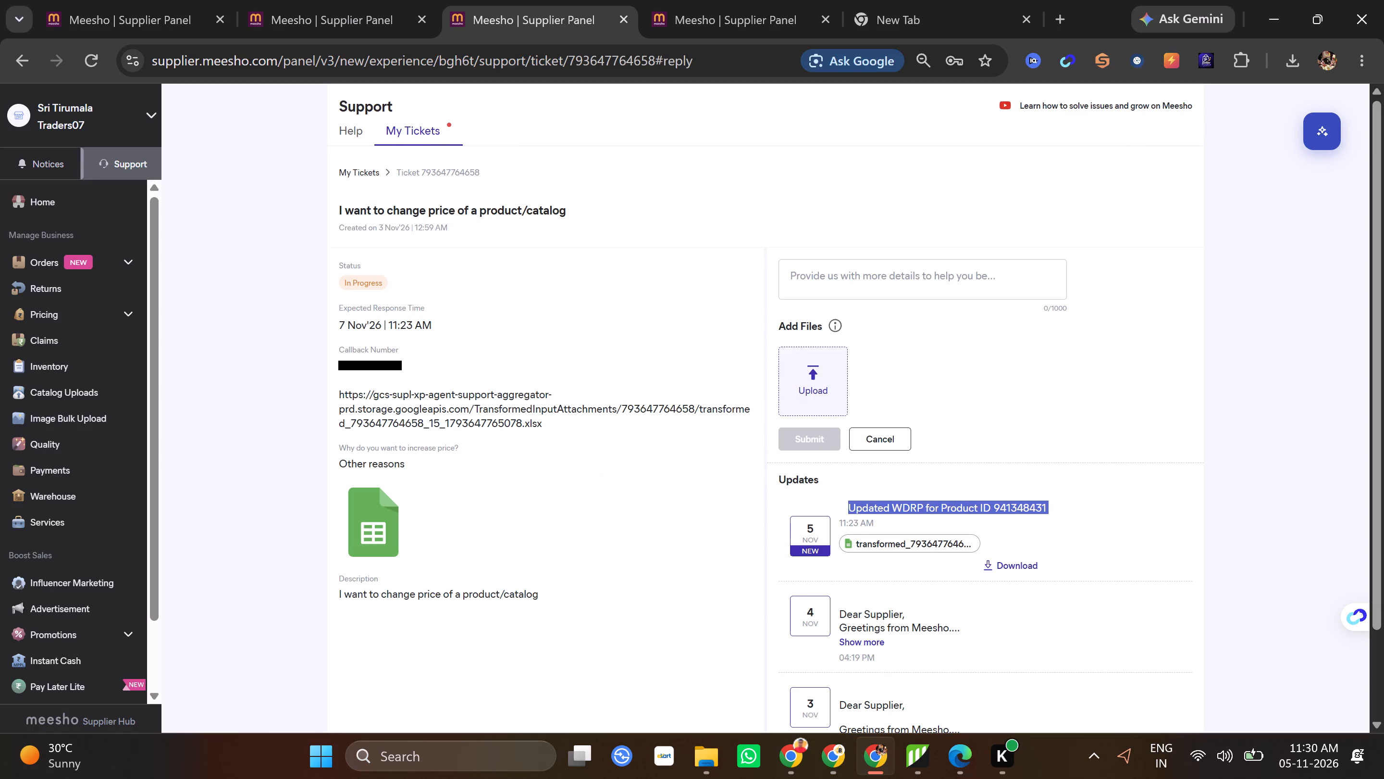
left_click_drag(845, 511, 852, 513)
key("ctrl+c")
left_click(903, 286)
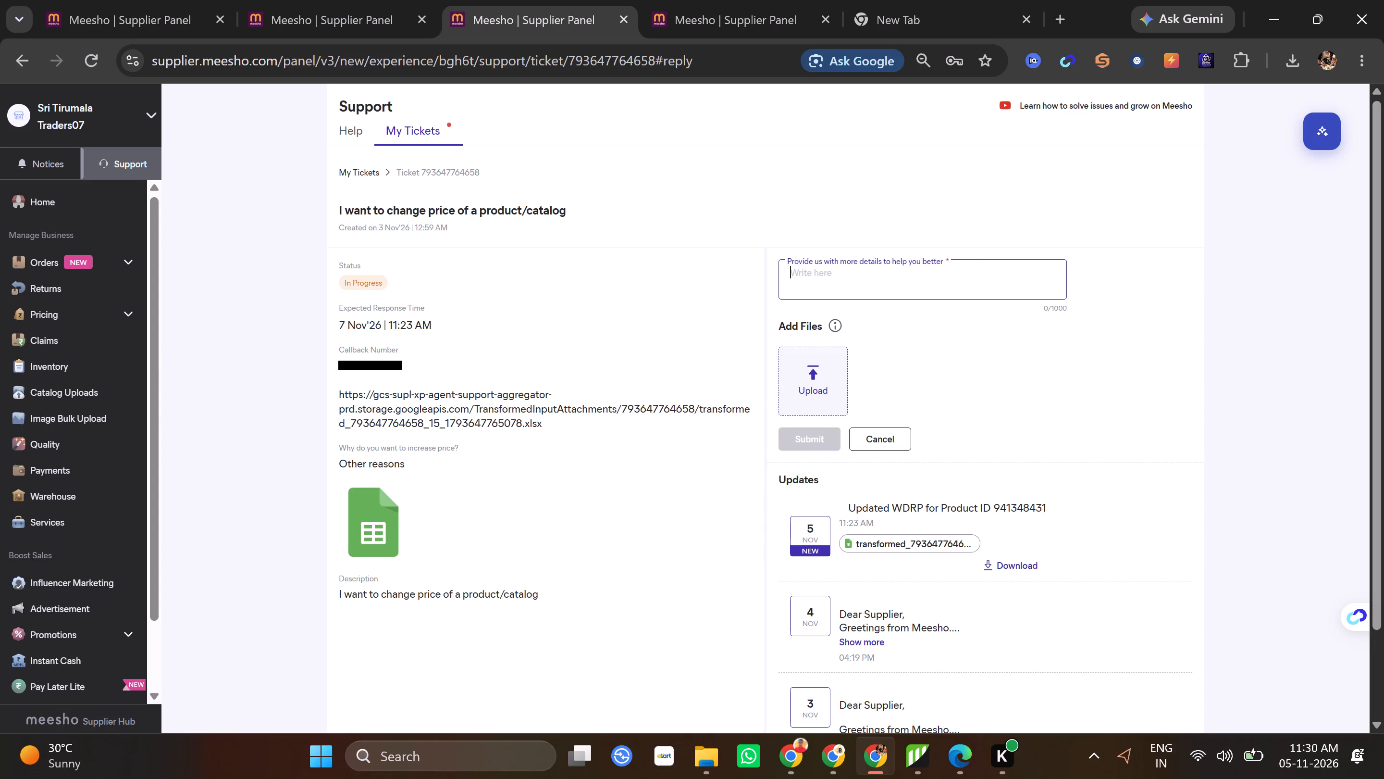
key("ctrl+v")
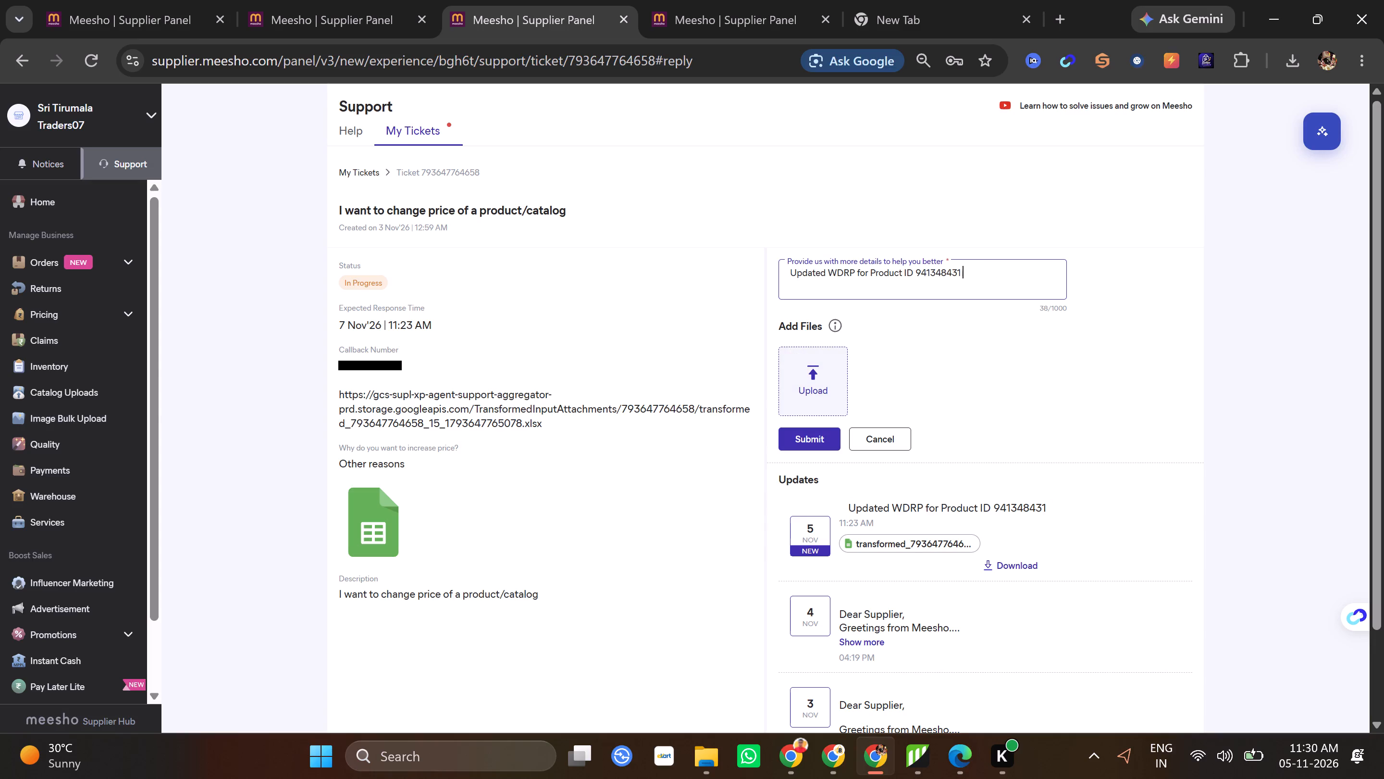
left_click(792, 271)
key("BackSpace")
left_click(788, 437)
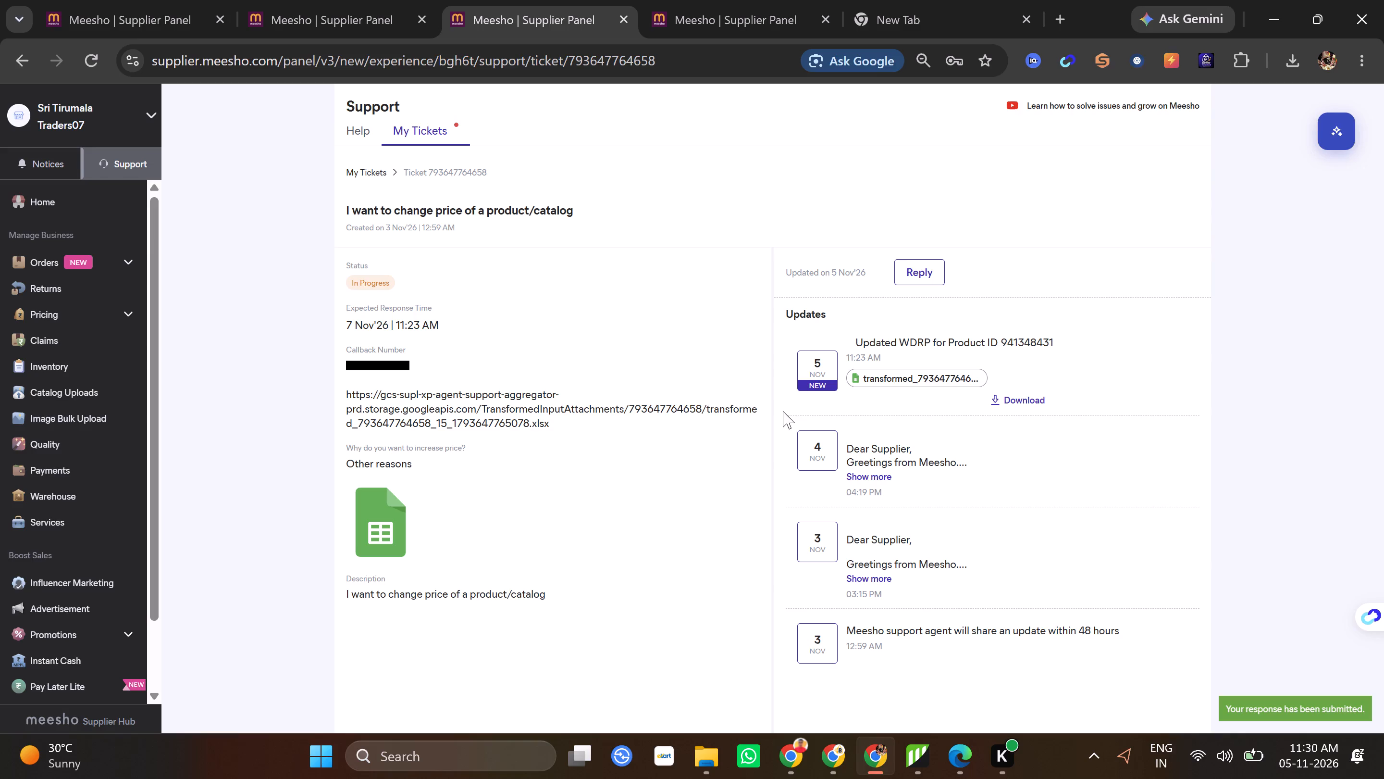
left_click_drag(784, 414, 785, 407)
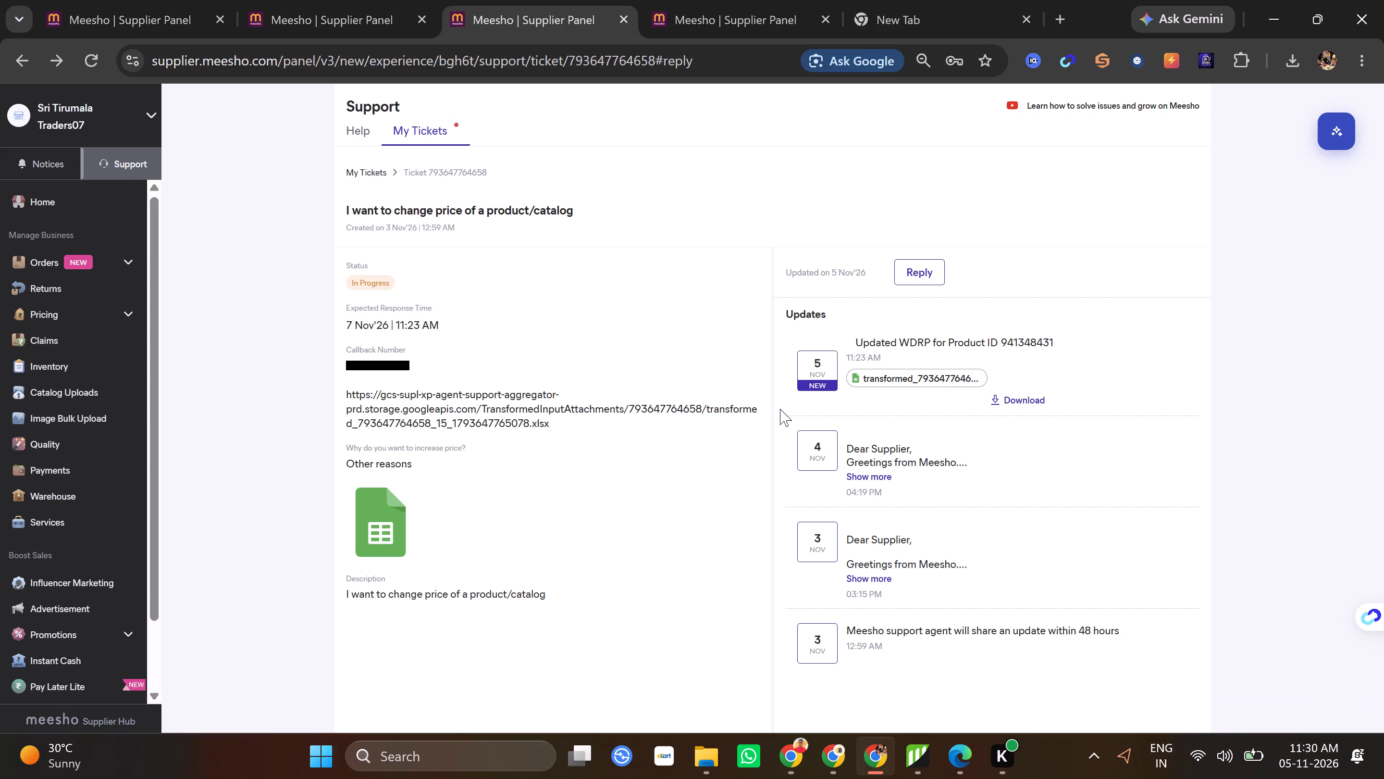
left_click(777, 411)
scroll(765, 418, "down", 4)
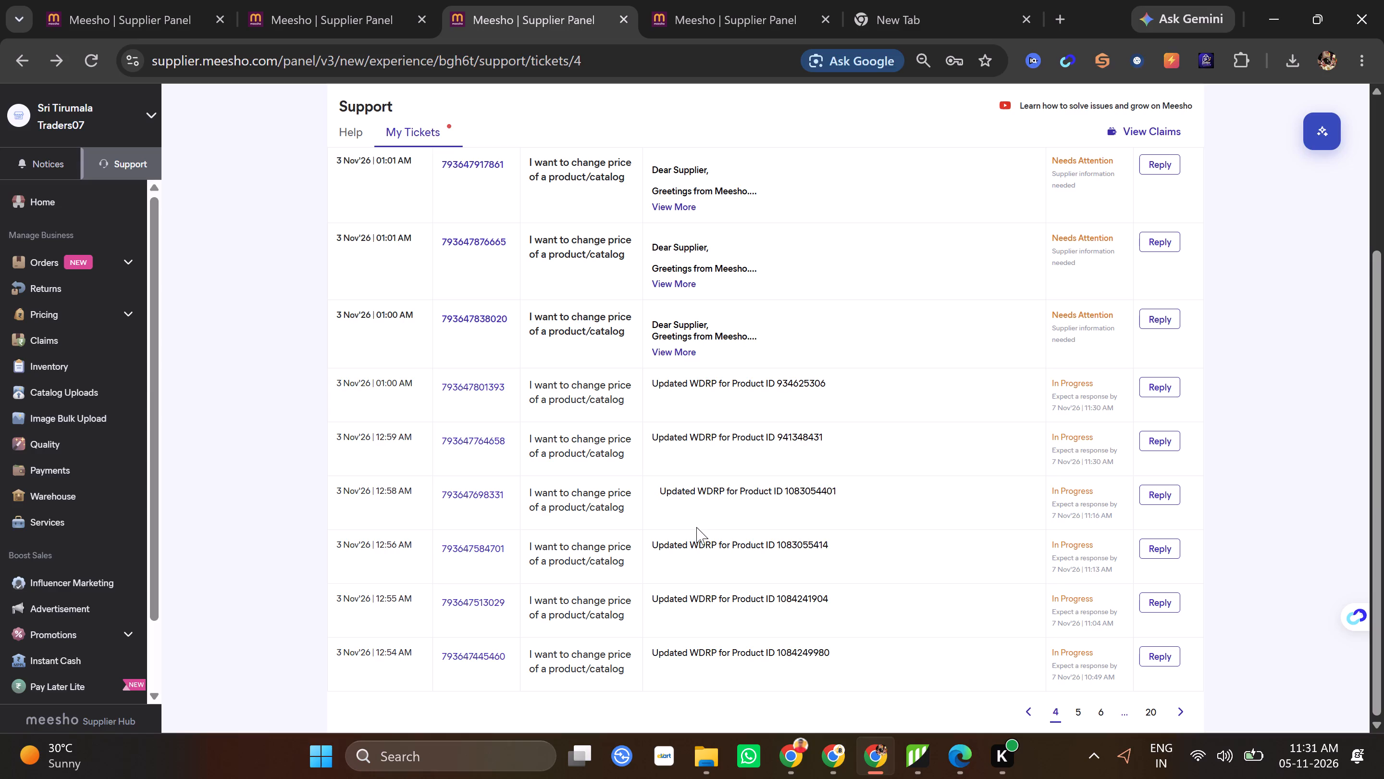
left_click(1157, 315)
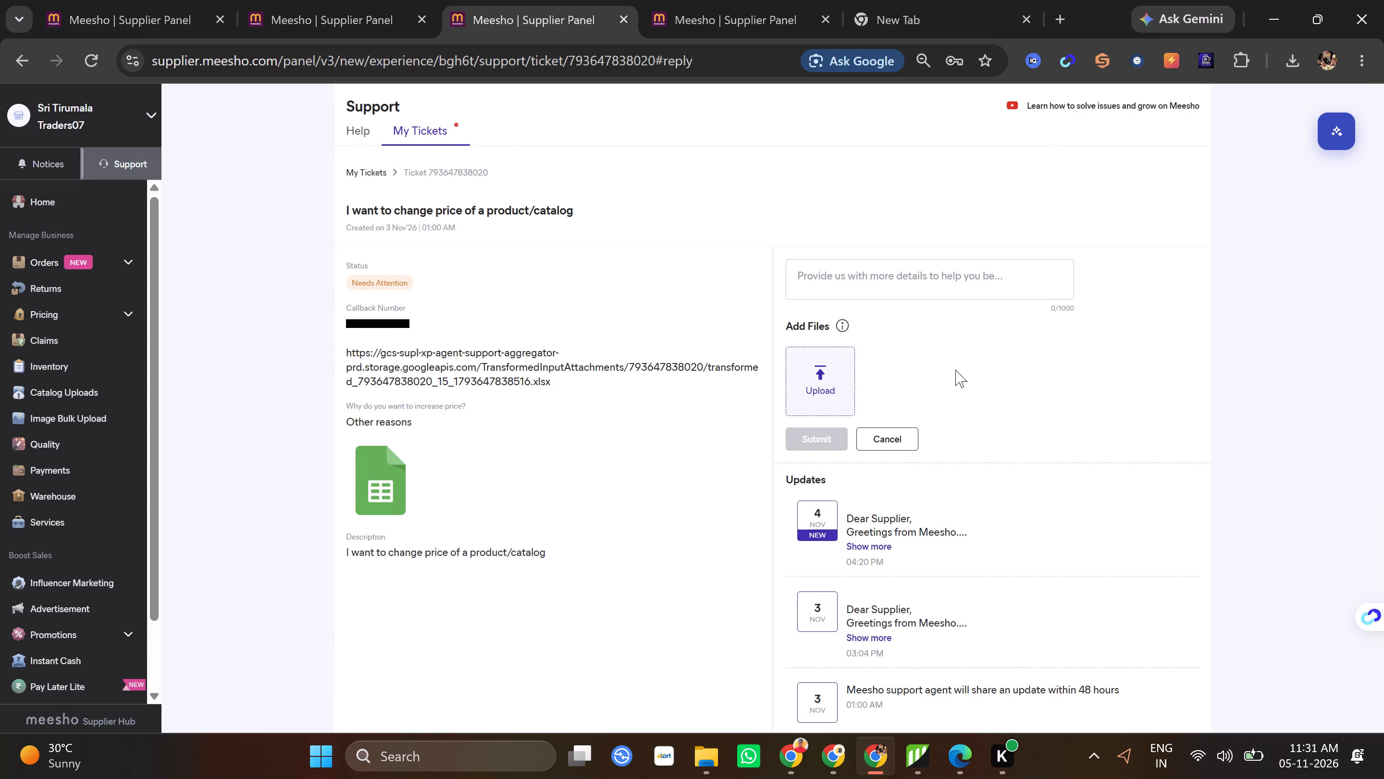
left_click_drag(568, 389, 336, 344)
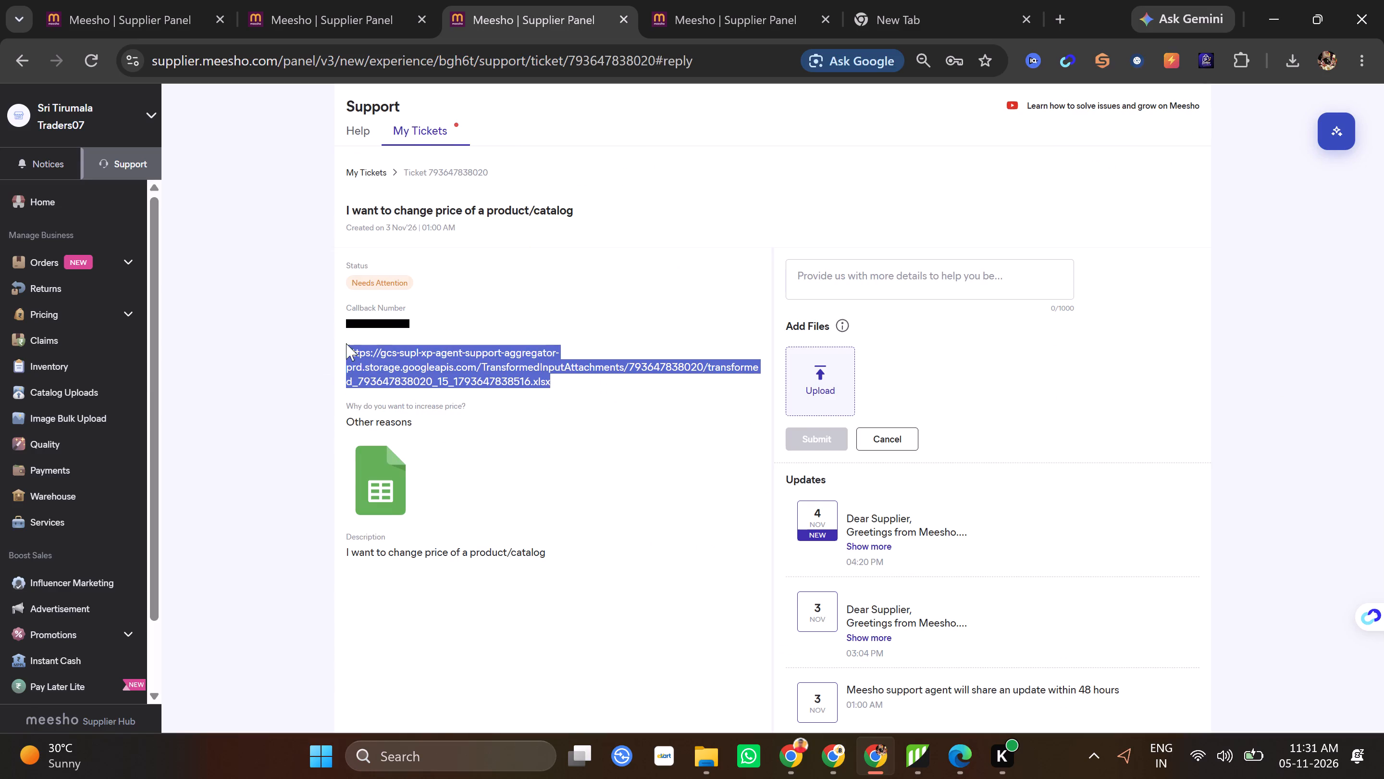
key("ctrl+c")
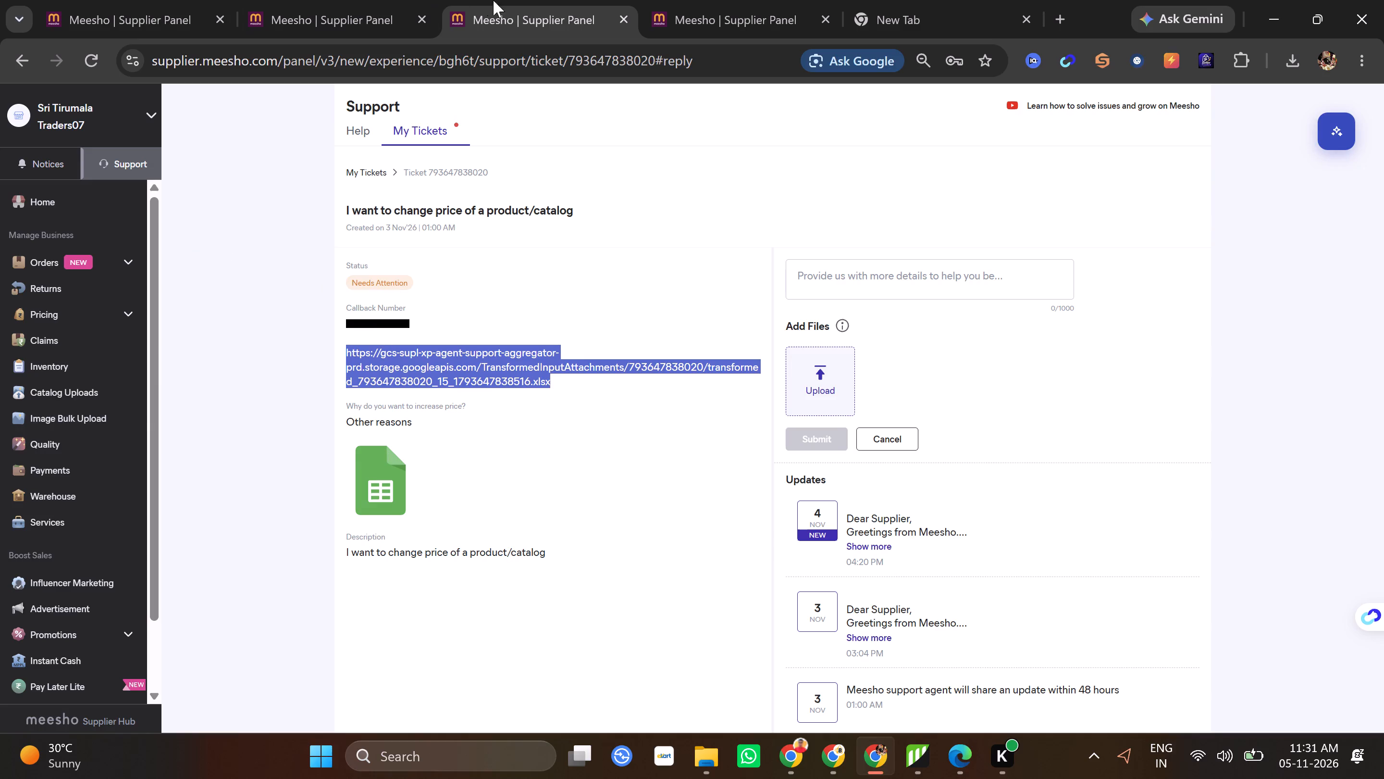
left_click(900, 0)
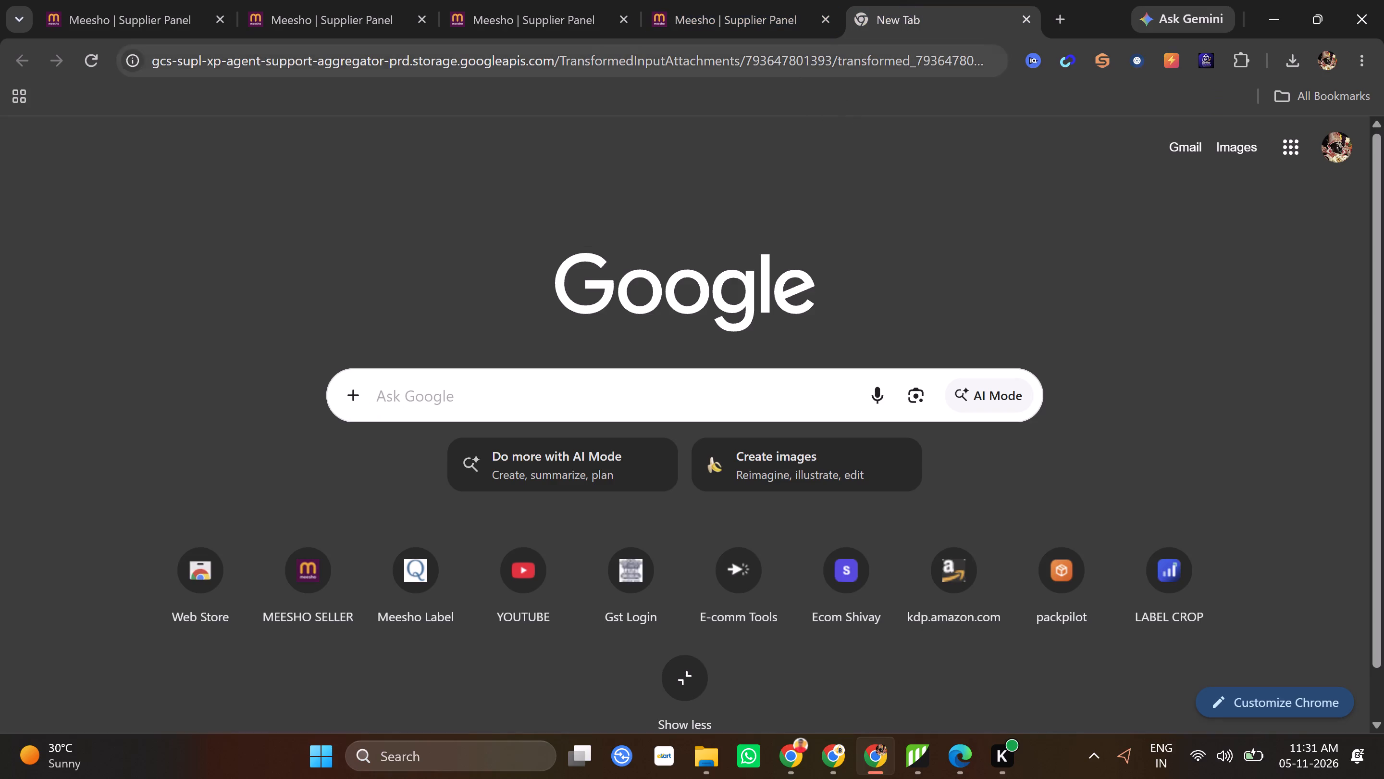
double_click(797, 66)
key("ctrl+v")
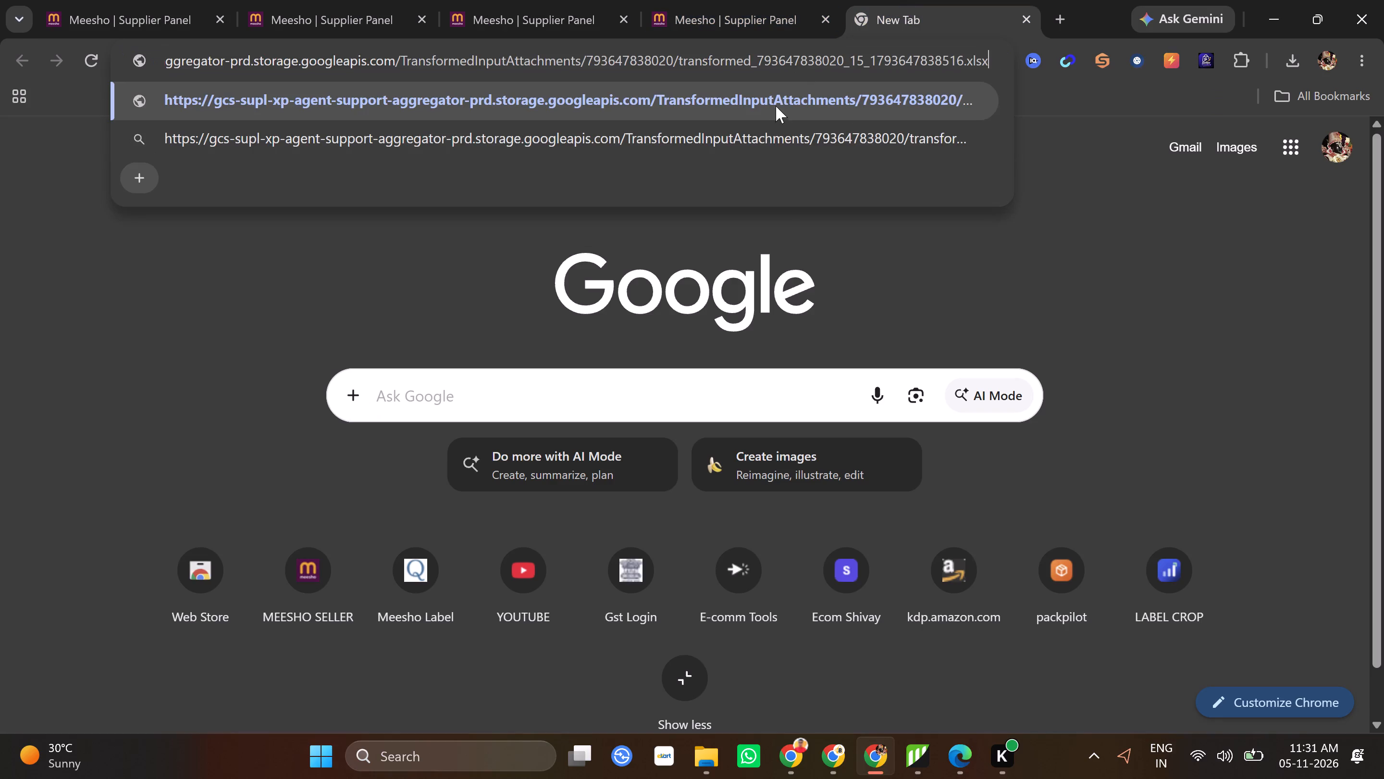
left_click(777, 97)
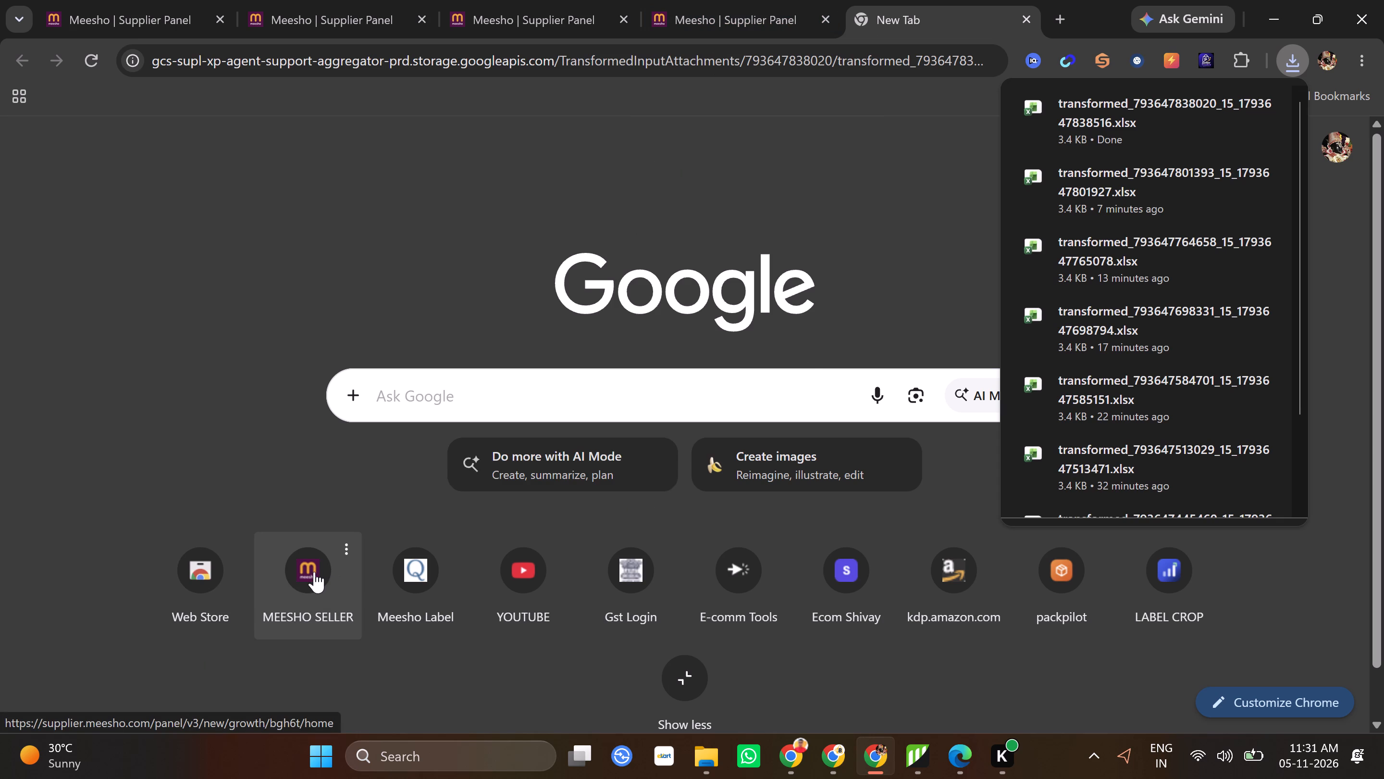
left_click(711, 768)
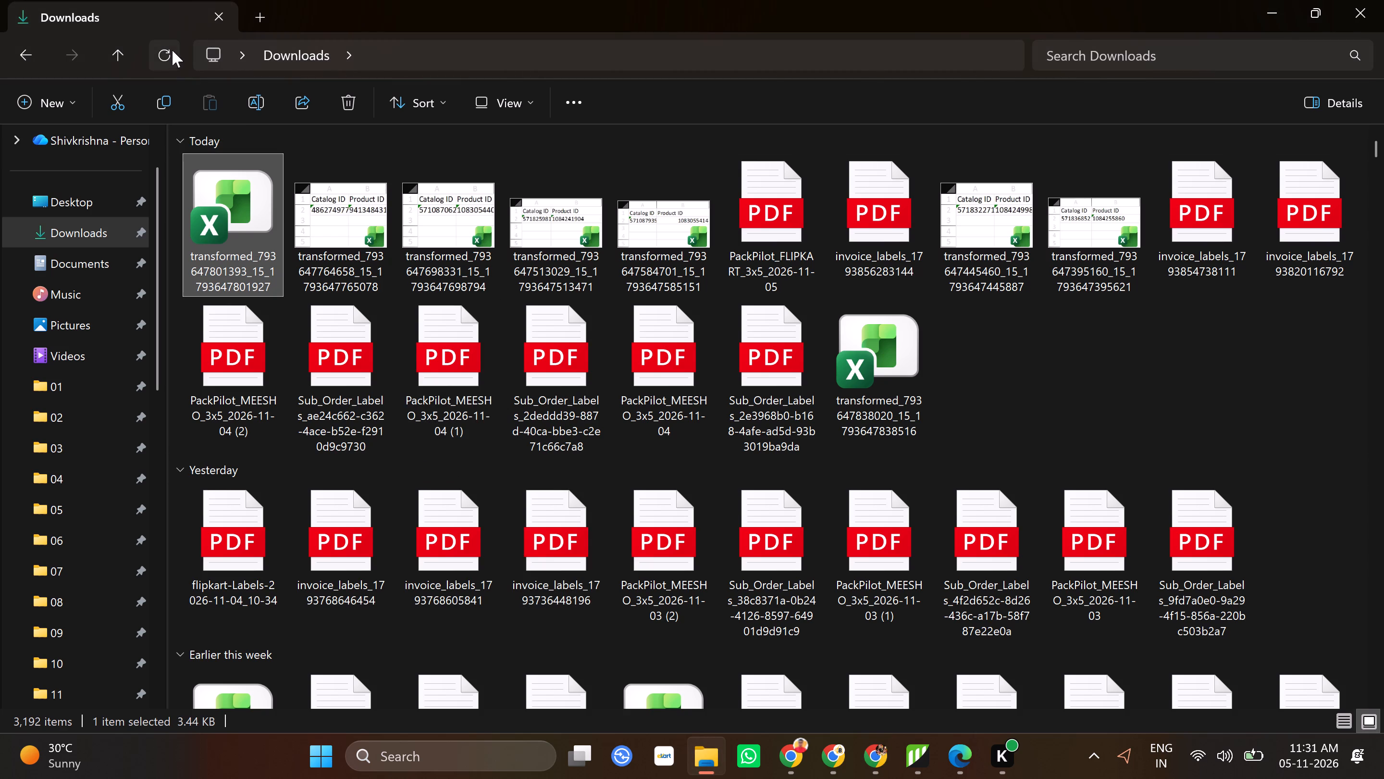
left_click(172, 50)
double_click(247, 238)
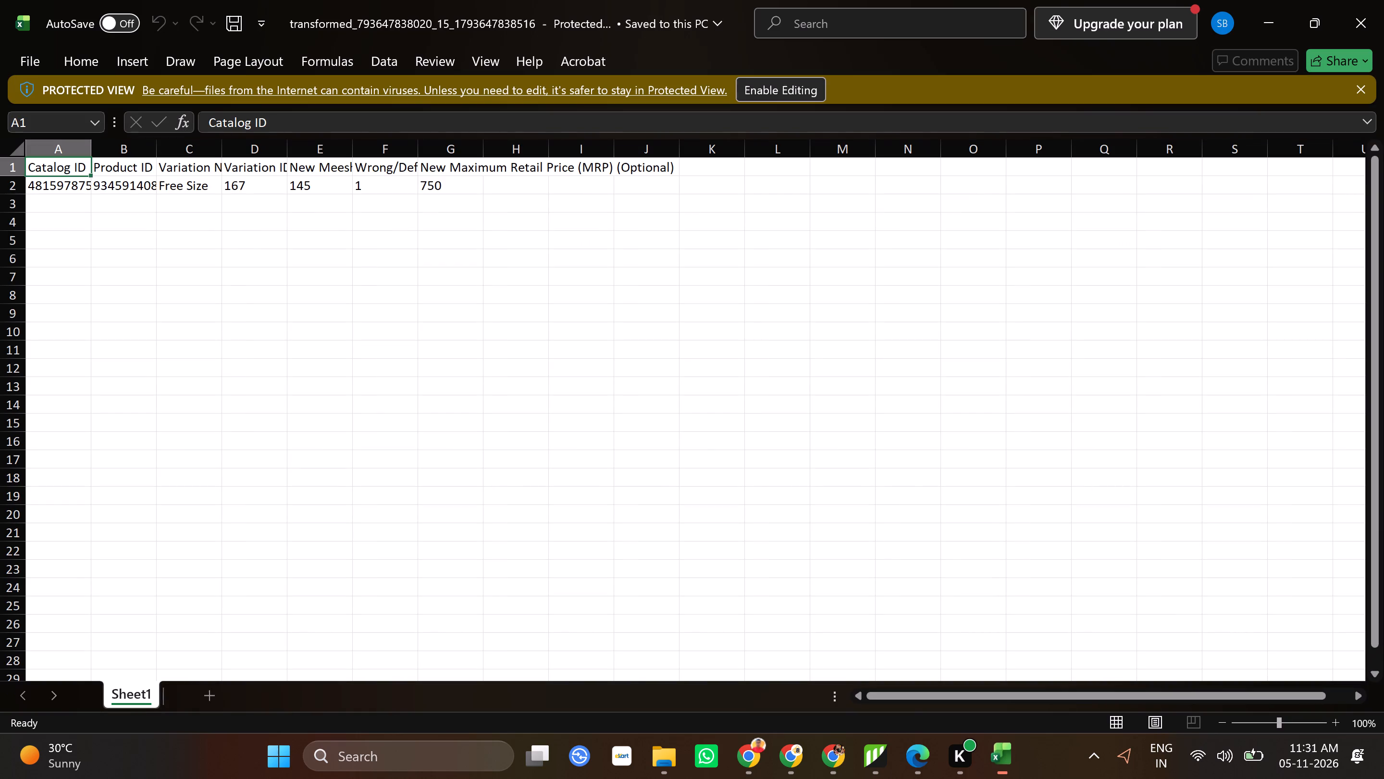
left_click(798, 93)
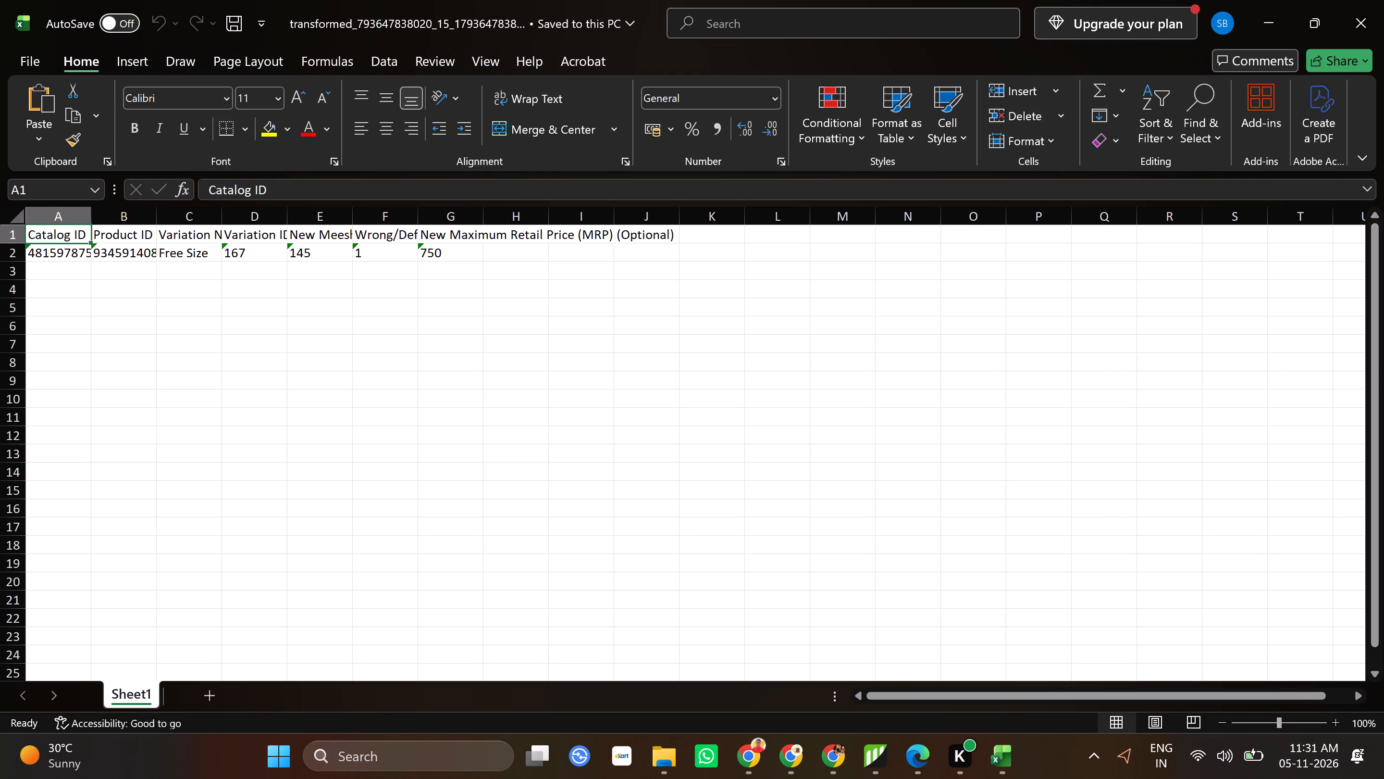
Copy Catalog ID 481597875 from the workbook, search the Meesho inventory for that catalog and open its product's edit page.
left_click(118, 254)
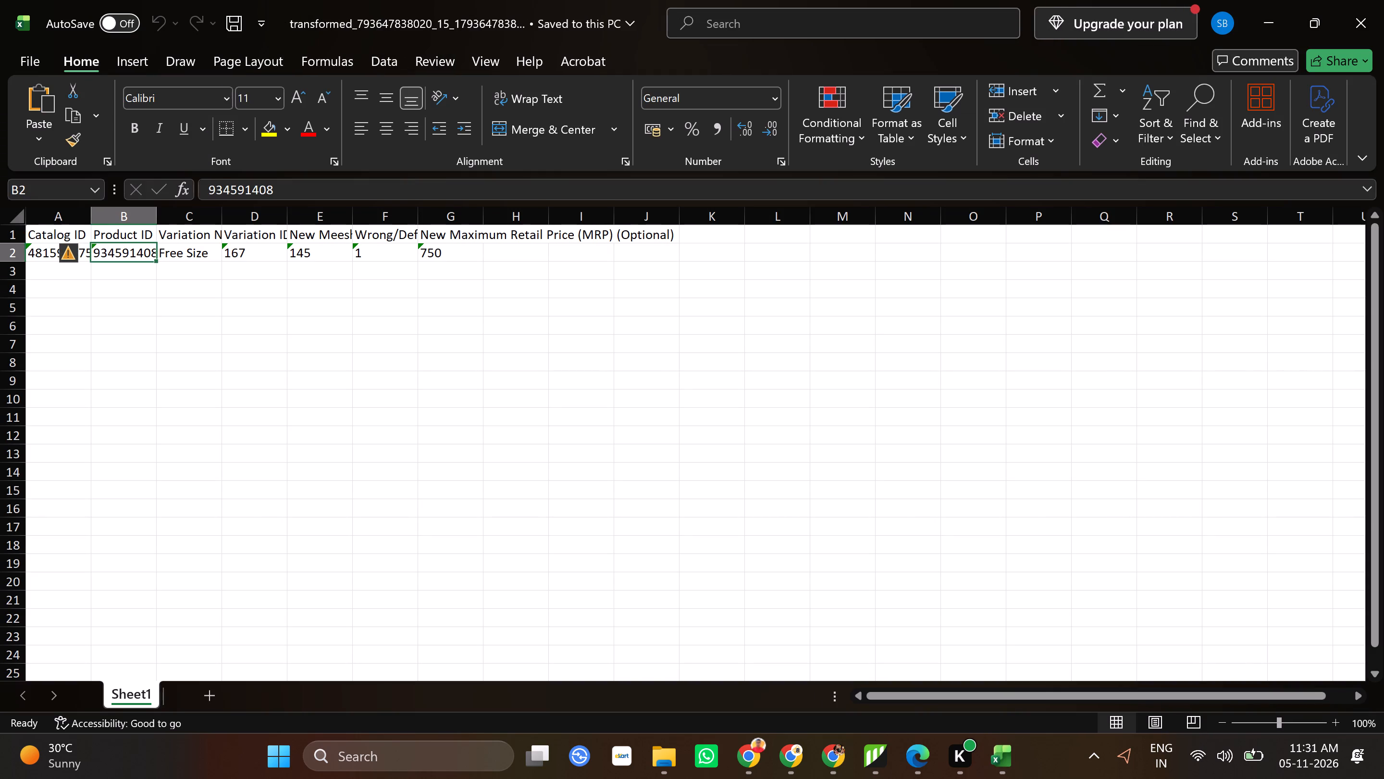
left_click(39, 254)
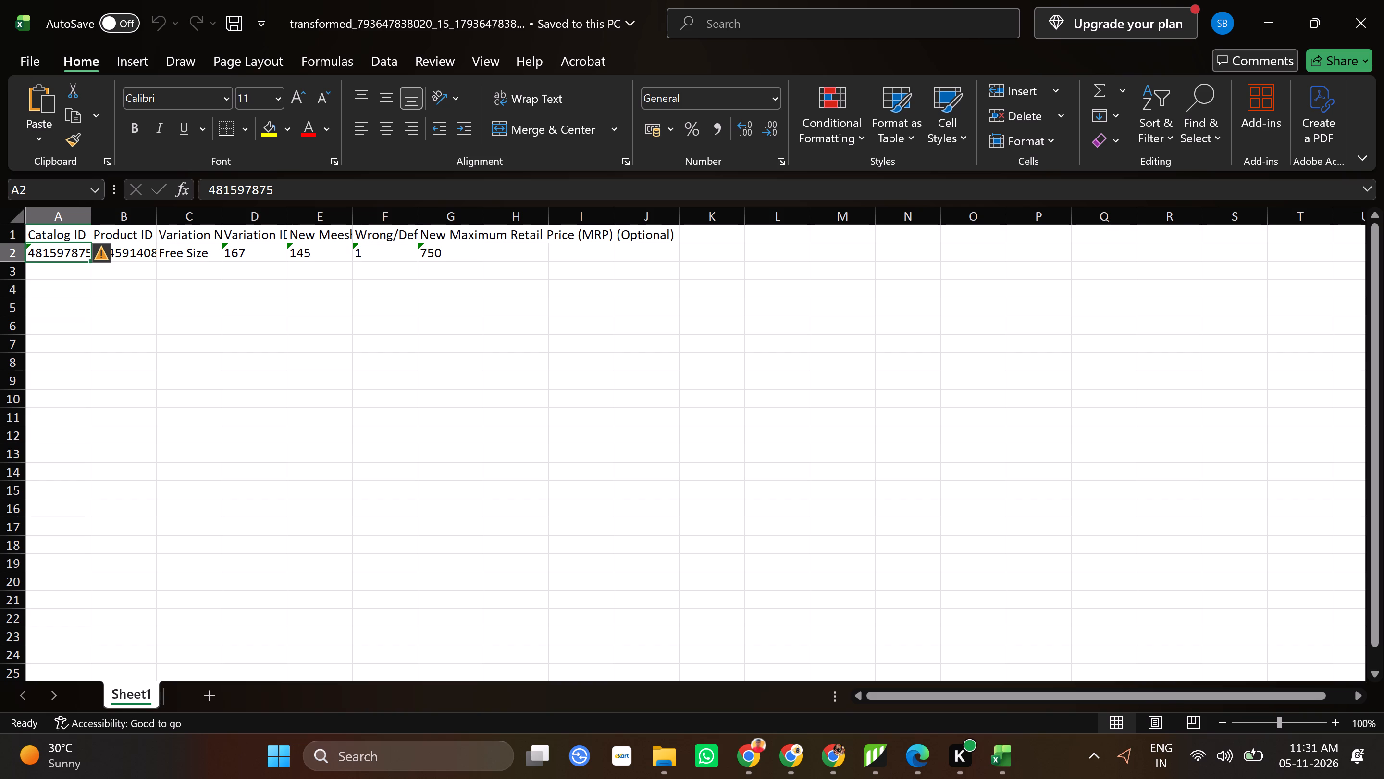
key("ctrl+c")
left_click(831, 752)
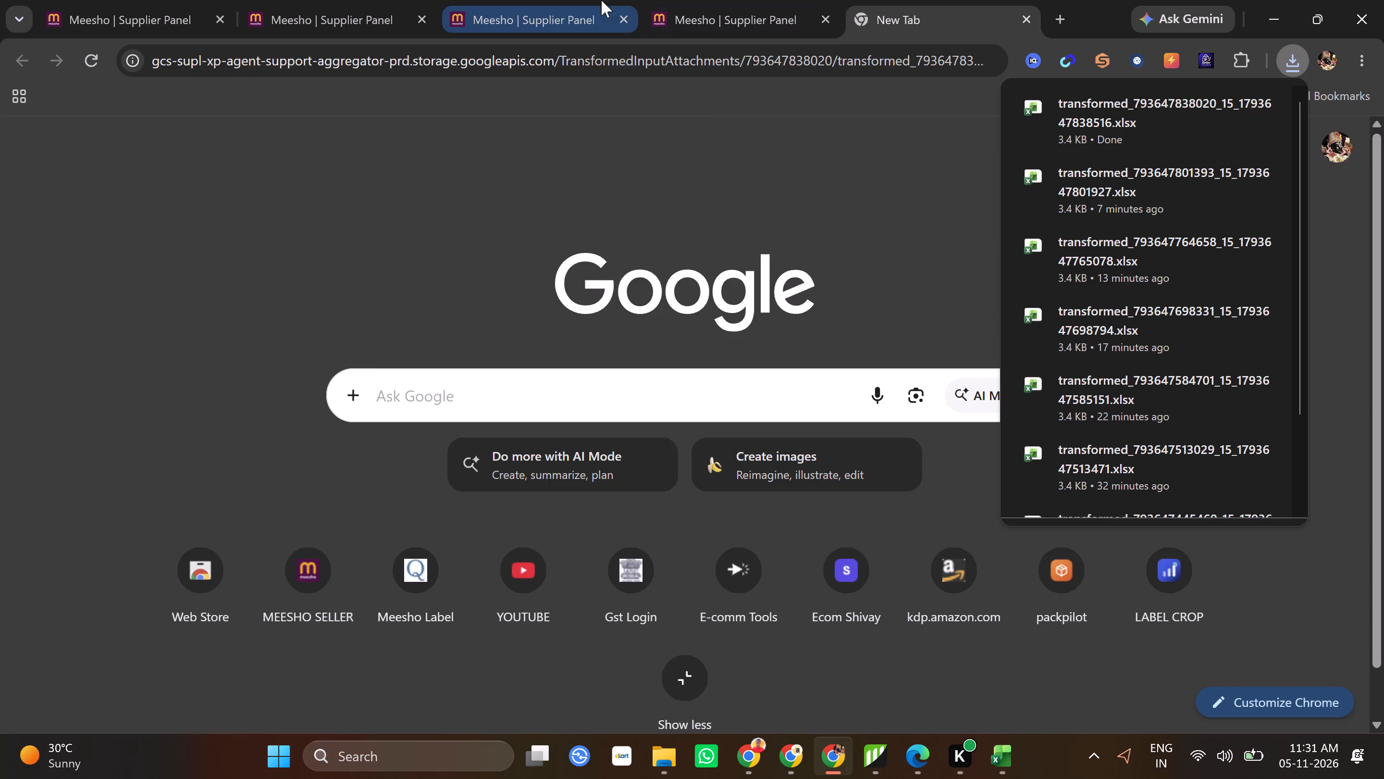
left_click(580, 0)
left_click(353, 0)
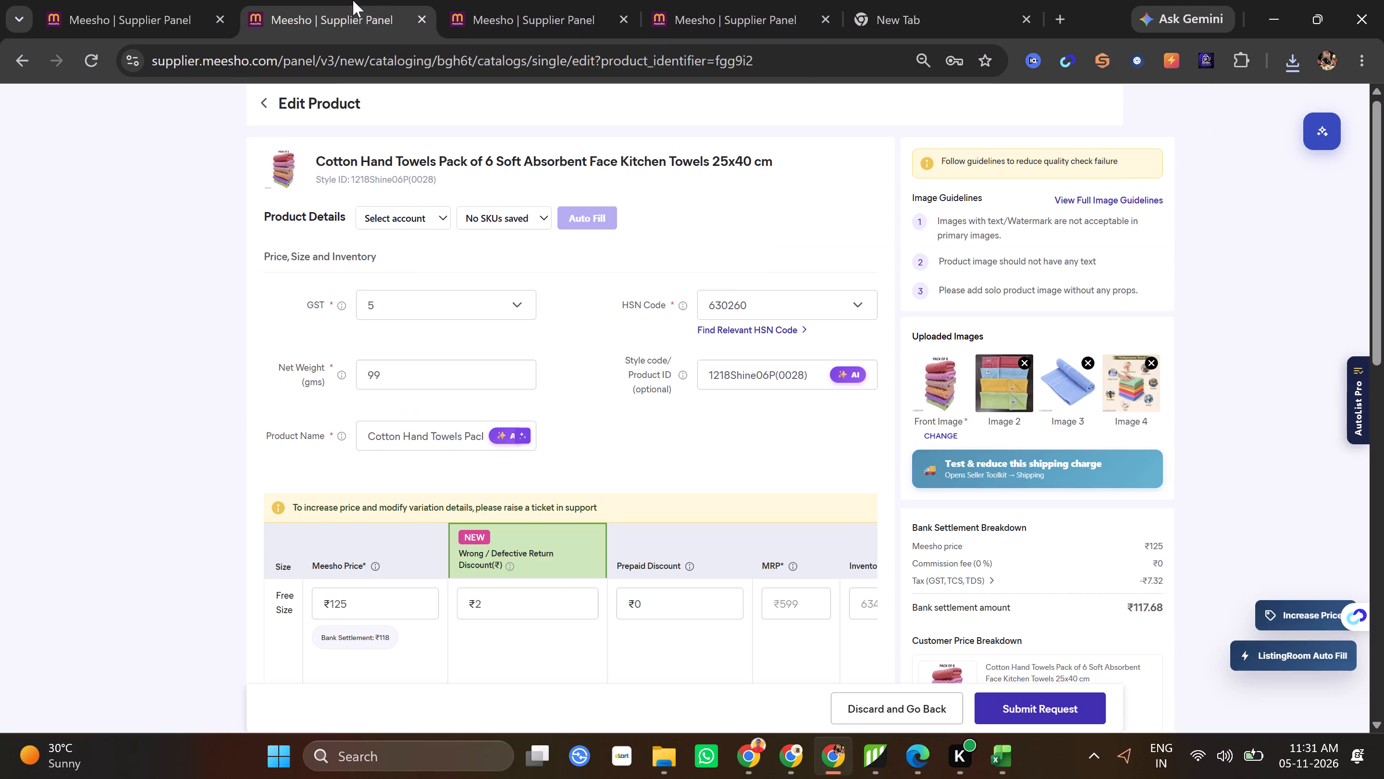
left_click_drag(428, 225, 428, 217)
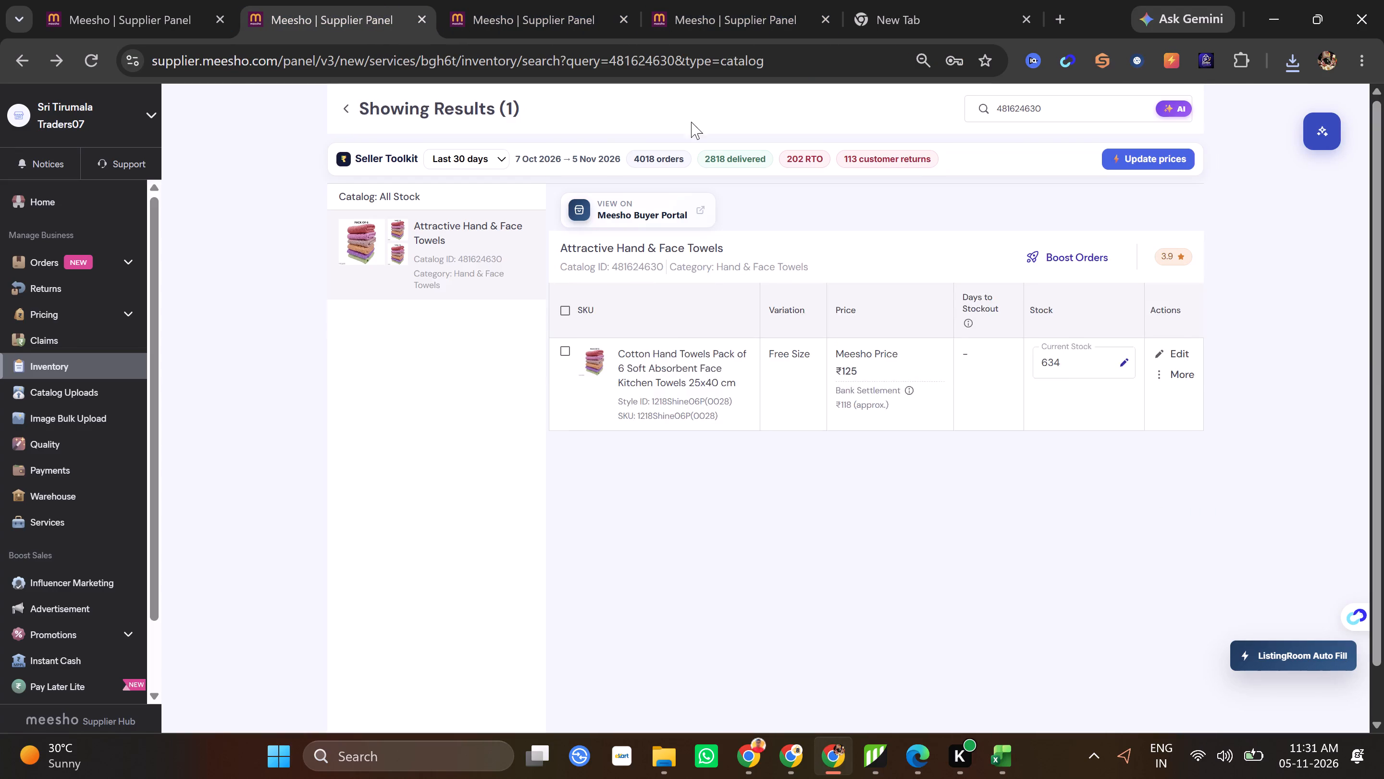
left_click_drag(1100, 113, 855, 126)
key("ctrl+v")
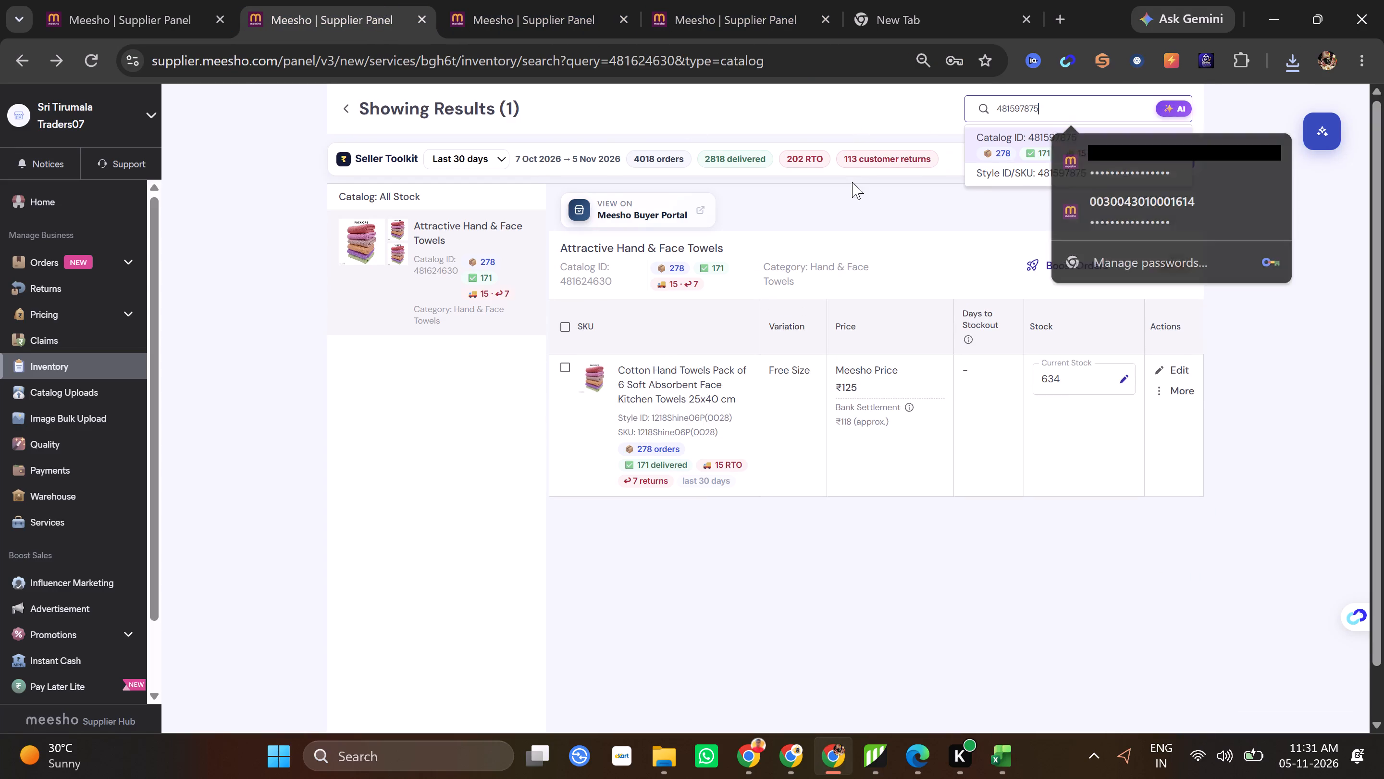
left_click(987, 137)
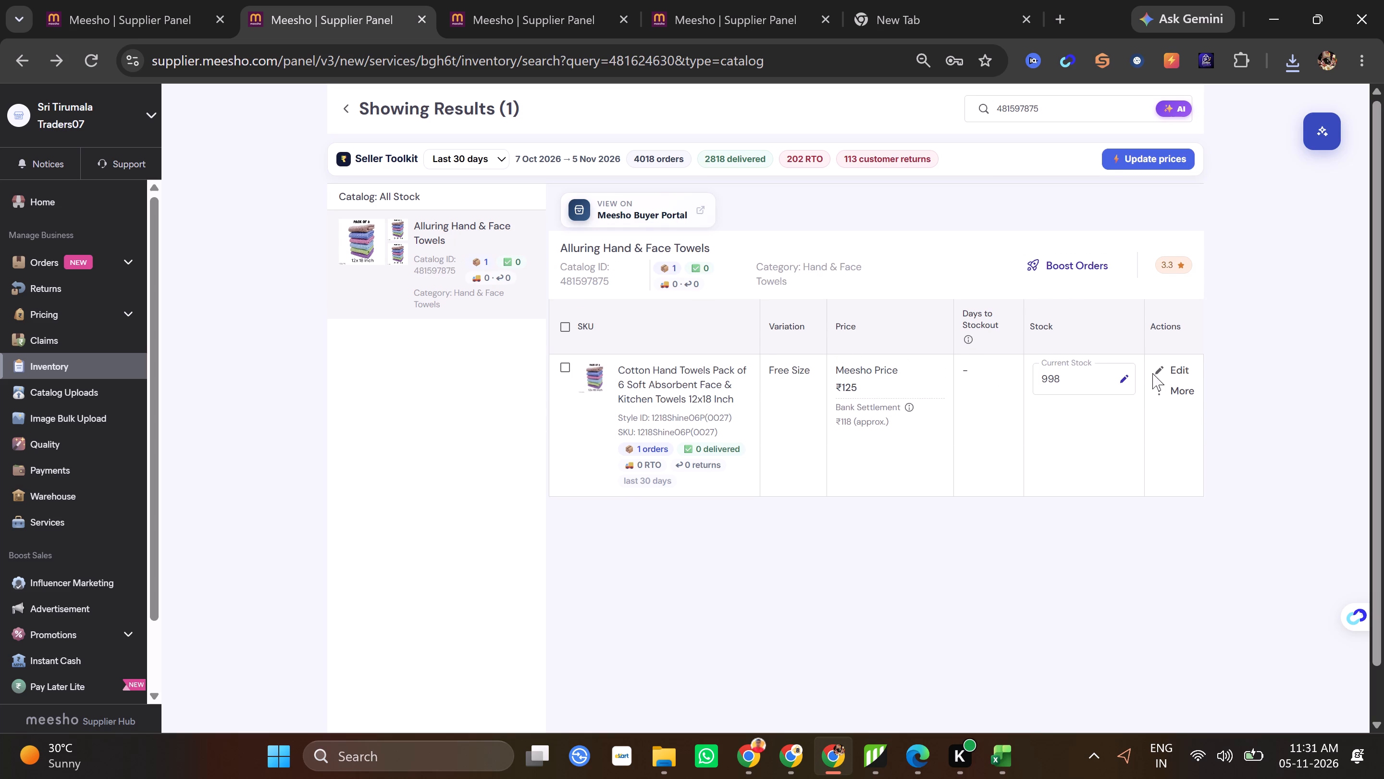
left_click(1173, 371)
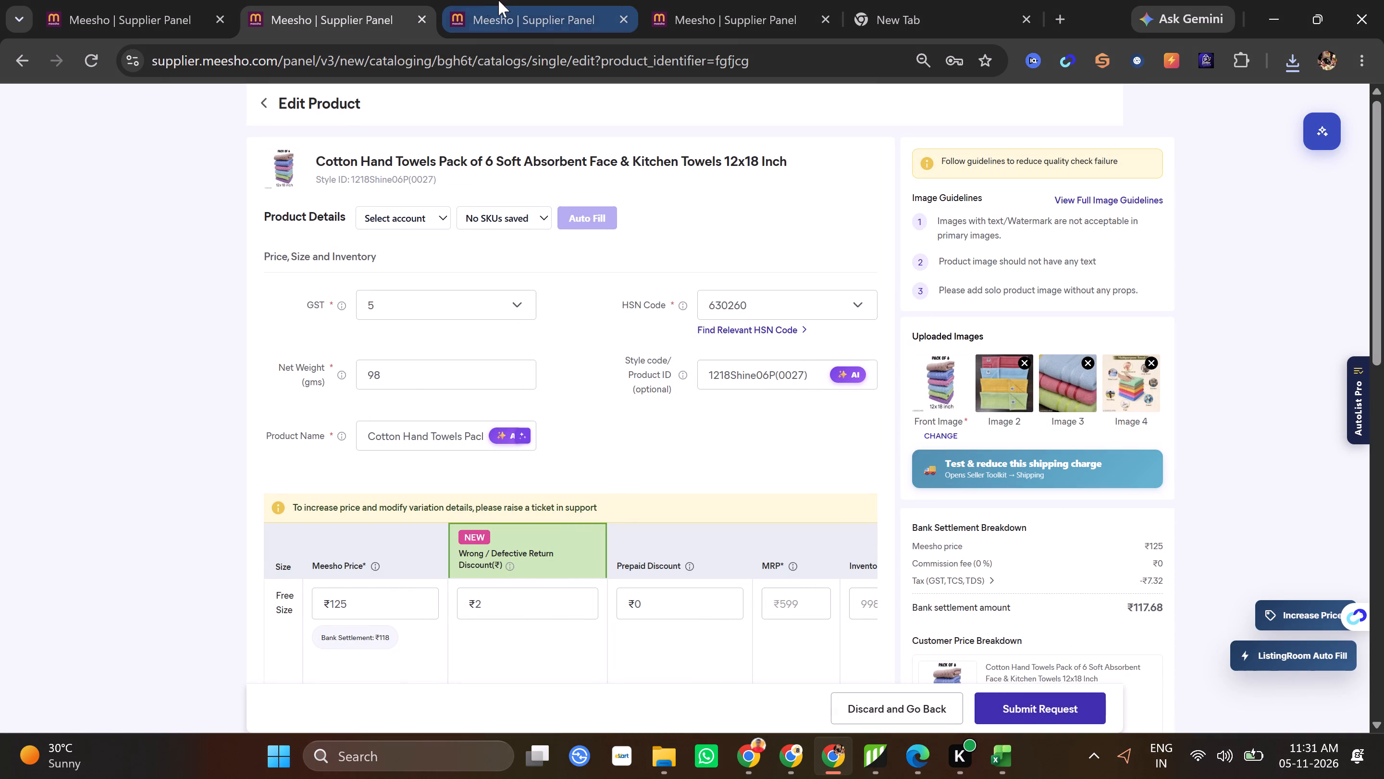
left_click(511, 0)
left_click(719, 0)
left_click(537, 0)
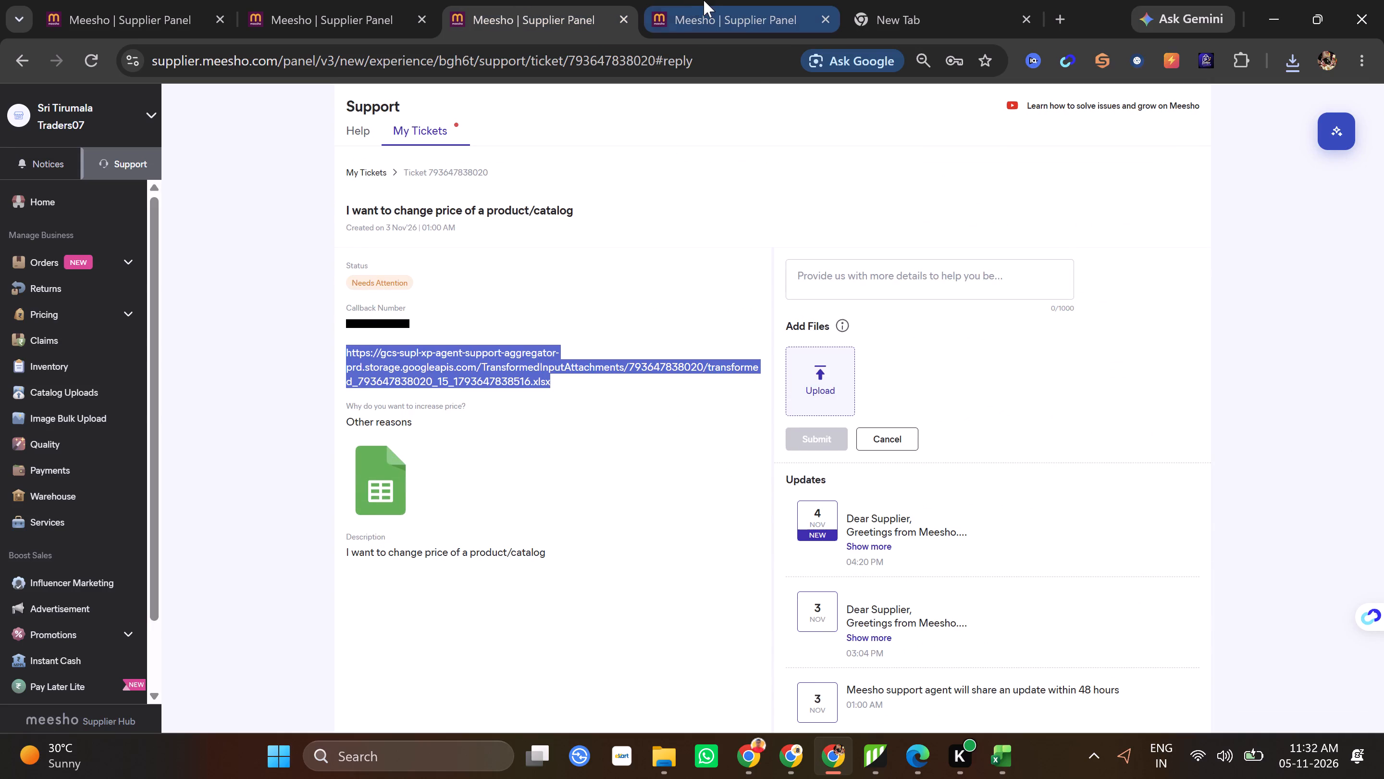
left_click_drag(496, 202, 492, 198)
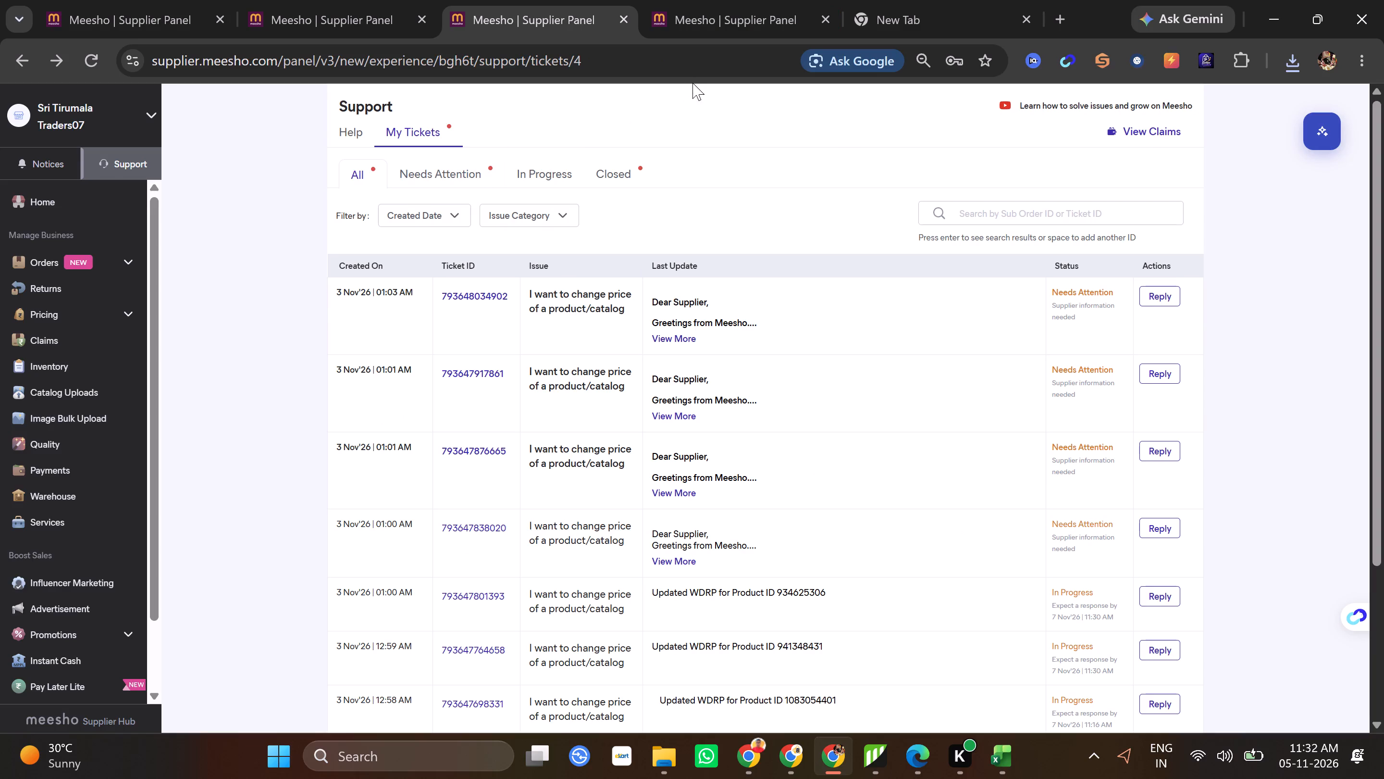
left_click(731, 0)
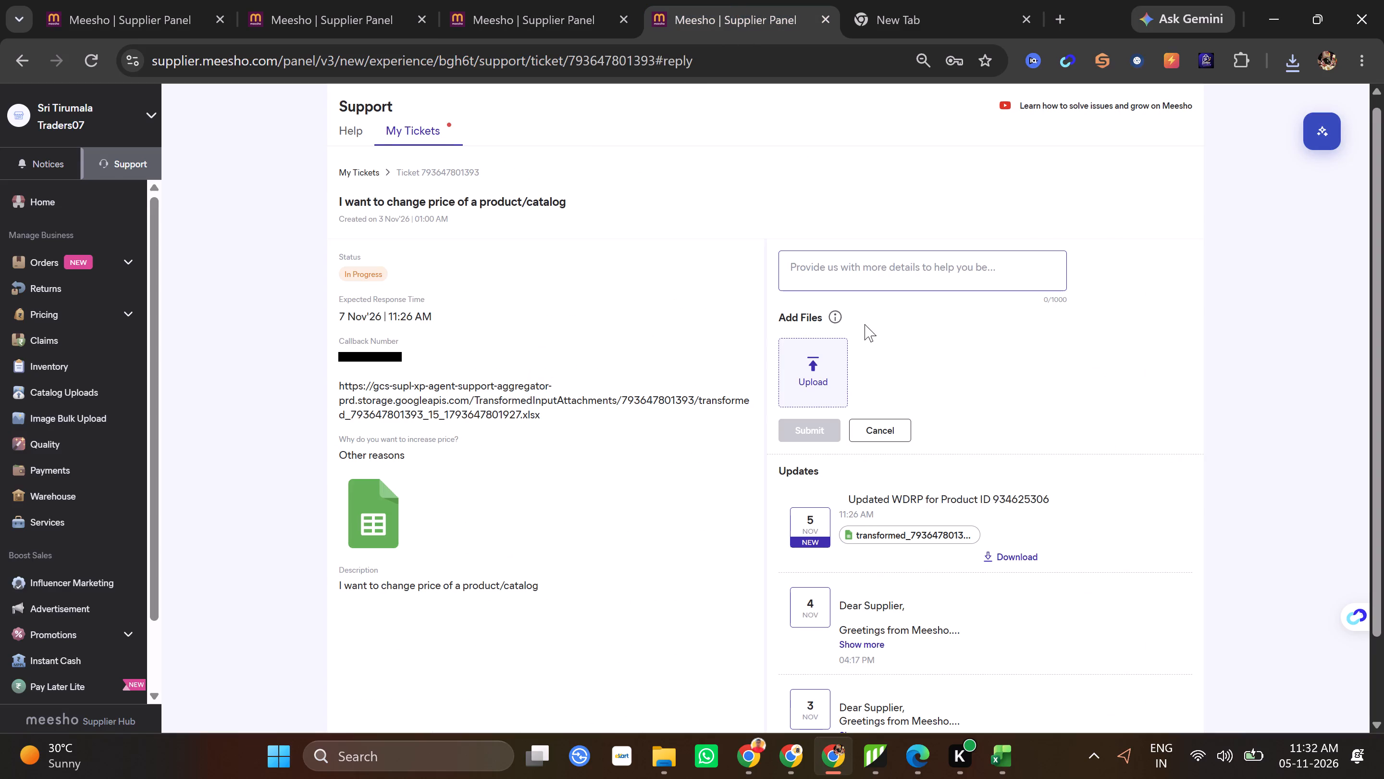
double_click(870, 358)
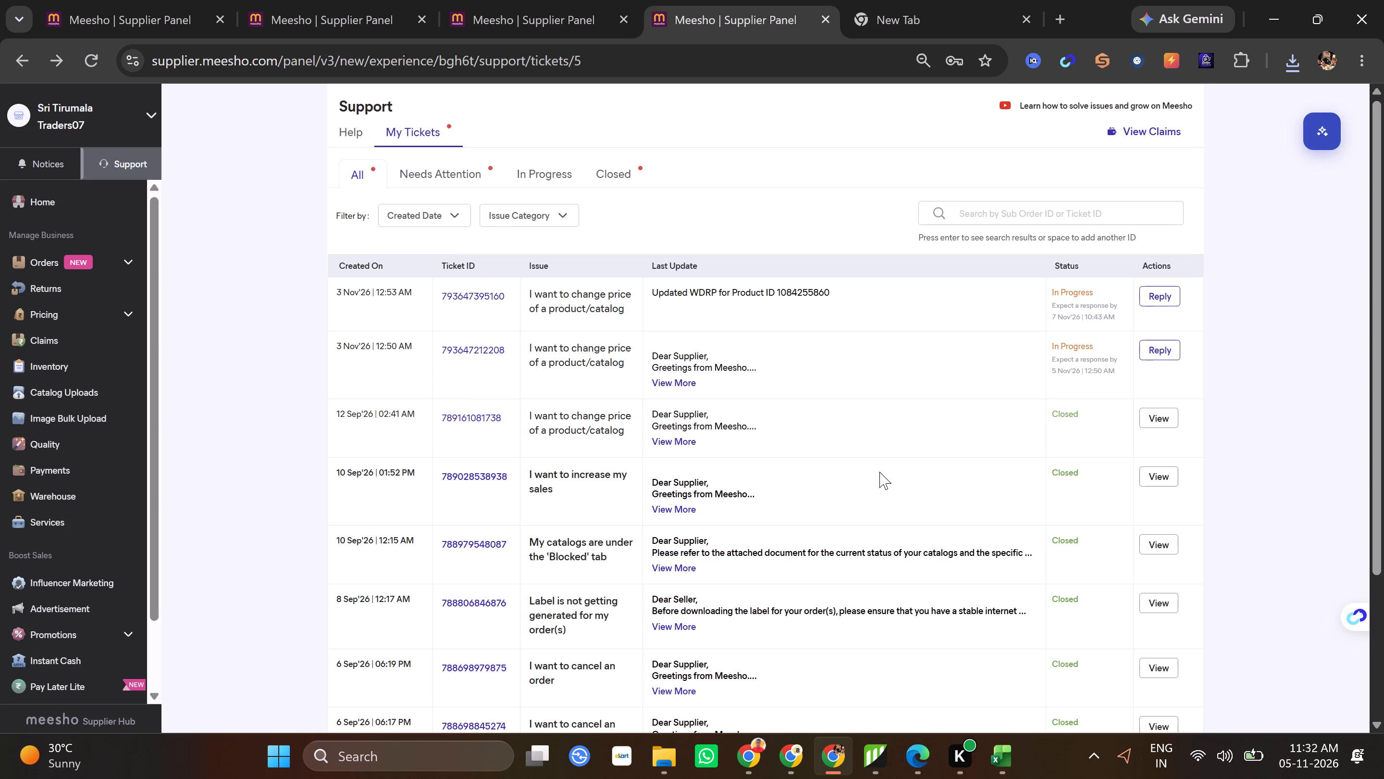
scroll(874, 482, "down", 1)
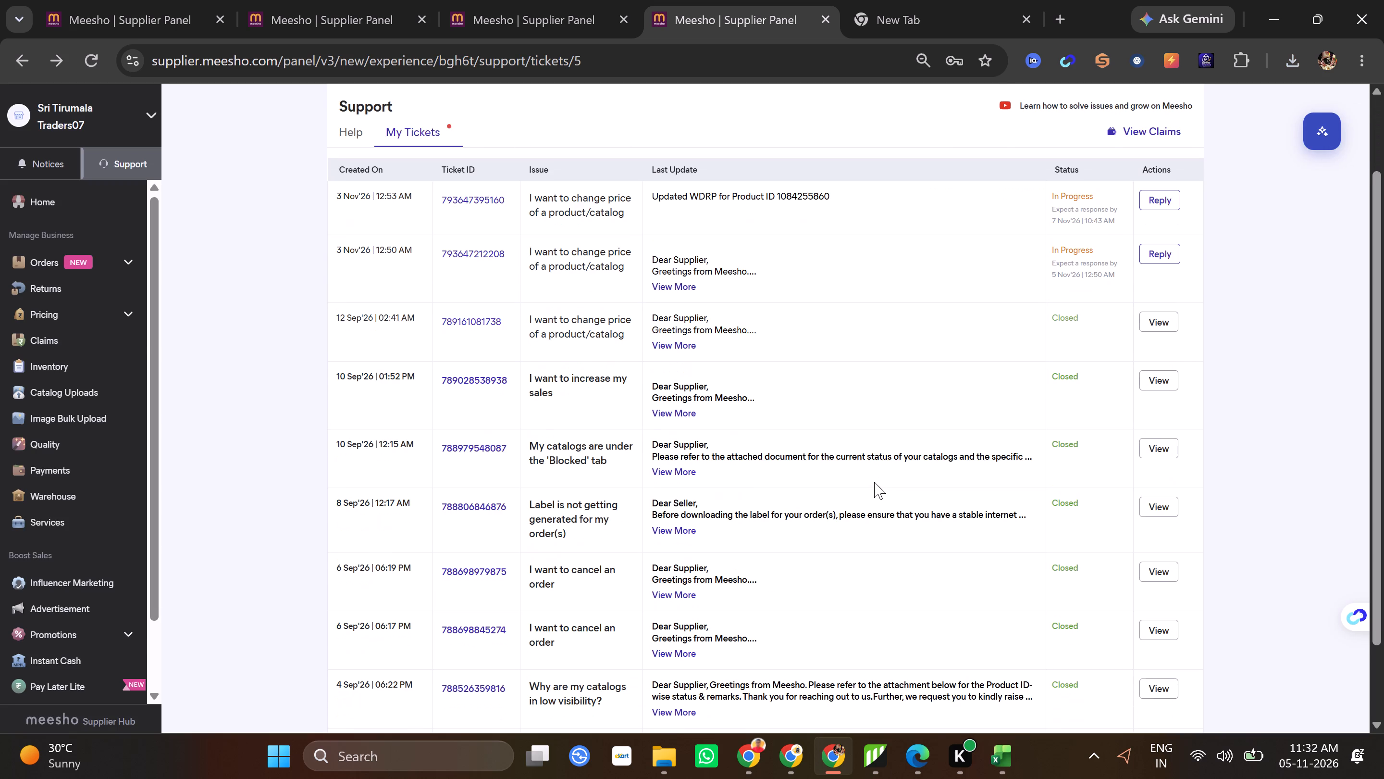
scroll(874, 482, "down", 3)
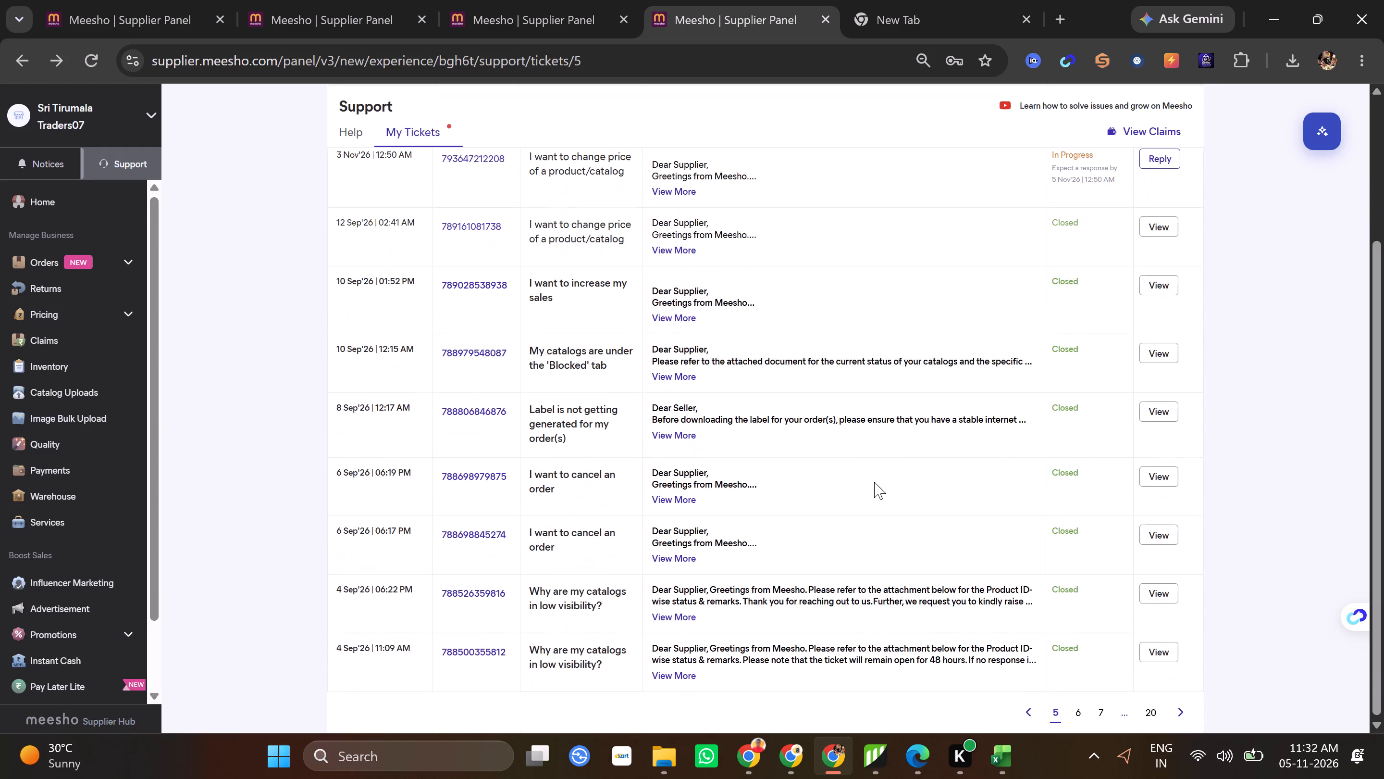
scroll(874, 482, "up", 2)
scroll(874, 482, "down", 6)
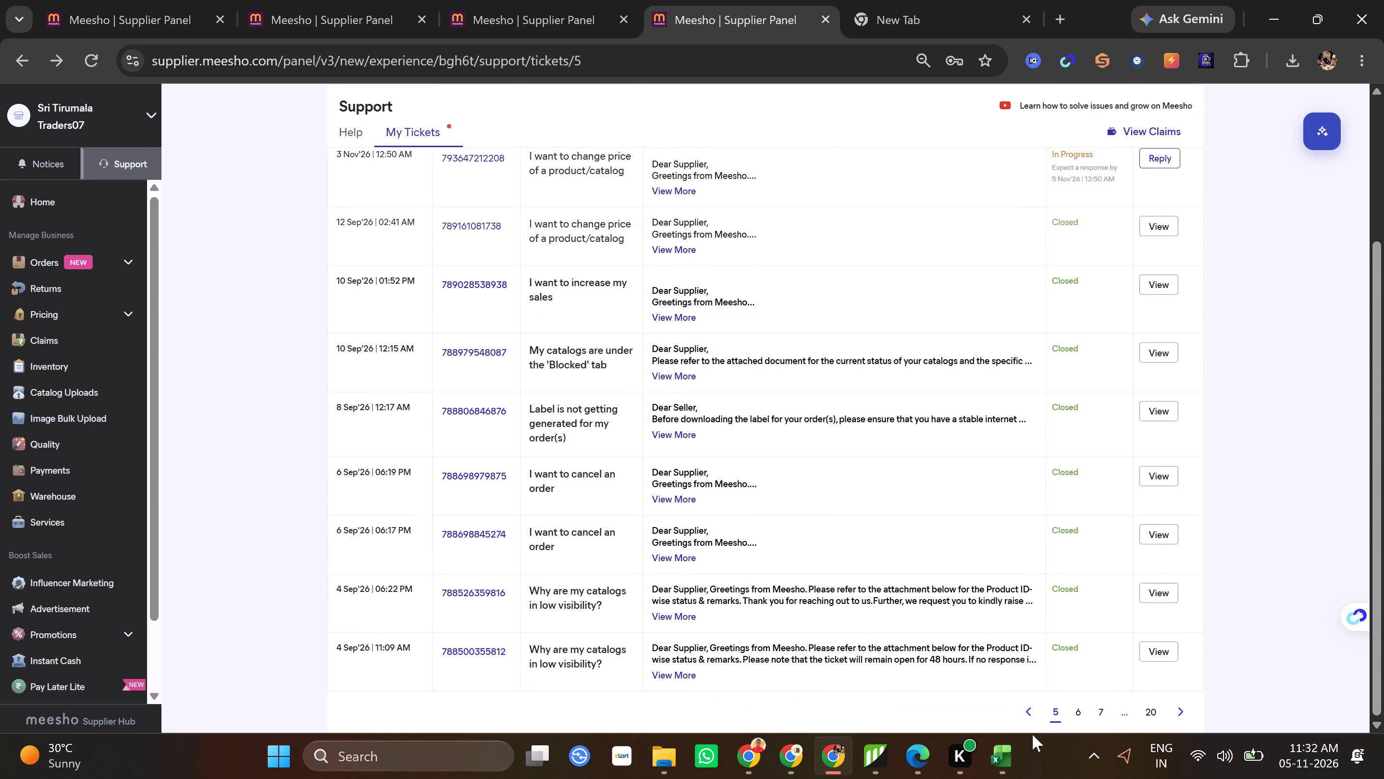
left_click(1035, 720)
scroll(998, 540, "down", 3)
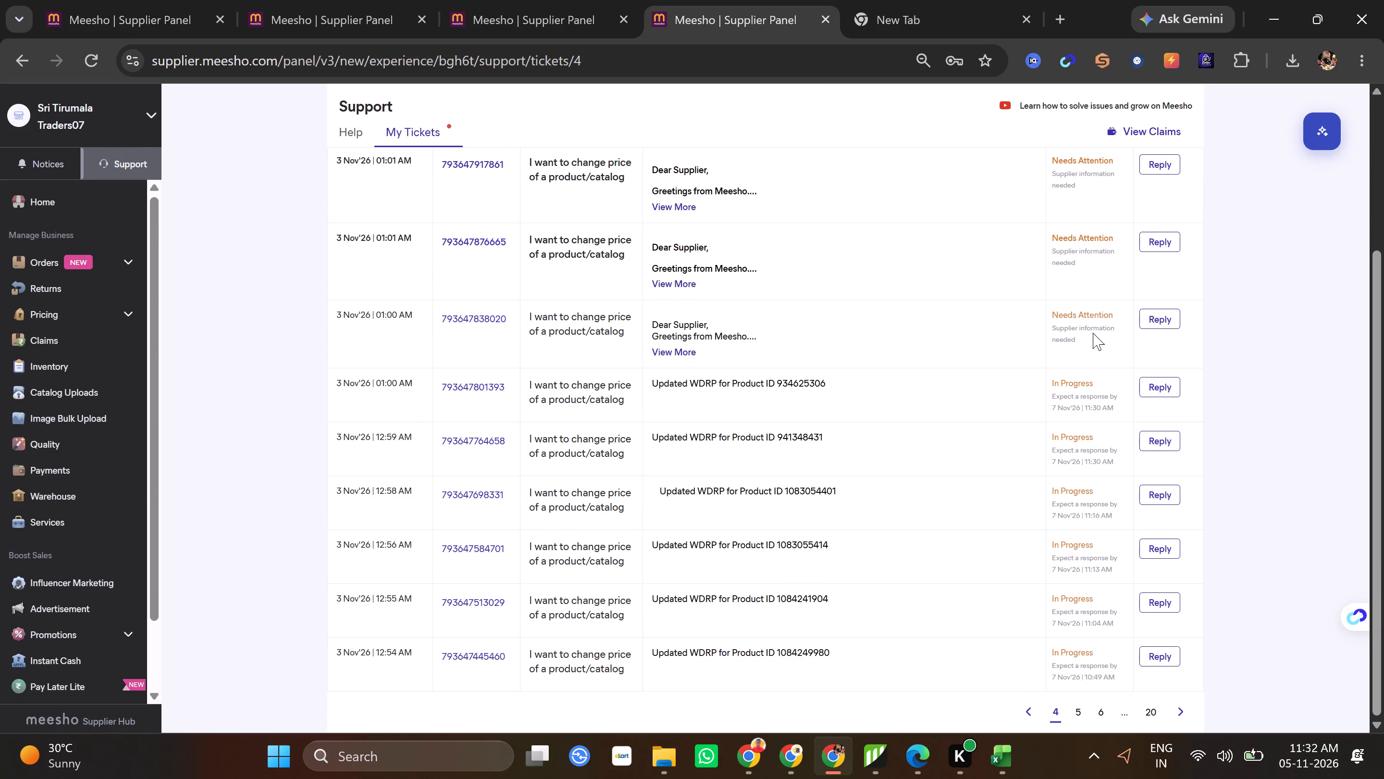
left_click(1166, 317)
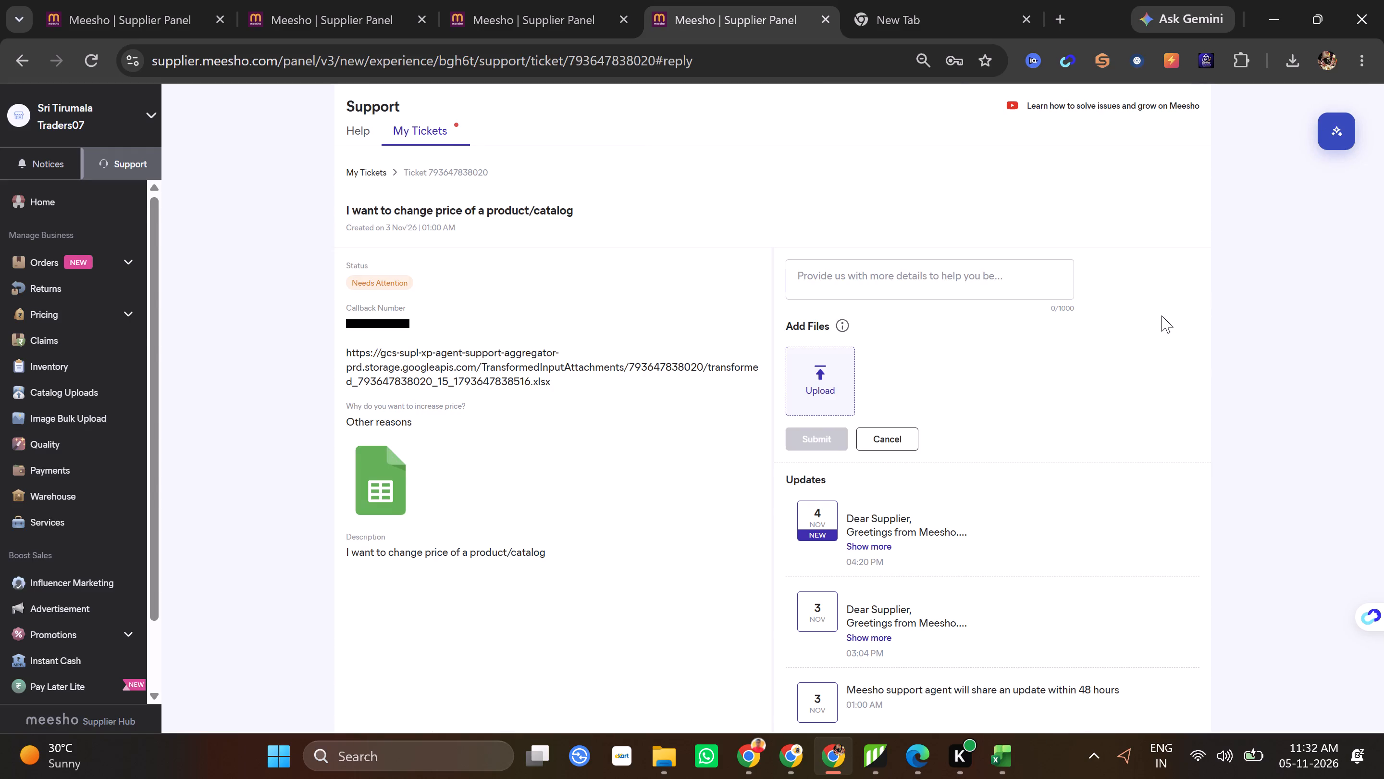
scroll(1034, 401, "down", 1)
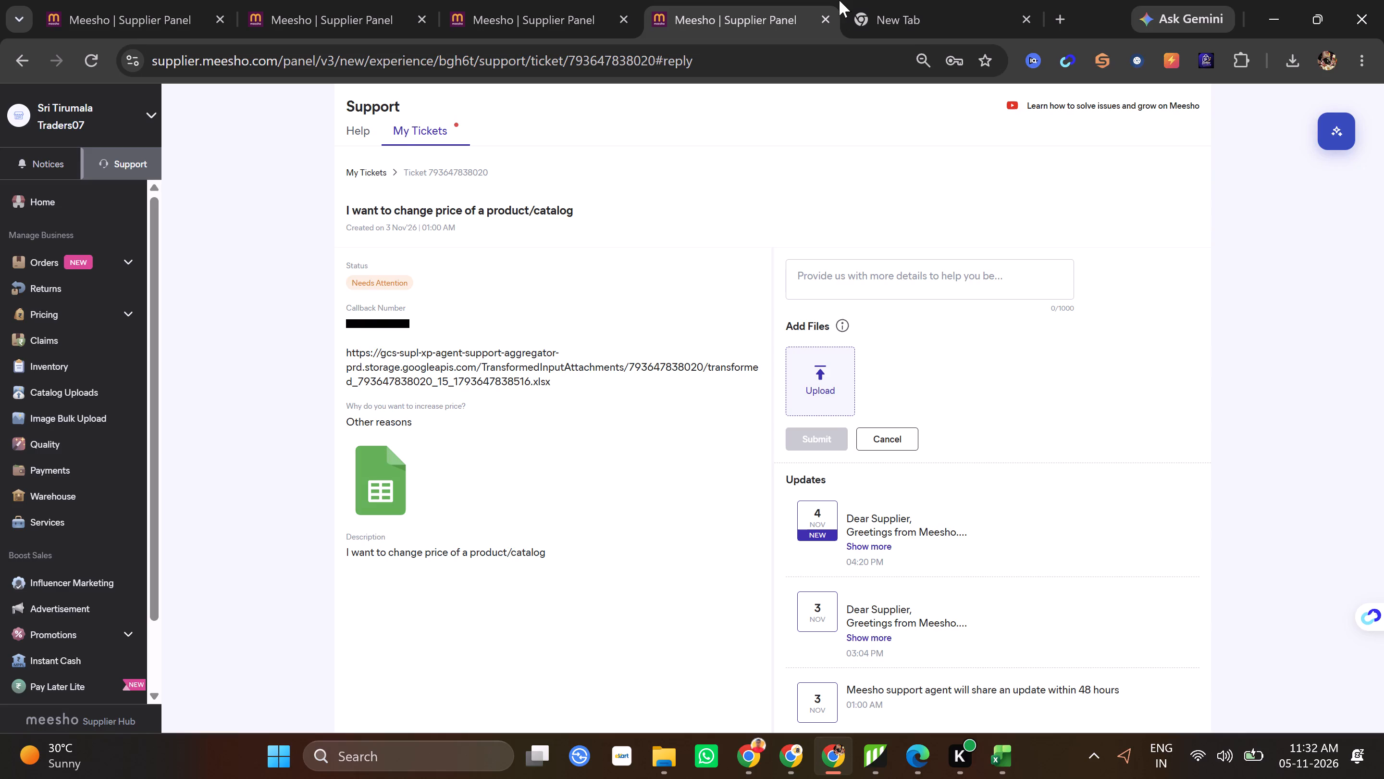
left_click(501, 0)
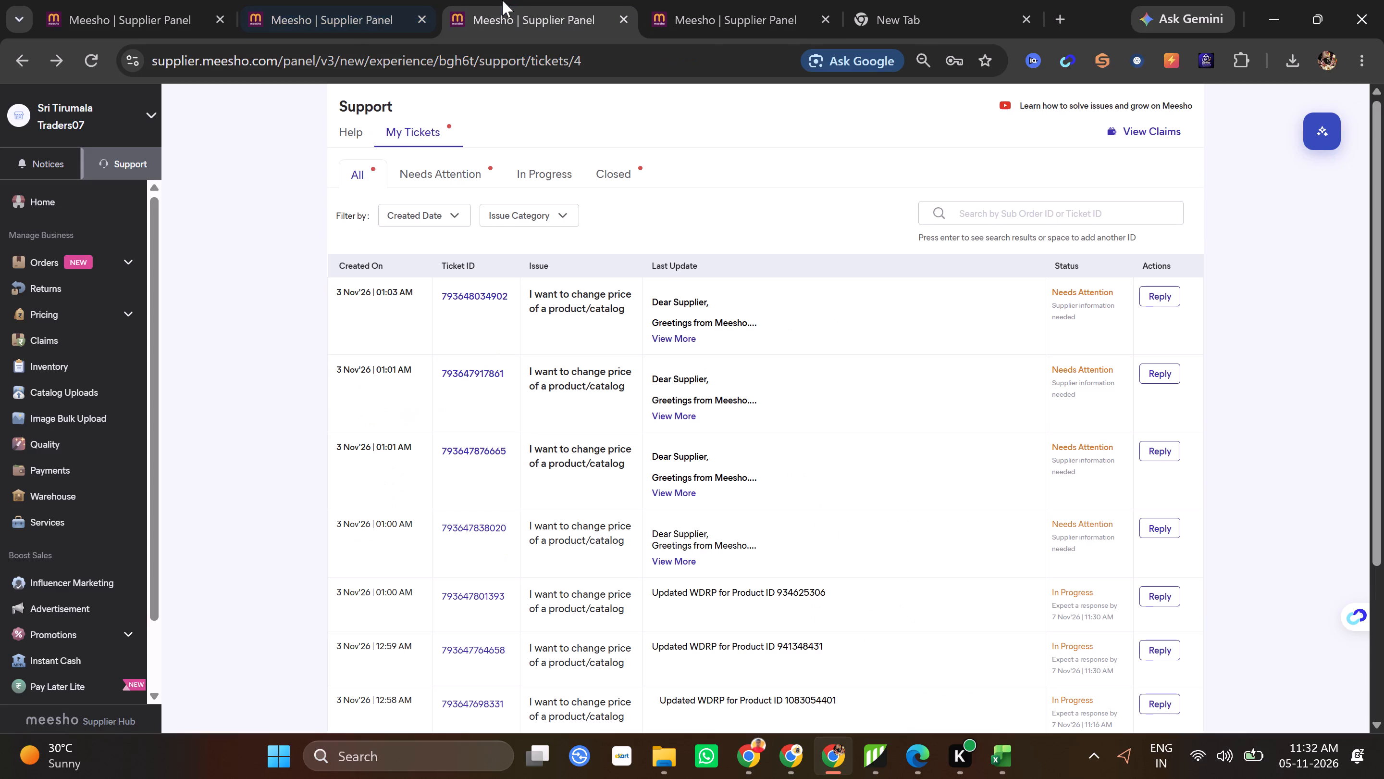
left_click(728, 0)
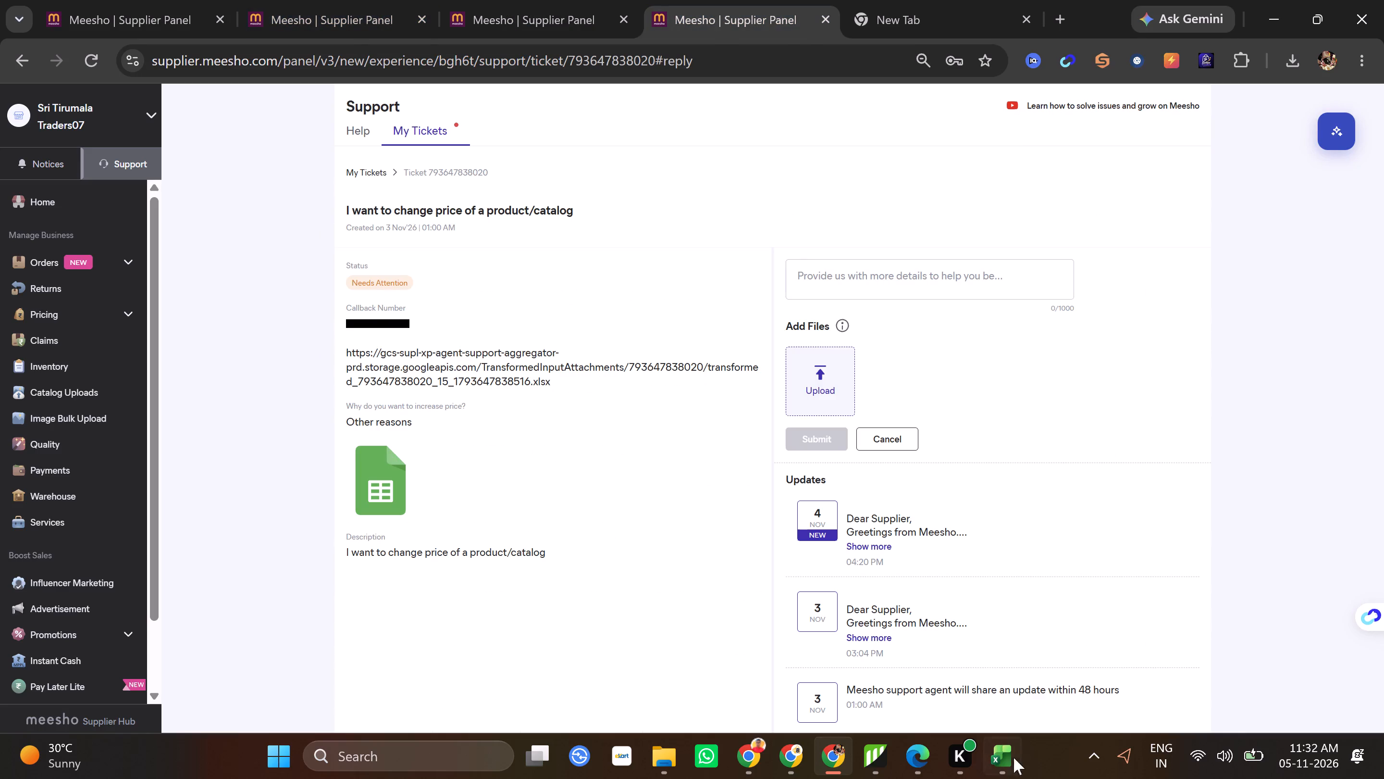
left_click(1013, 772)
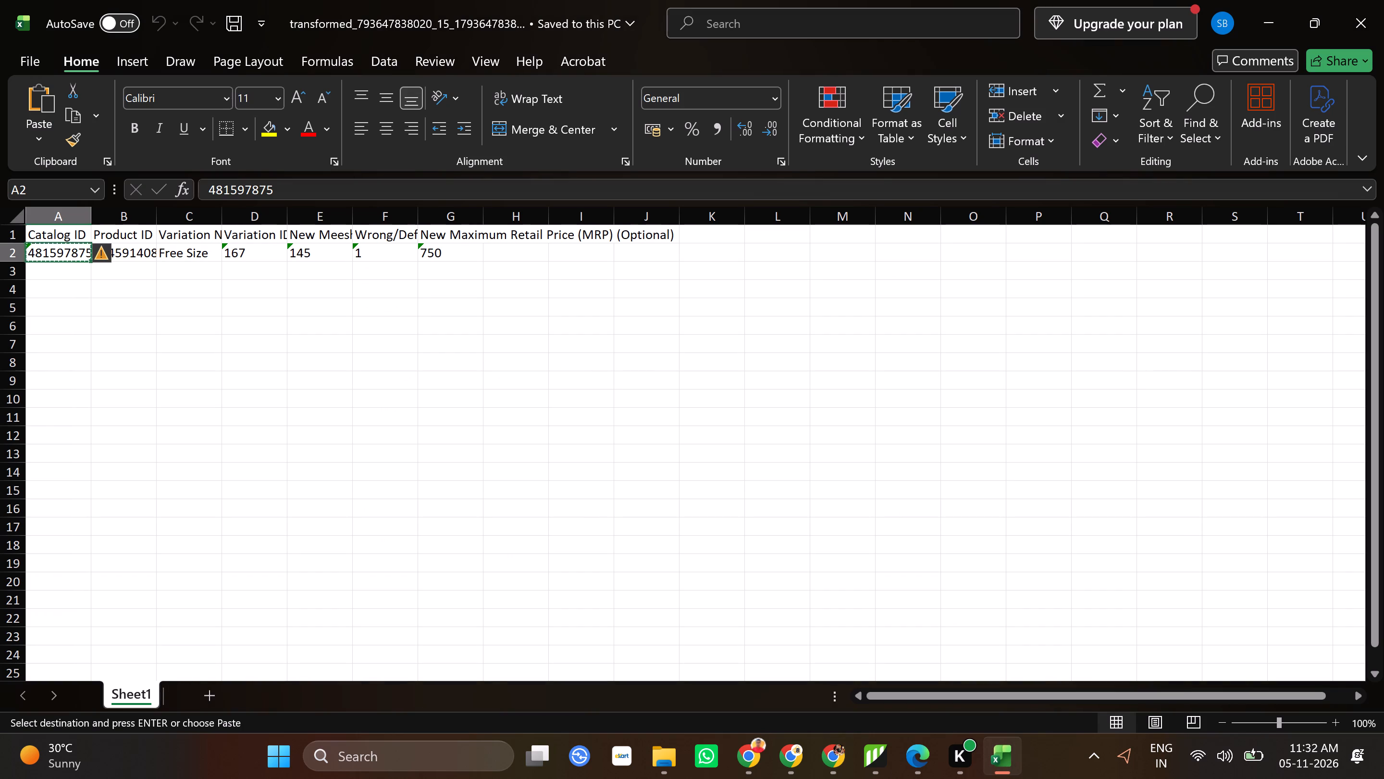
left_click(1248, 0)
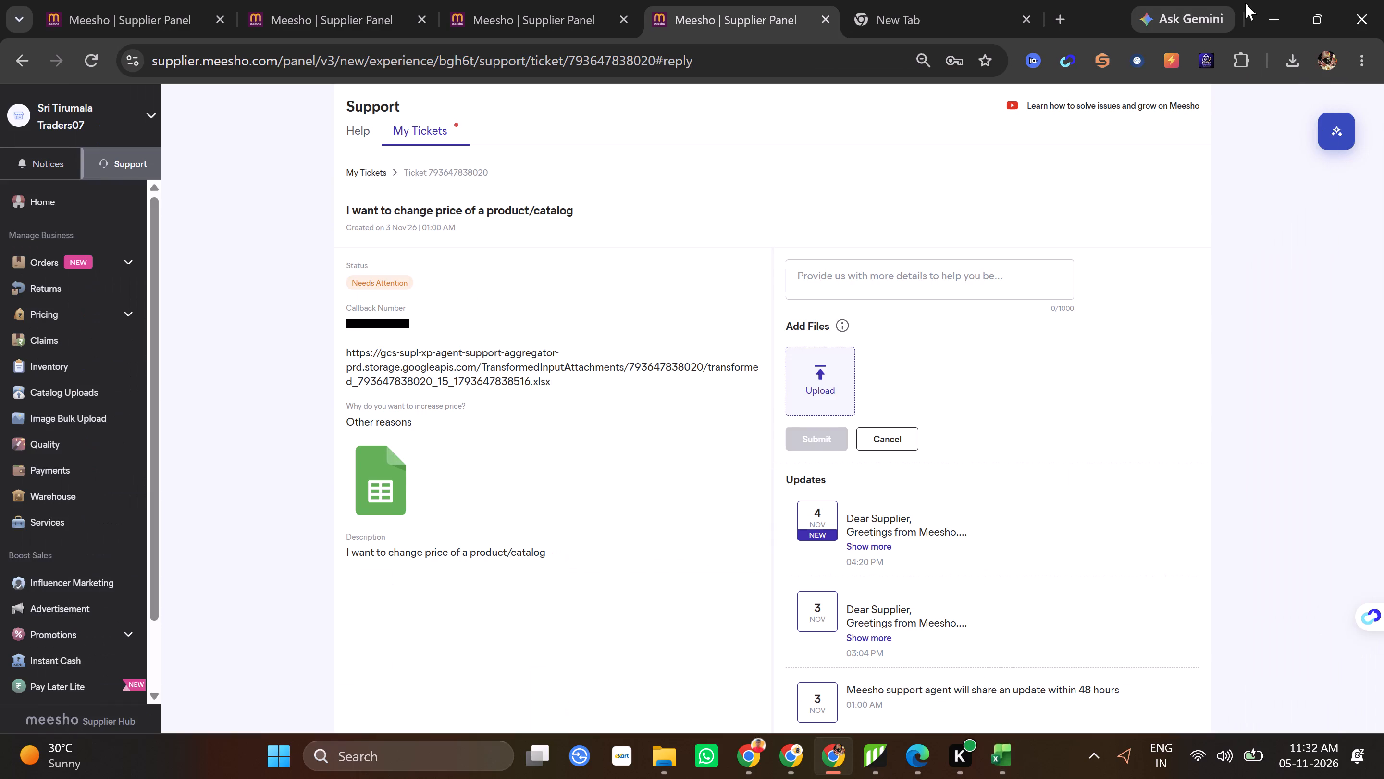
left_click(517, 0)
left_click(353, 0)
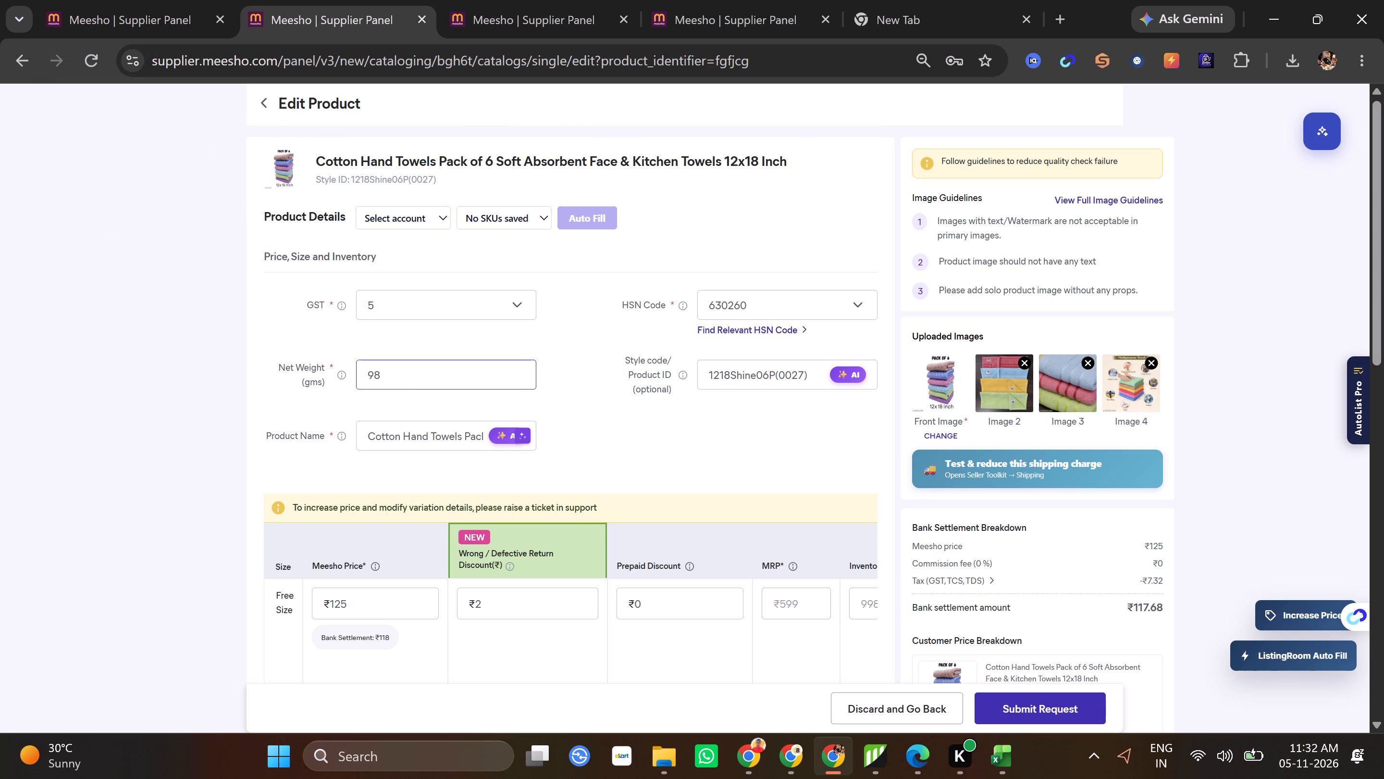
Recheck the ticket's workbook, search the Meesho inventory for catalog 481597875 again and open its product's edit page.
left_click(652, 758)
double_click(216, 205)
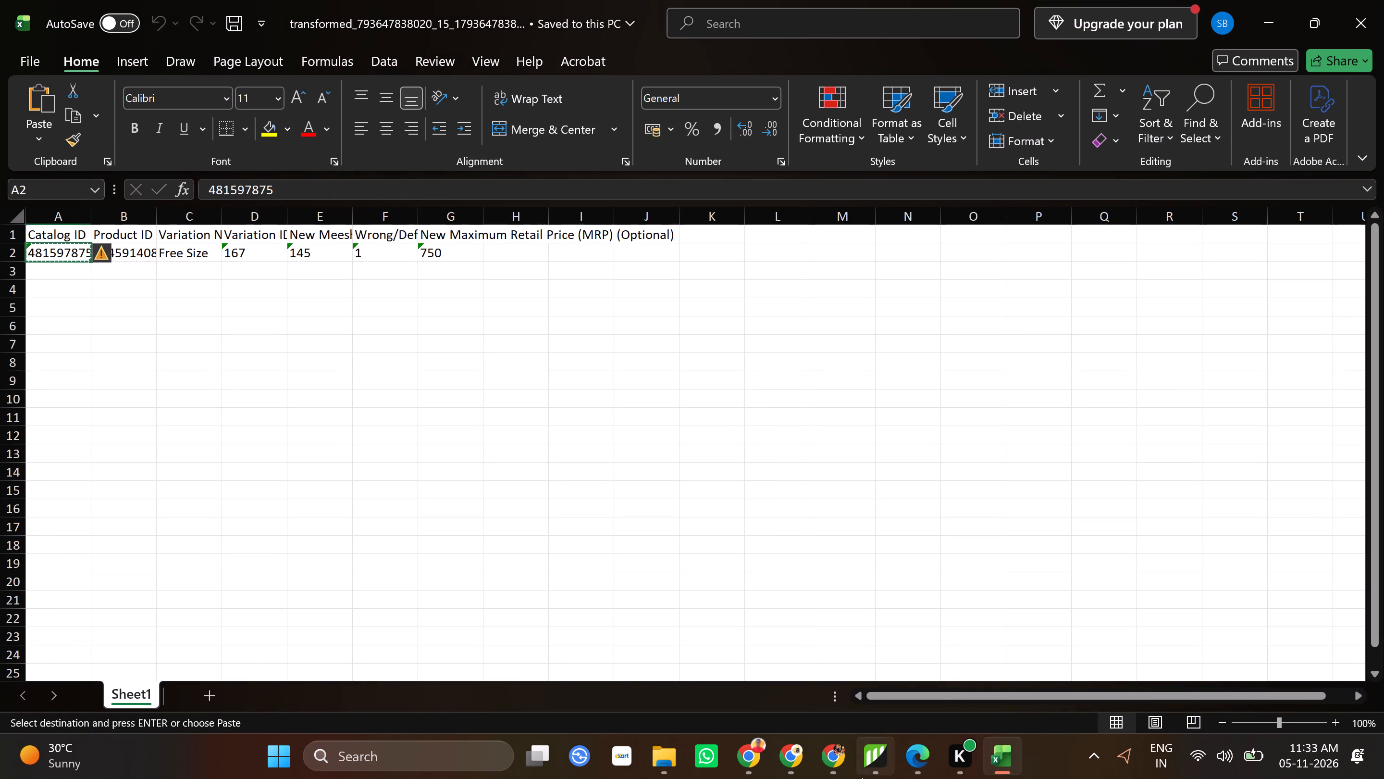
left_click(828, 755)
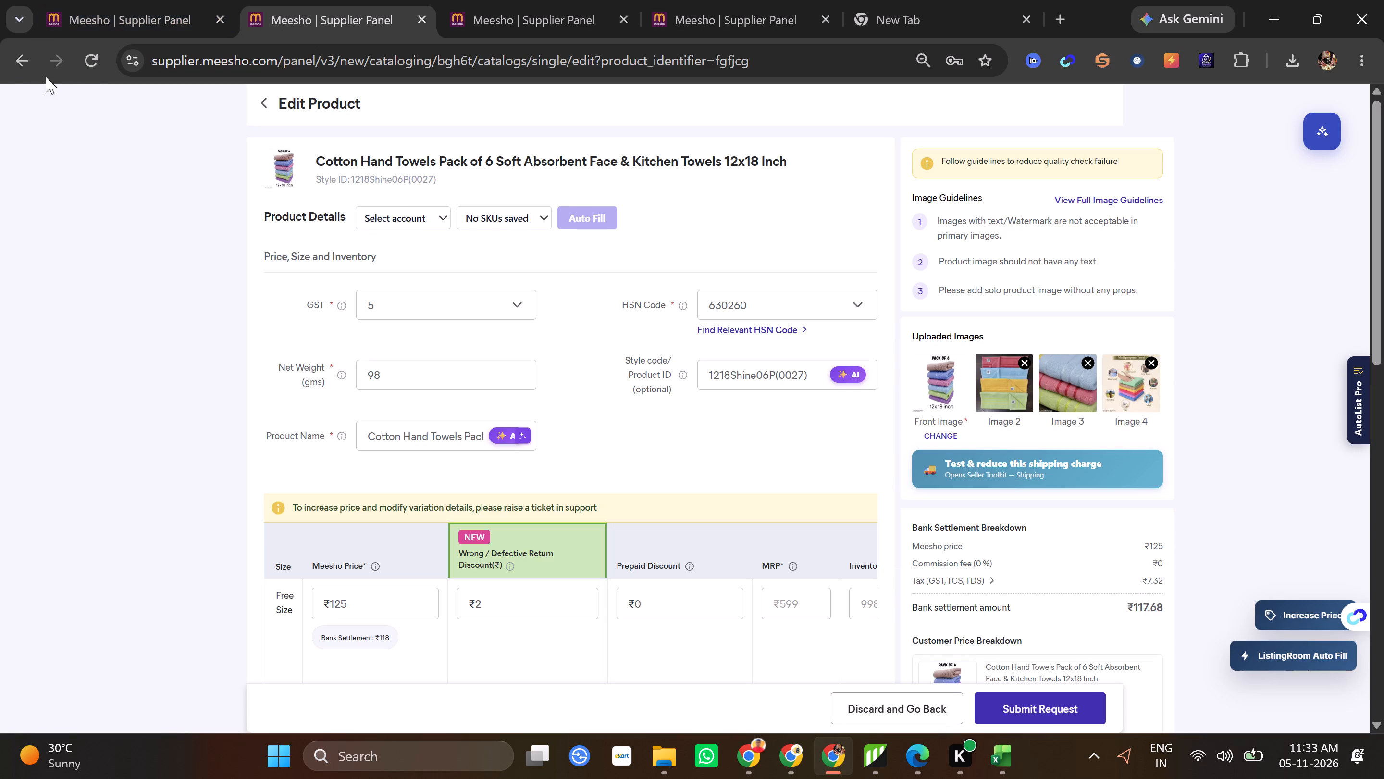
left_click(12, 63)
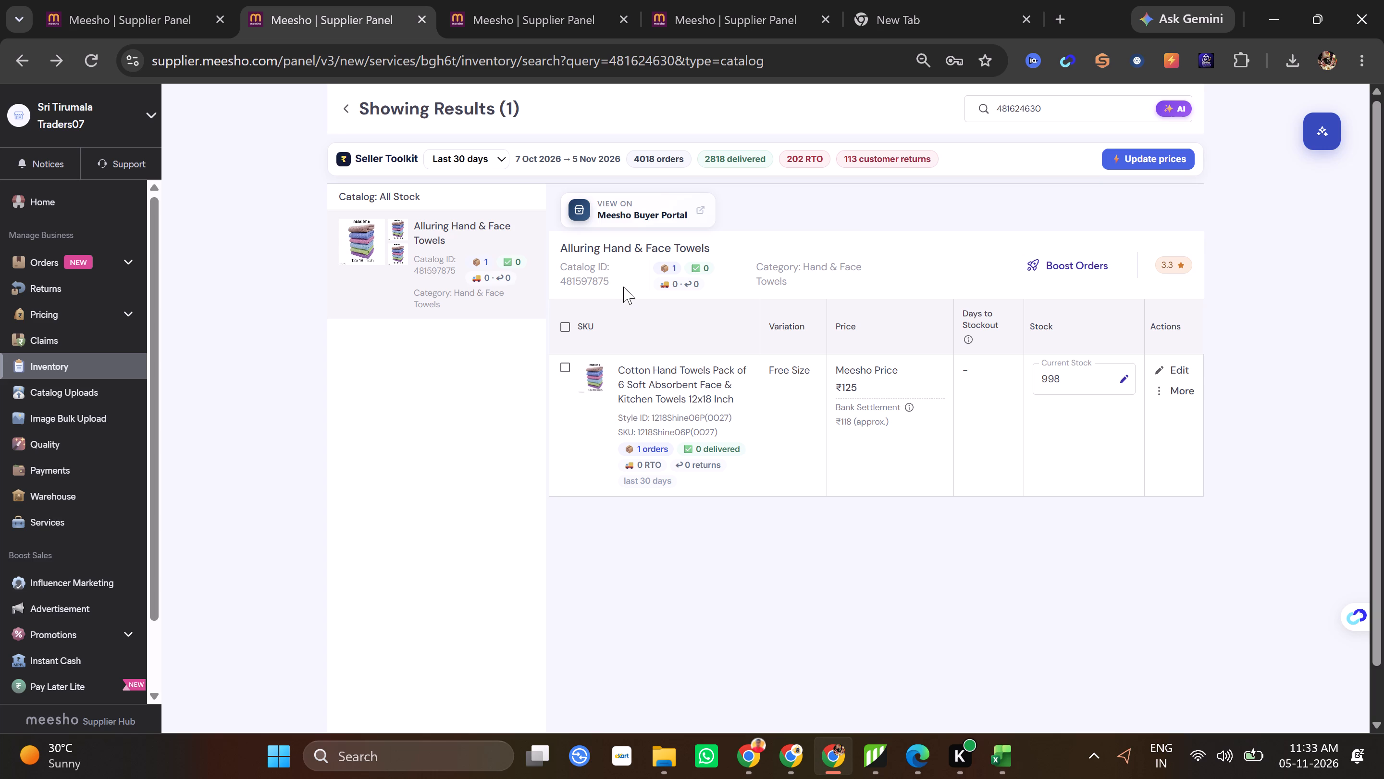
left_click_drag(619, 278, 555, 291)
key("ctrl+c")
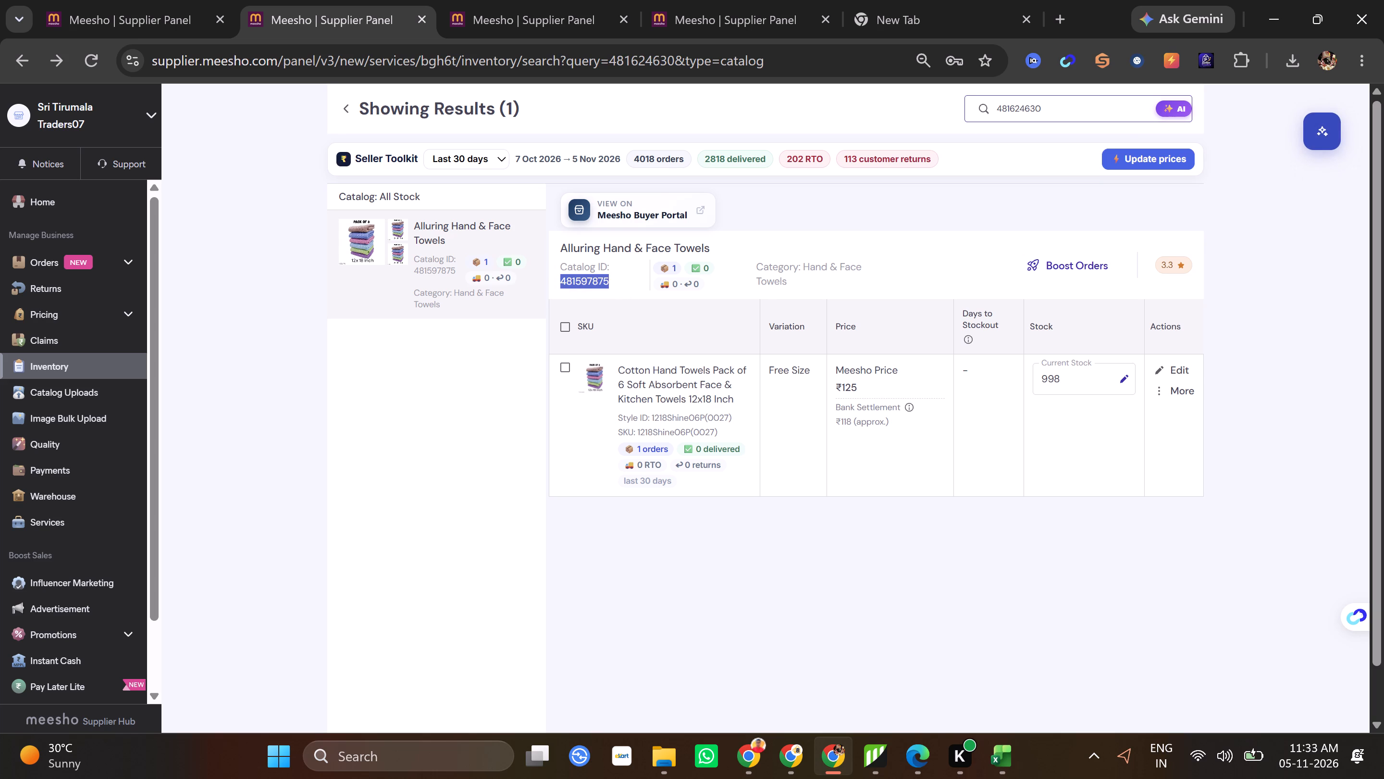
left_click_drag(1098, 113, 796, 113)
key("ctrl+c")
key("ctrl+v")
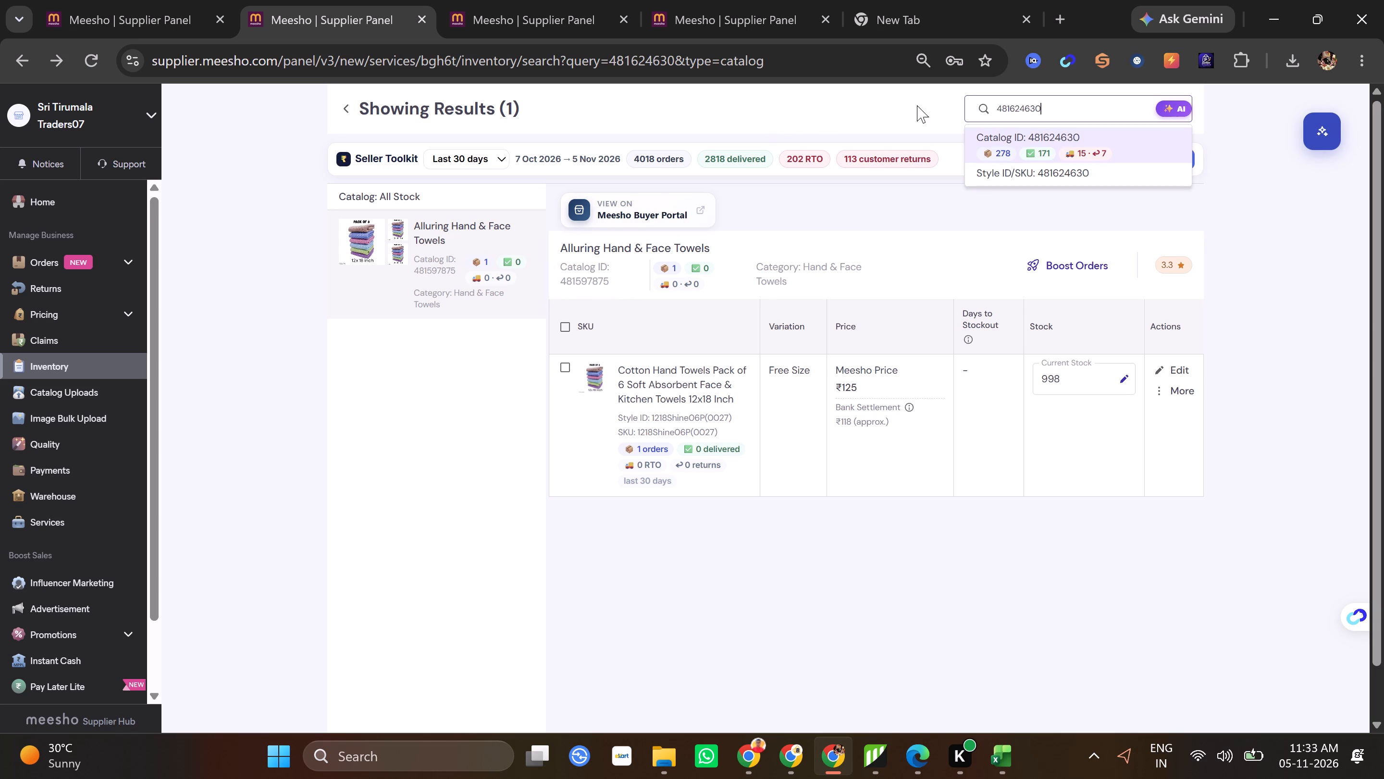
left_click_drag(620, 285, 604, 287)
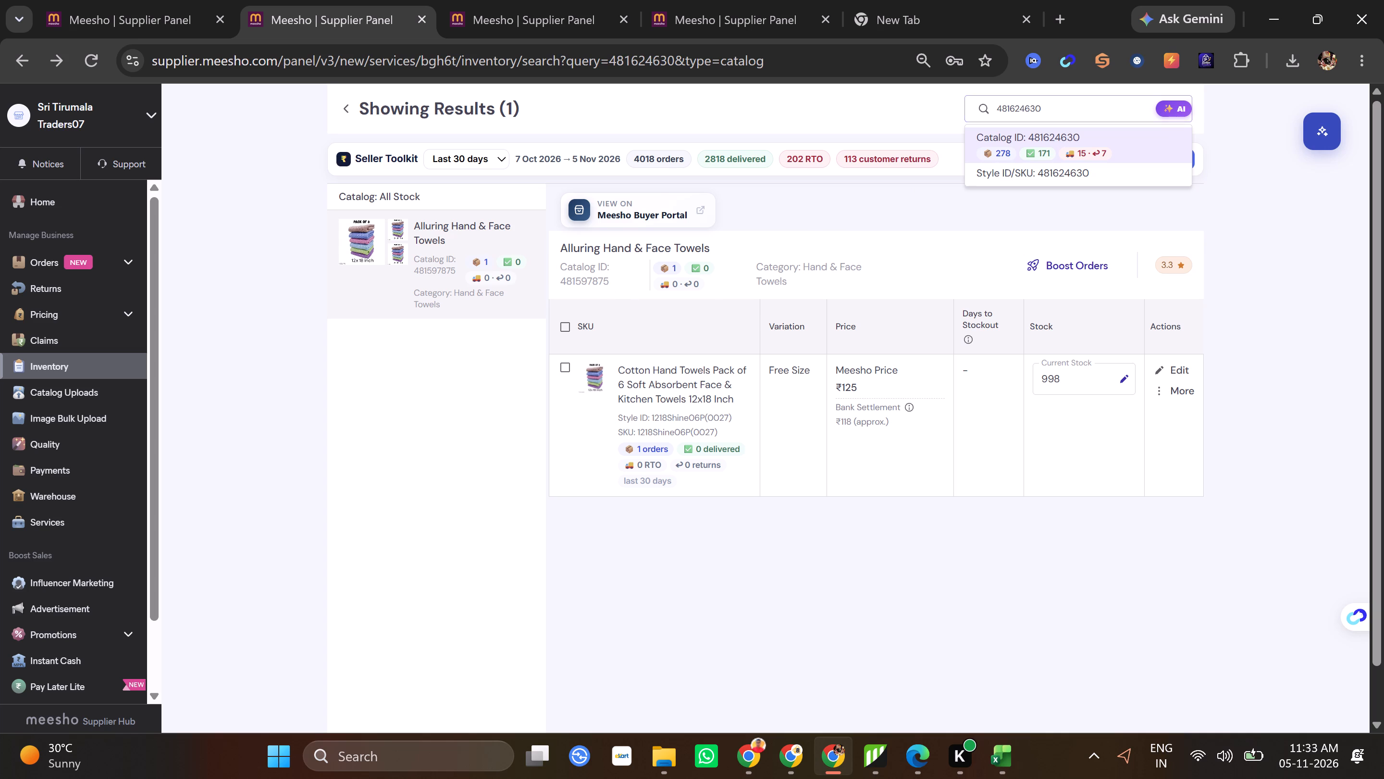
left_click_drag(604, 287, 544, 292)
left_click(583, 276)
double_click(604, 284)
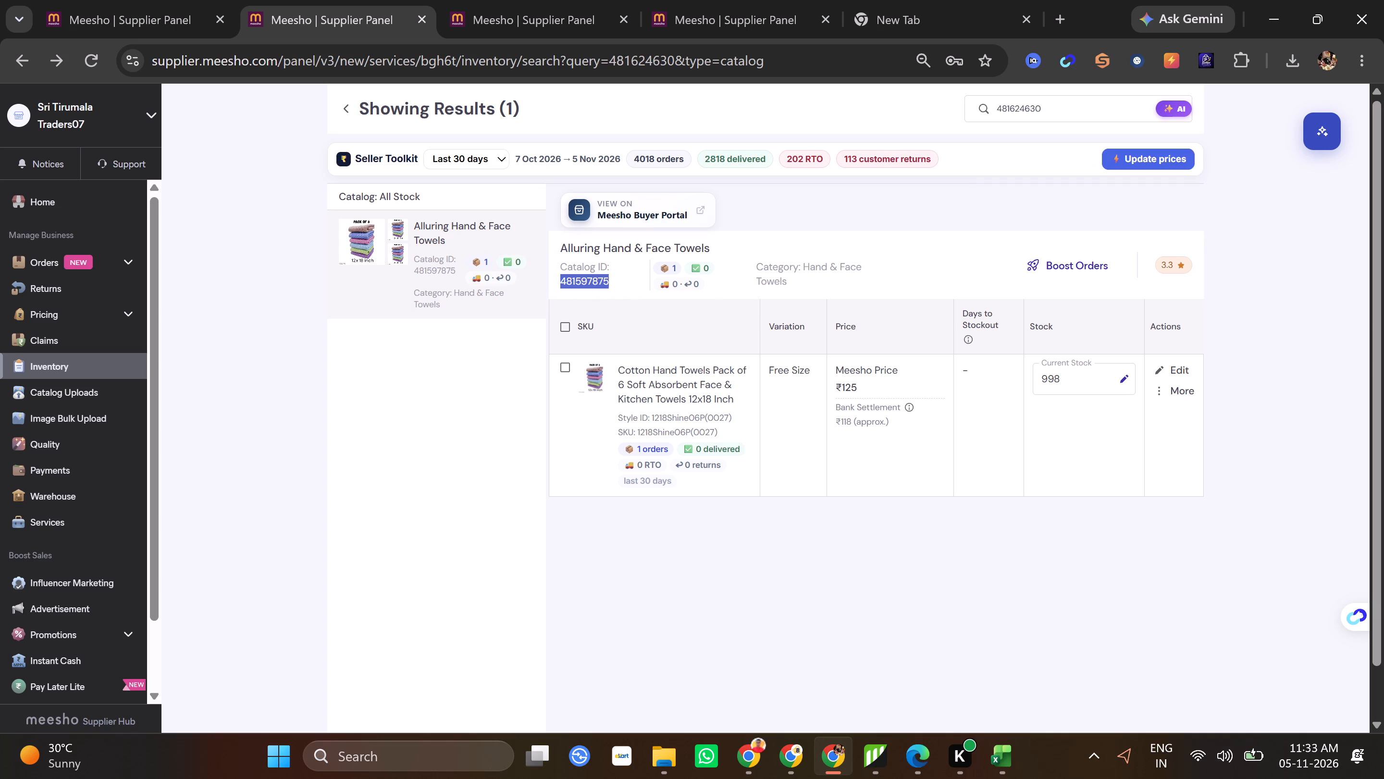
key("ctrl+c")
key("ctrl+c")
left_click_drag(1045, 110, 912, 108)
key("ctrl+v")
left_click(1003, 134)
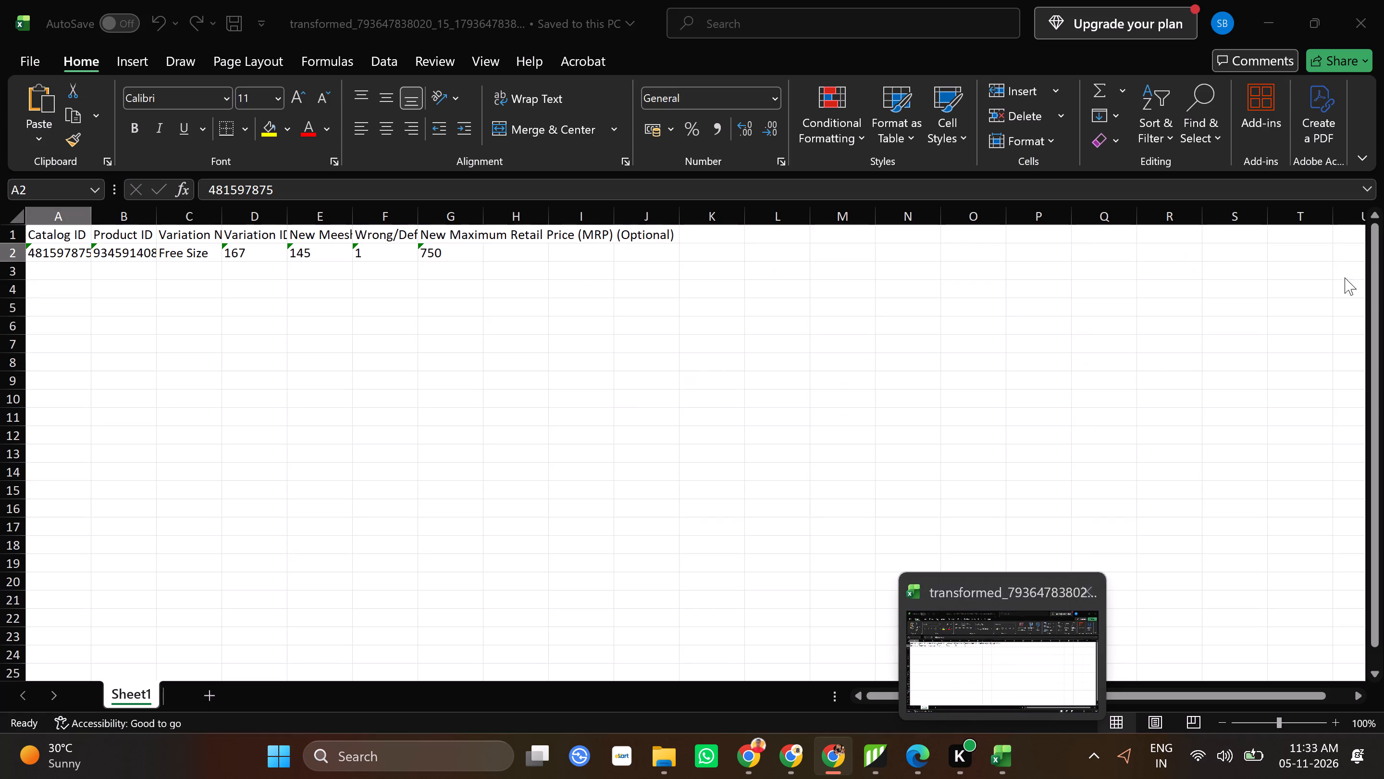
left_click(1179, 368)
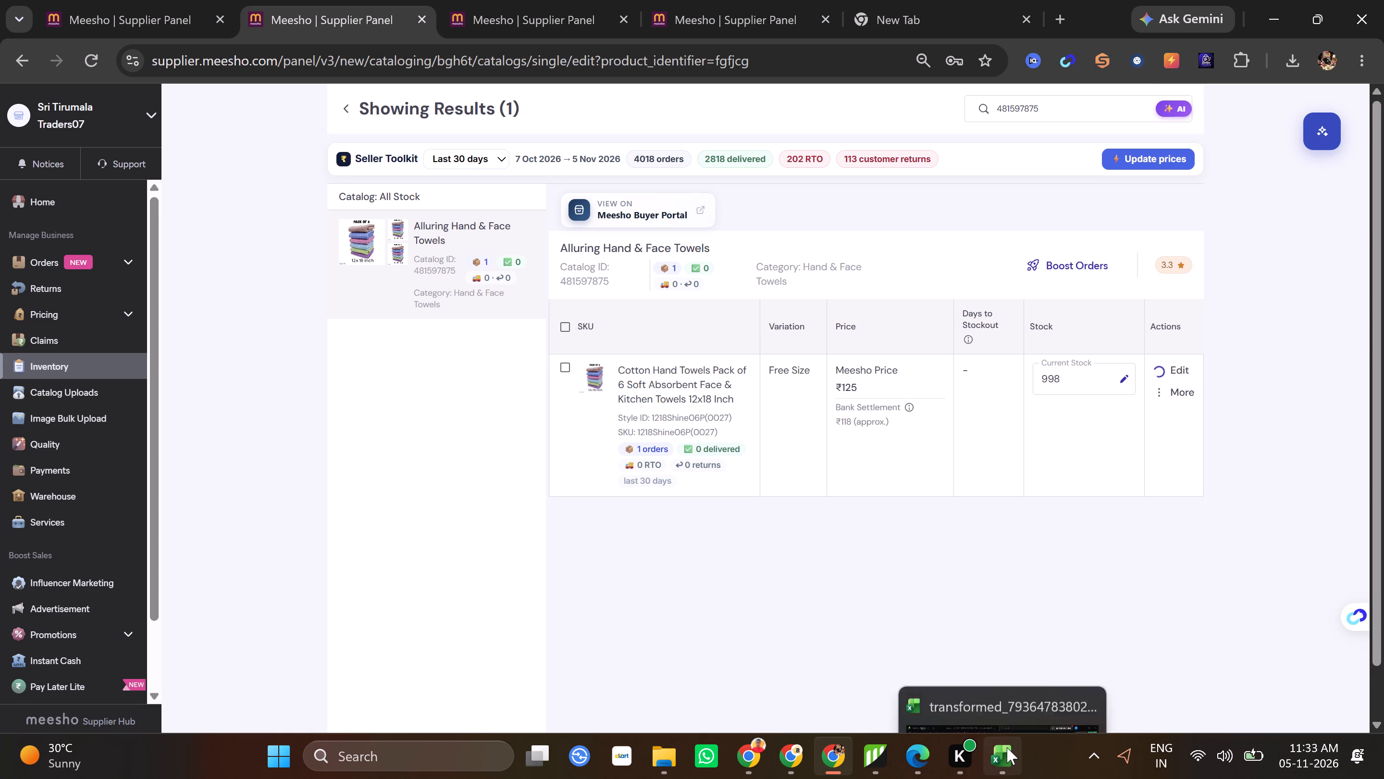
Set the Wrong/Defective price in the workbook's row 2 to 2, save the workbook and close it.
left_click(1013, 768)
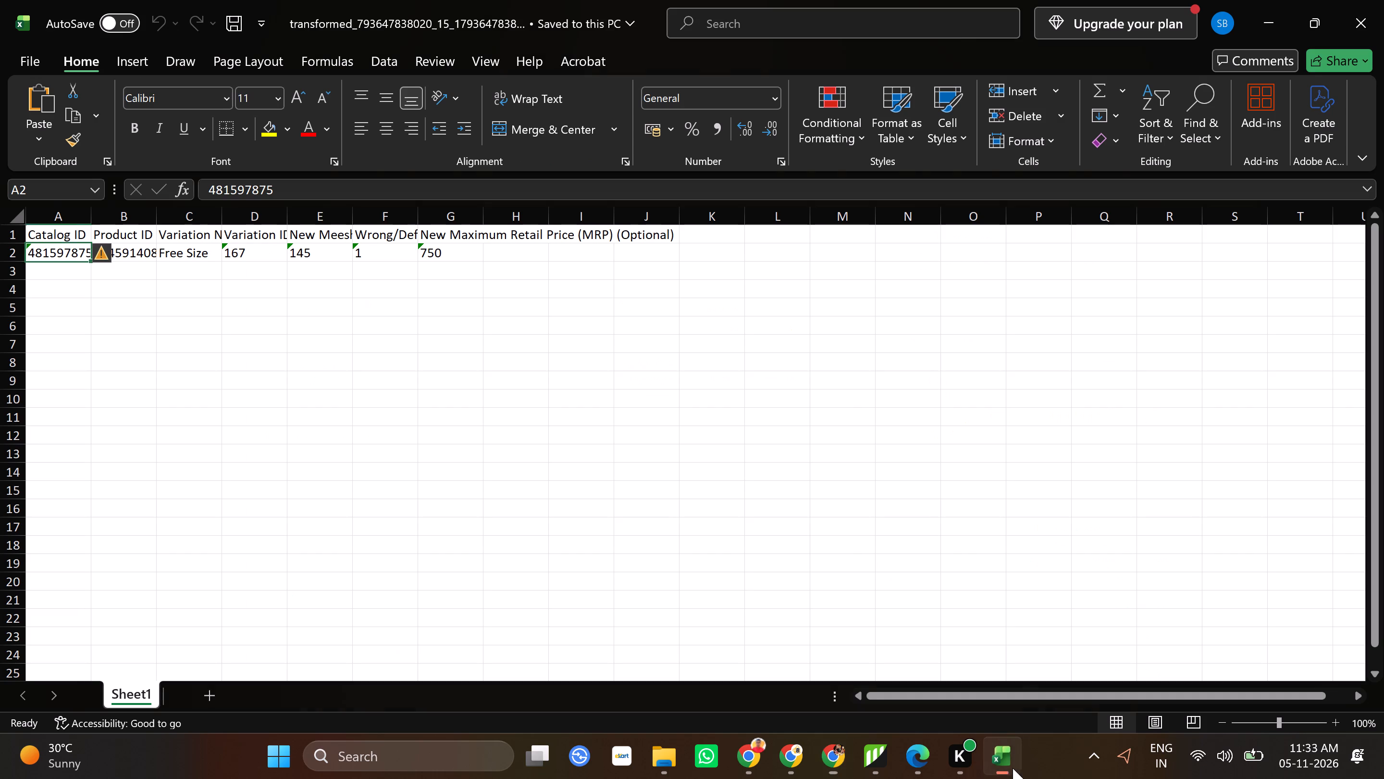
left_click(405, 257)
key("BackSpace")
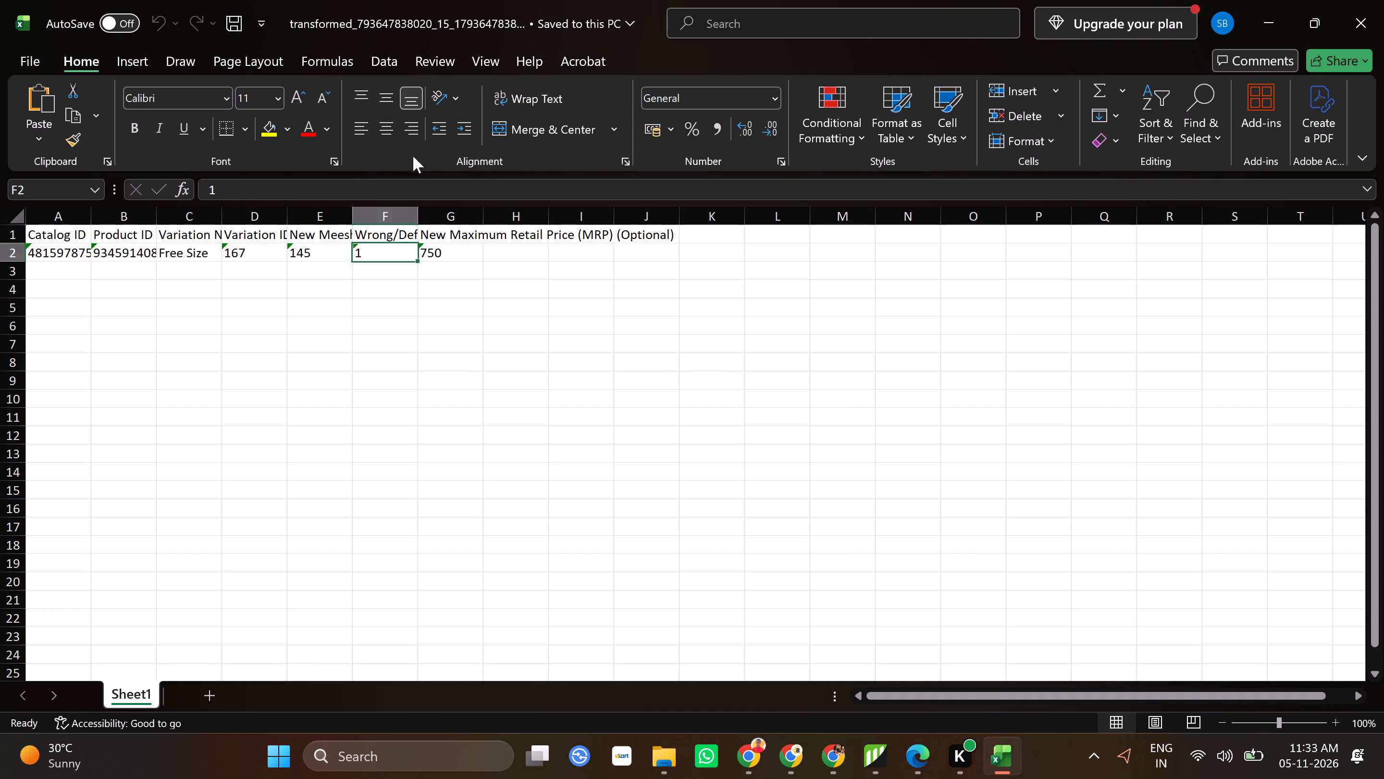
key("2")
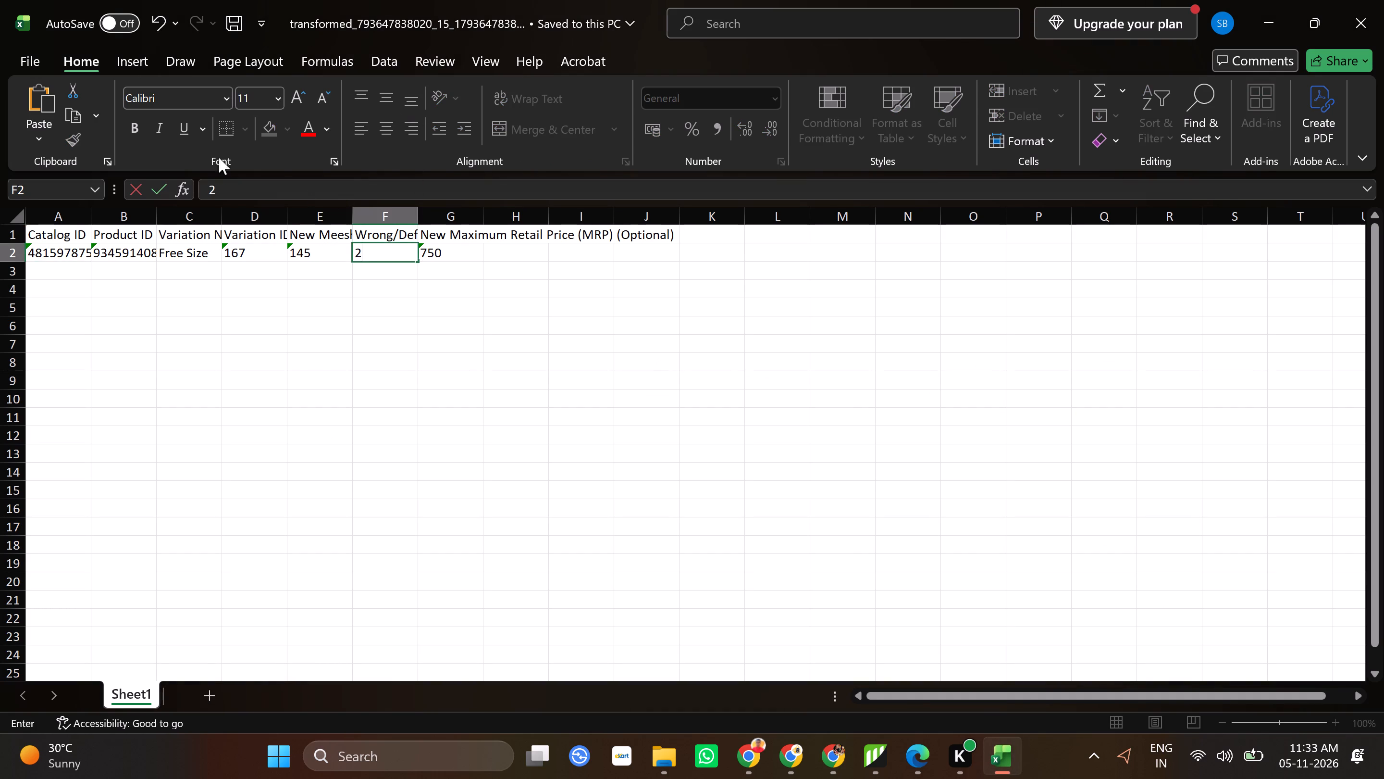
left_click(237, 24)
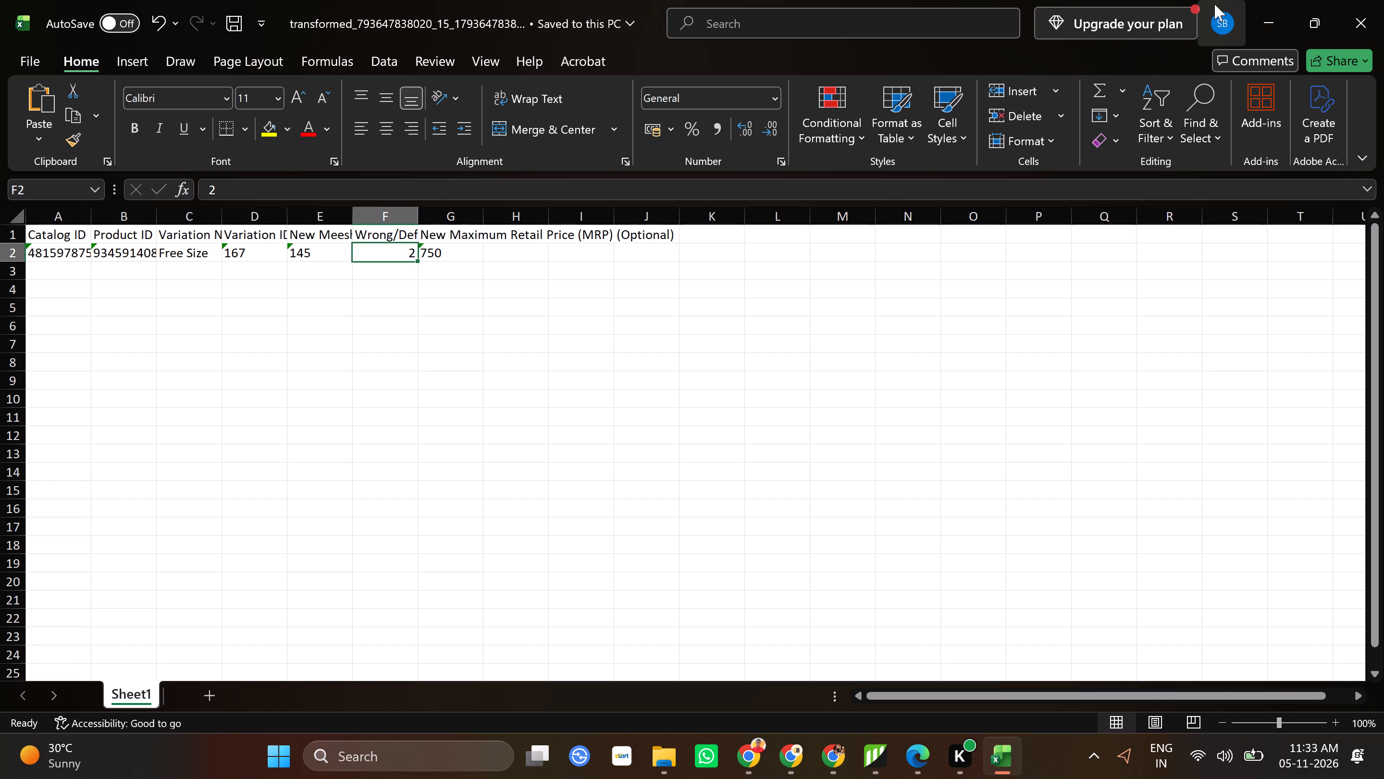
left_click(1341, 6)
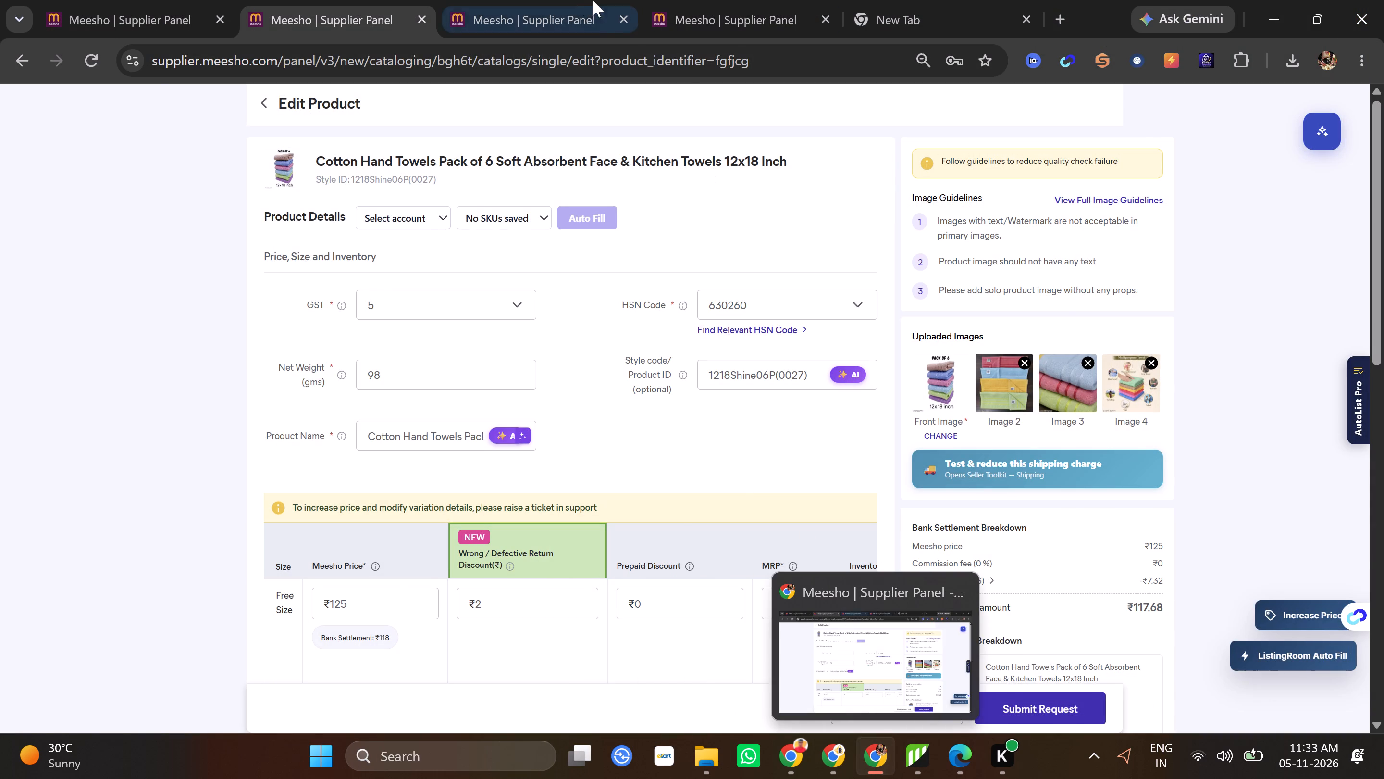
left_click(579, 0)
left_click(685, 0)
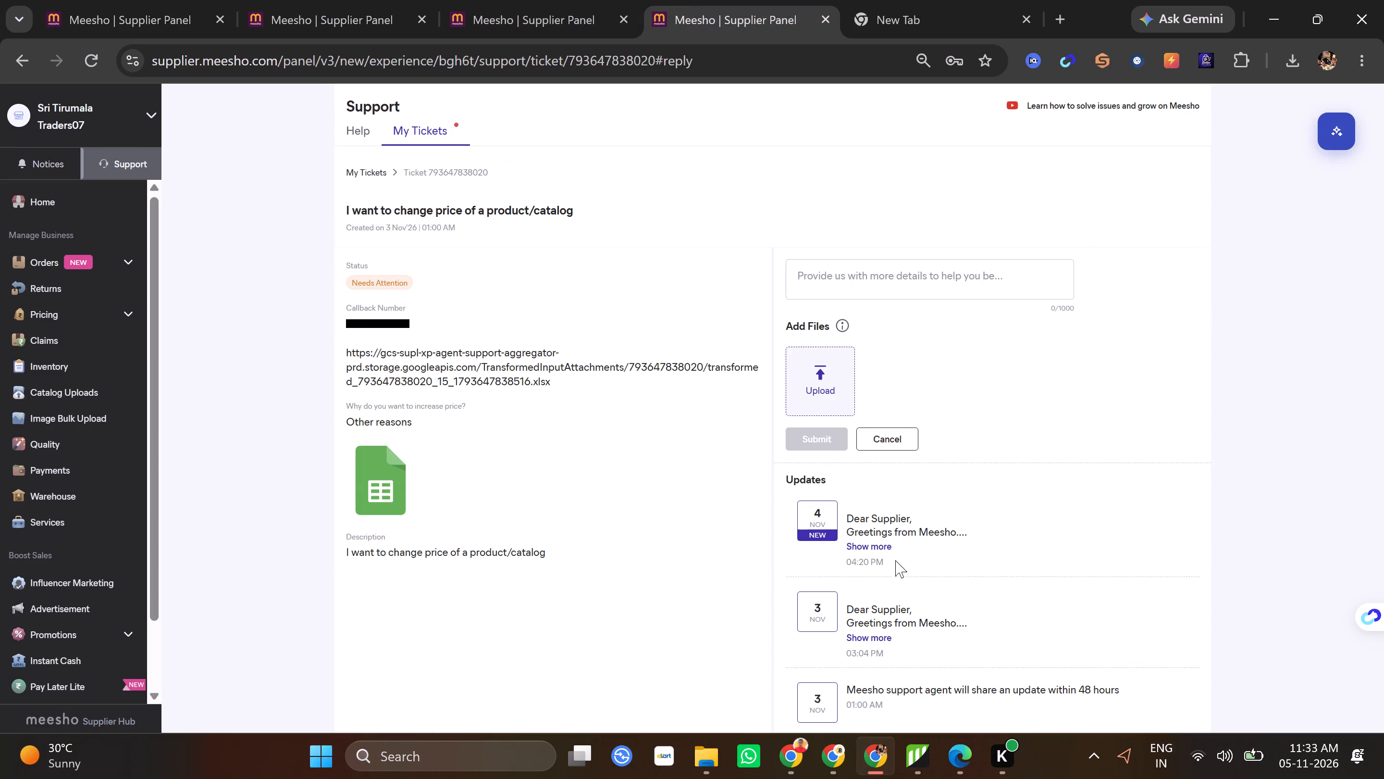
left_click(884, 547)
scroll(914, 503, "down", 1)
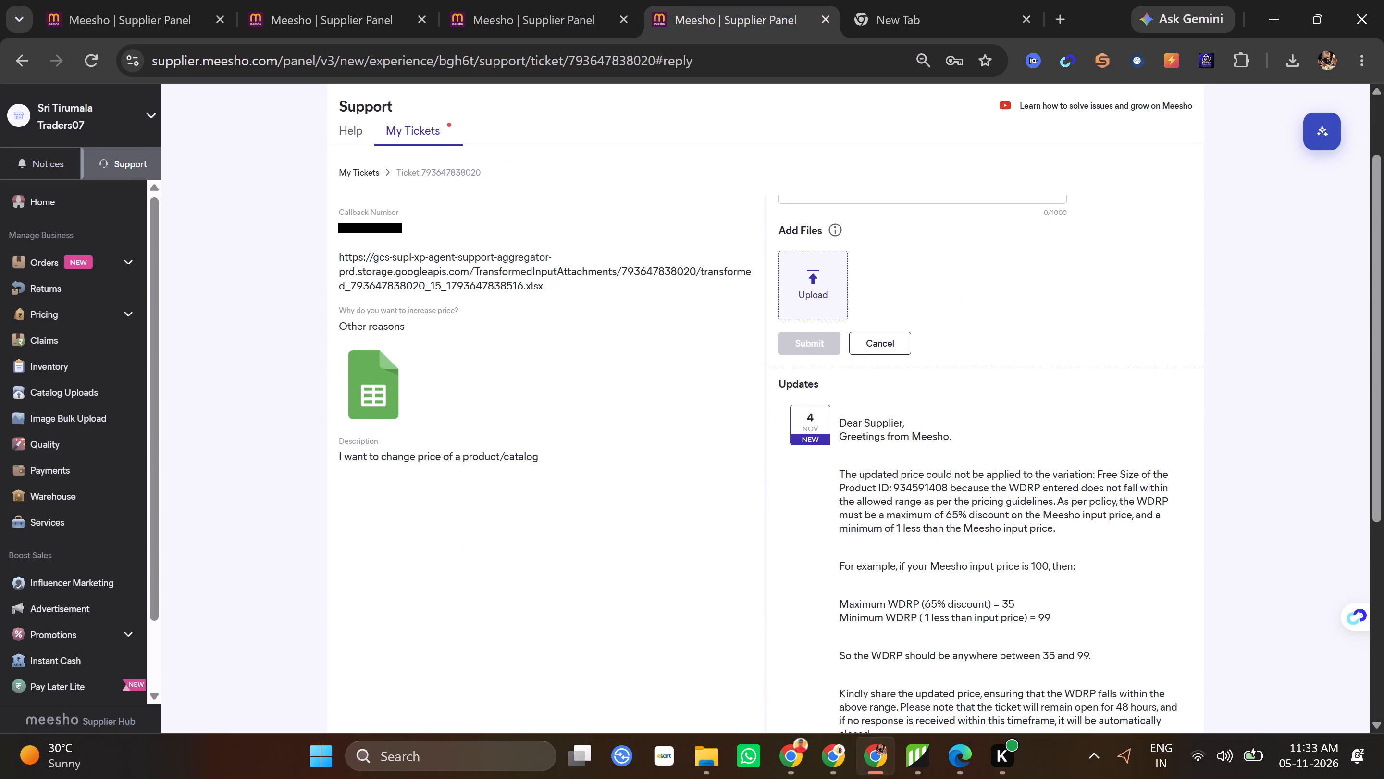
double_click(919, 490)
triple_click(919, 485)
triple_click(919, 485)
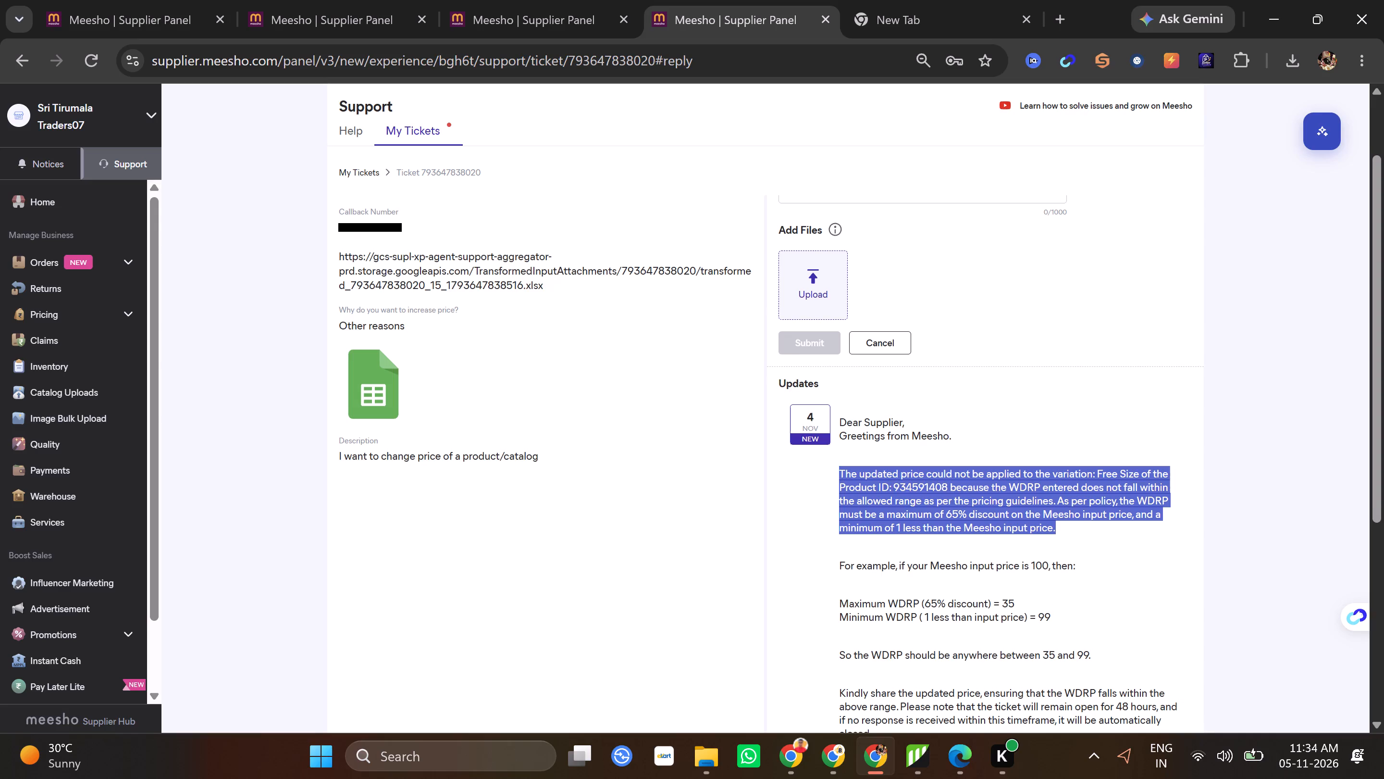
left_click(939, 503)
left_click(956, 433)
double_click(929, 487)
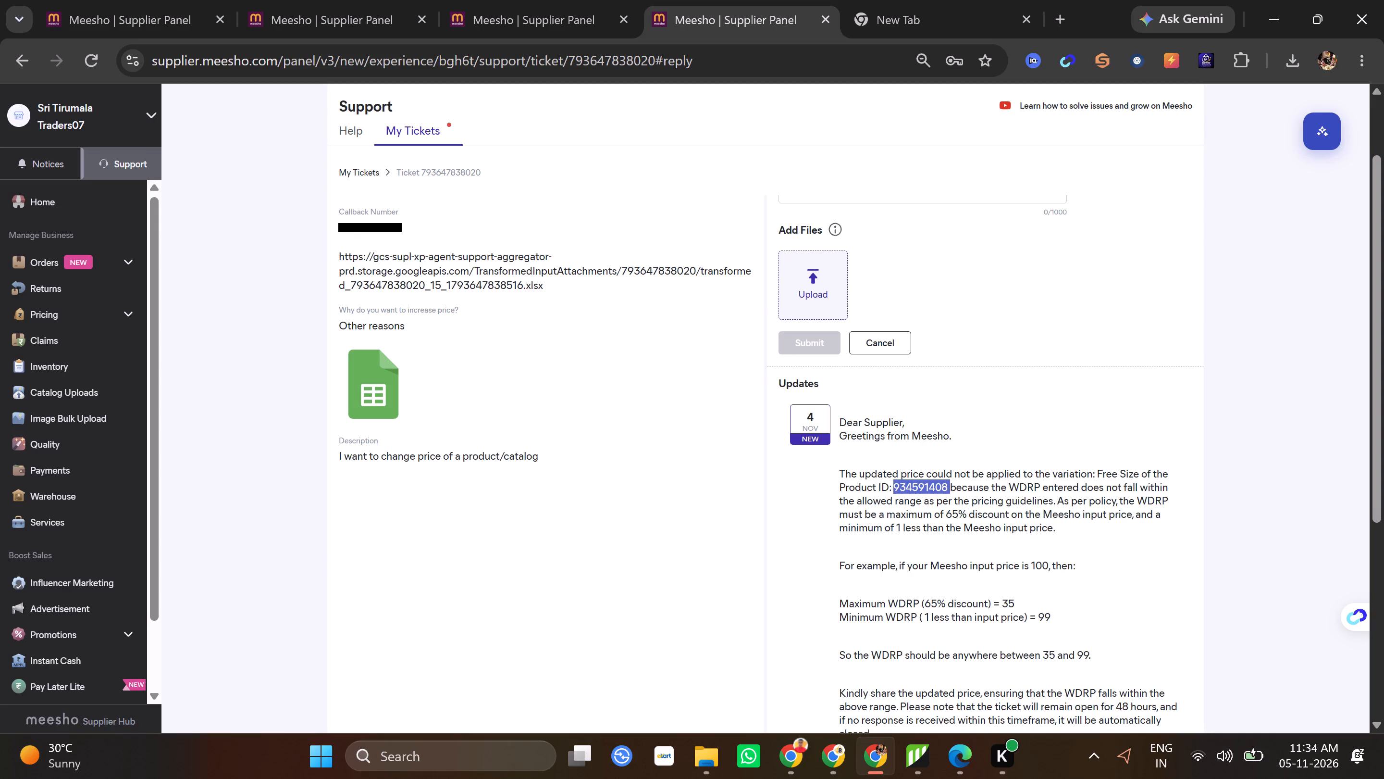
key("ctrl+c")
left_click(112, 0)
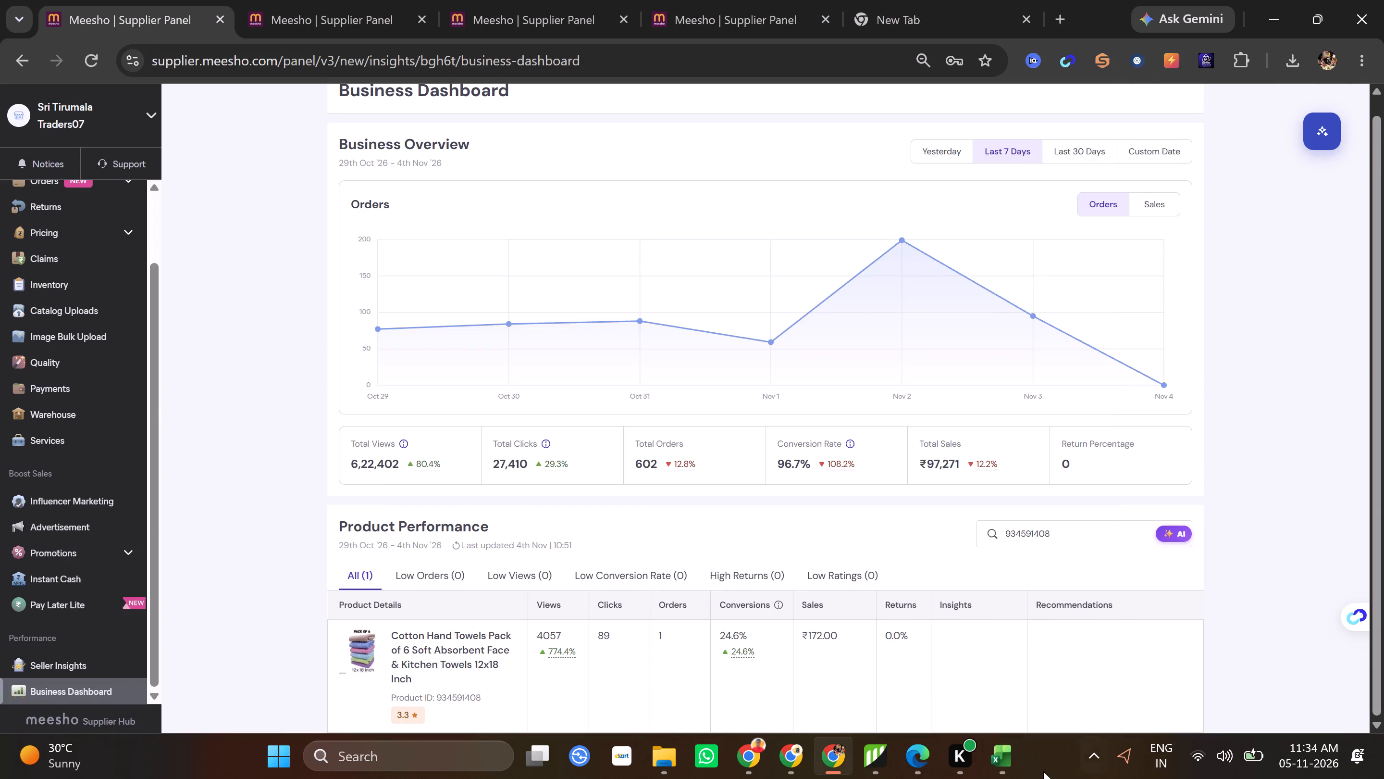
left_click(1014, 755)
left_click(1380, 0)
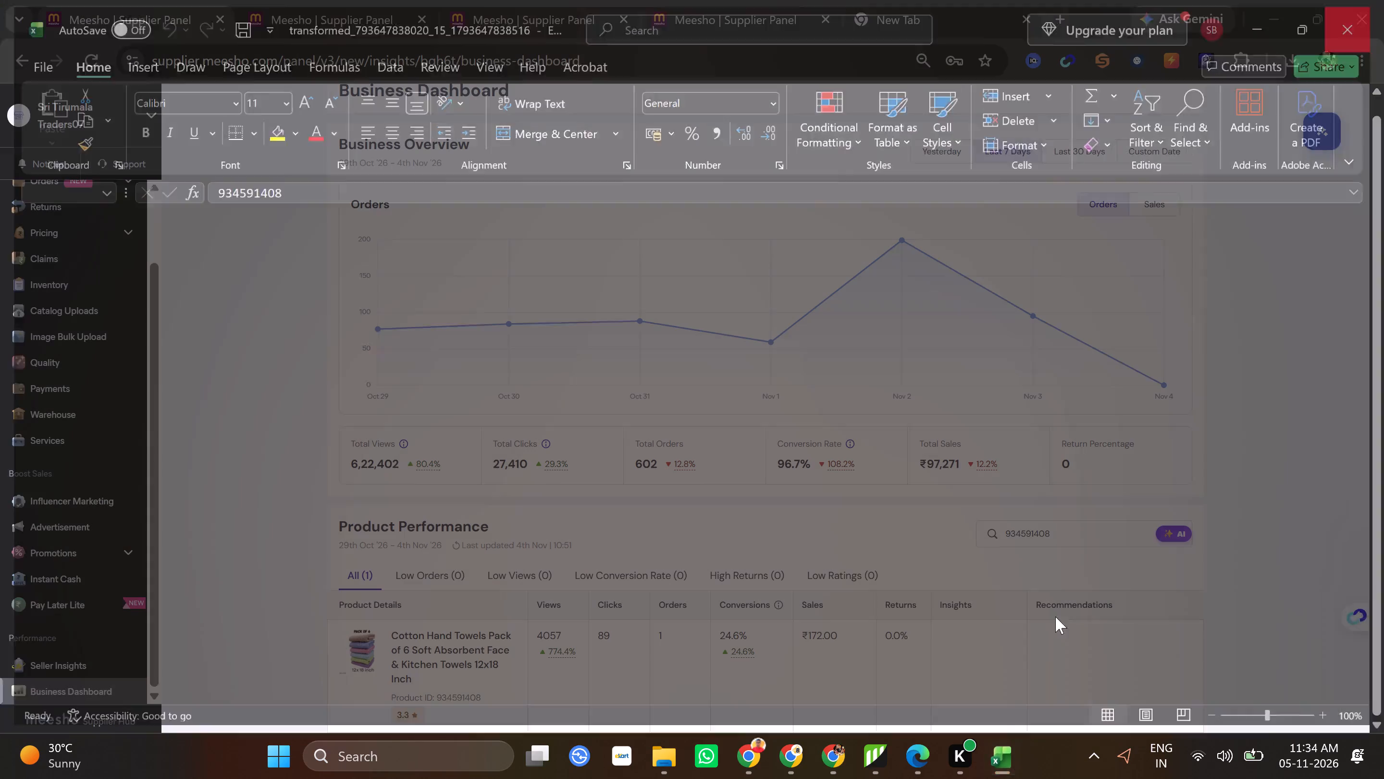
left_click(758, 0)
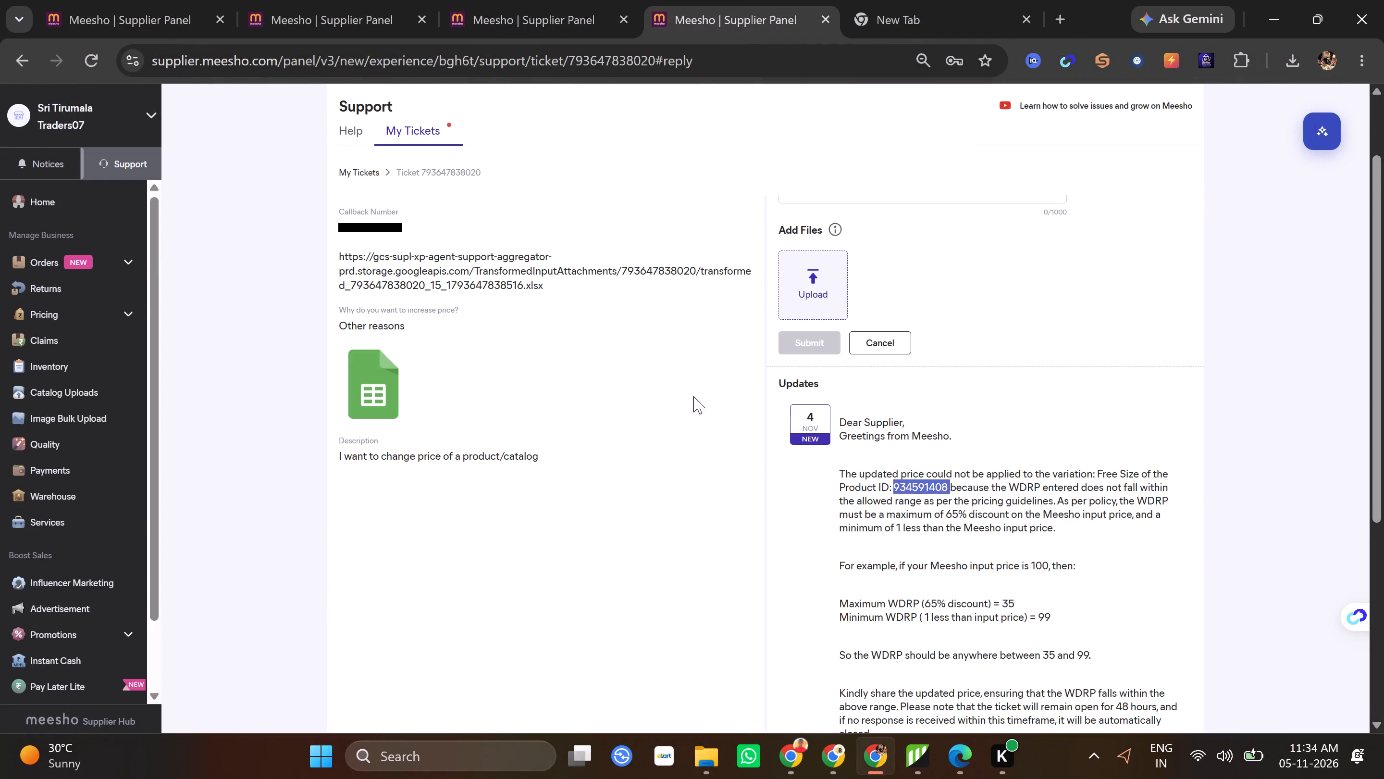
left_click(812, 283)
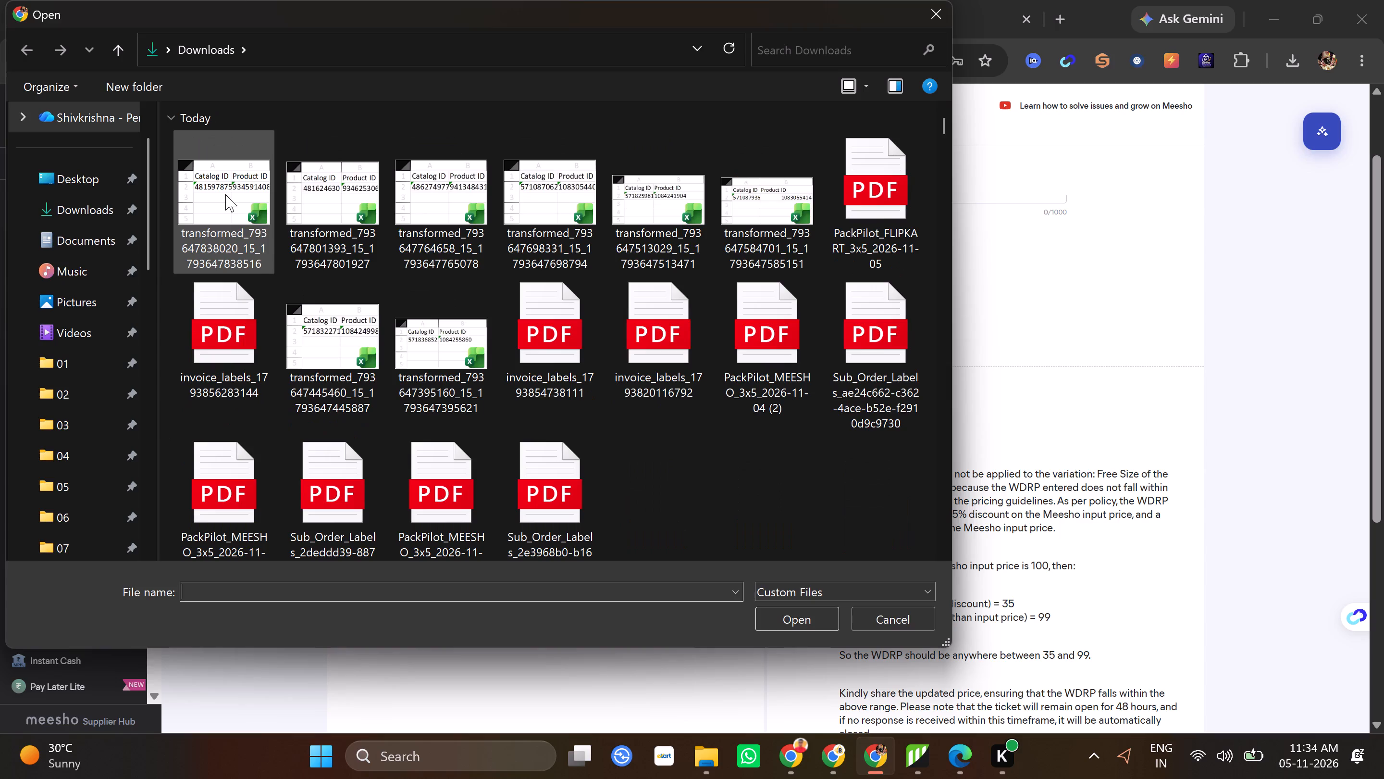
double_click(225, 194)
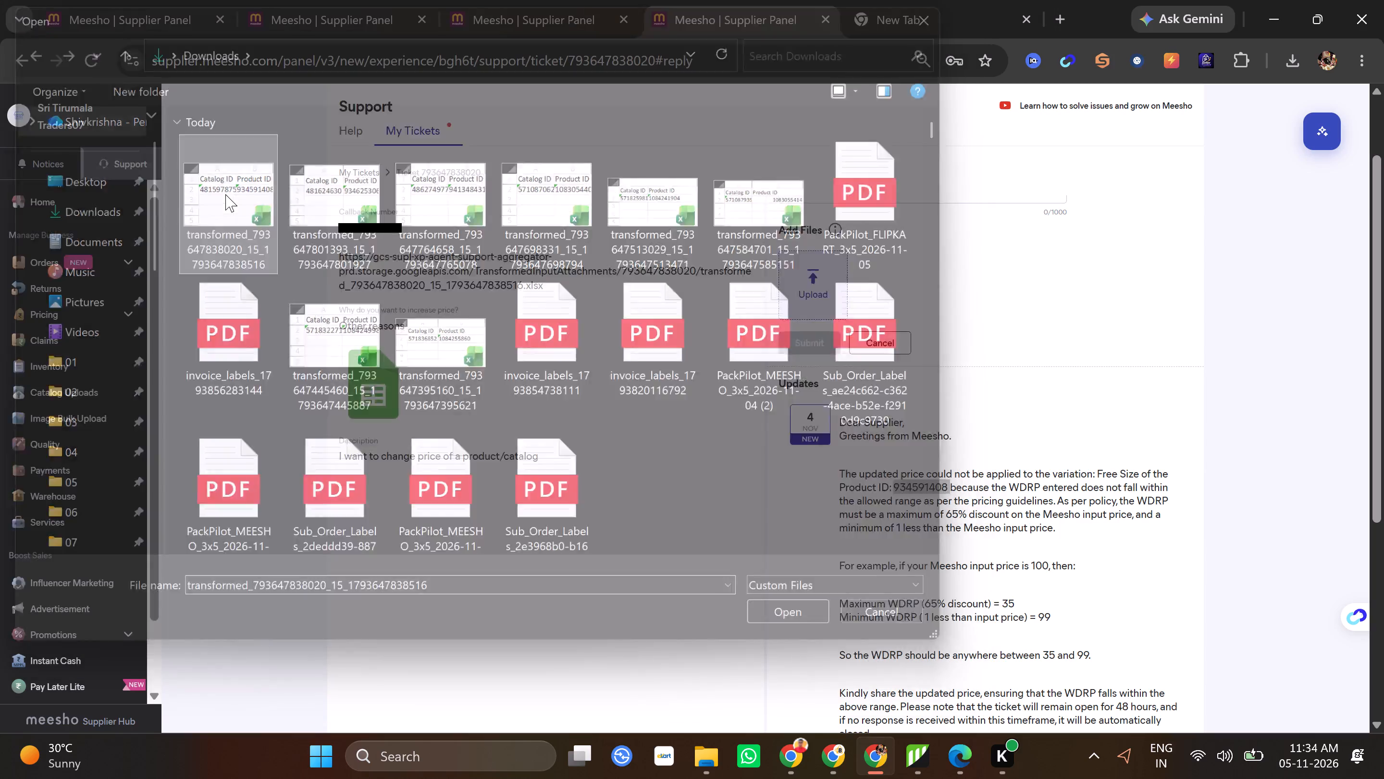
scroll(1074, 339, "up", 1)
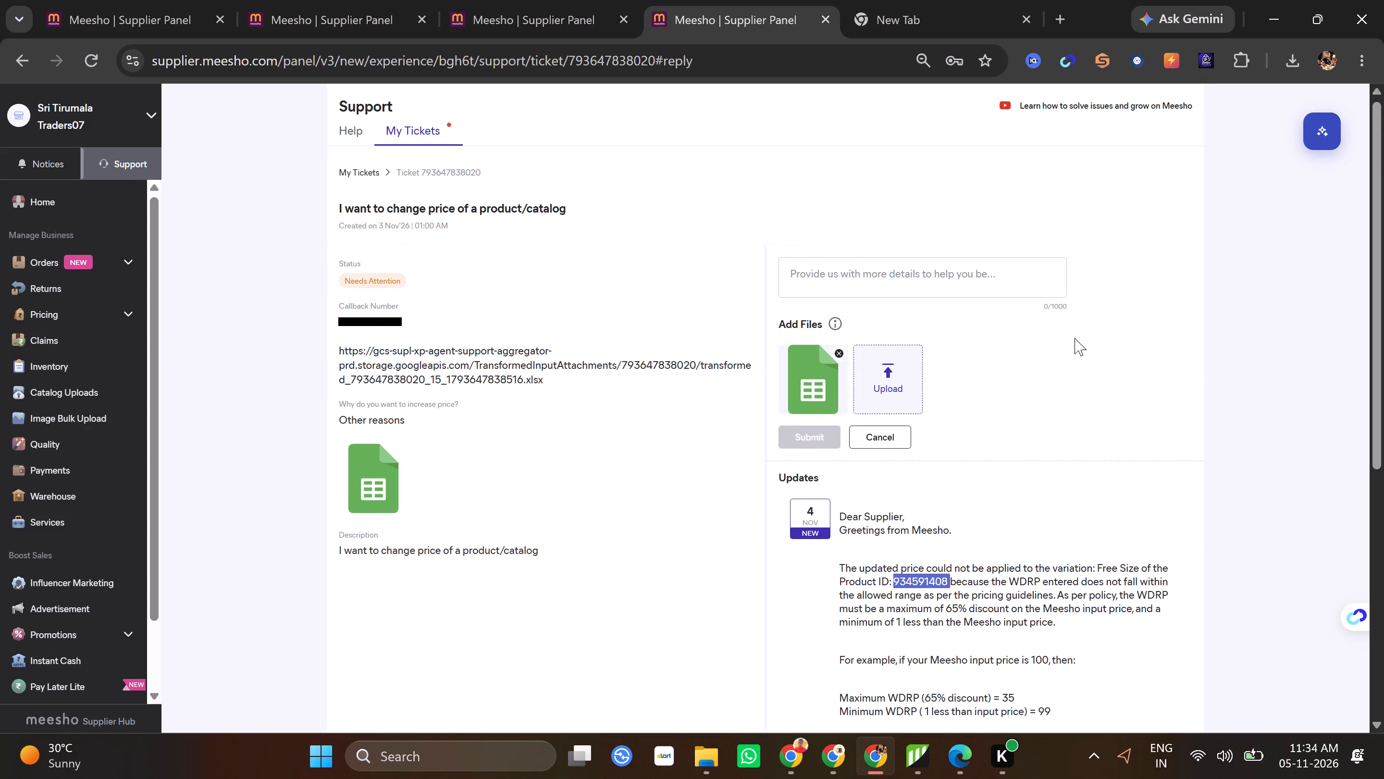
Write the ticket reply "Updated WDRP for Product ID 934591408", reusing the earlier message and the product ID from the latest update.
left_click(970, 278)
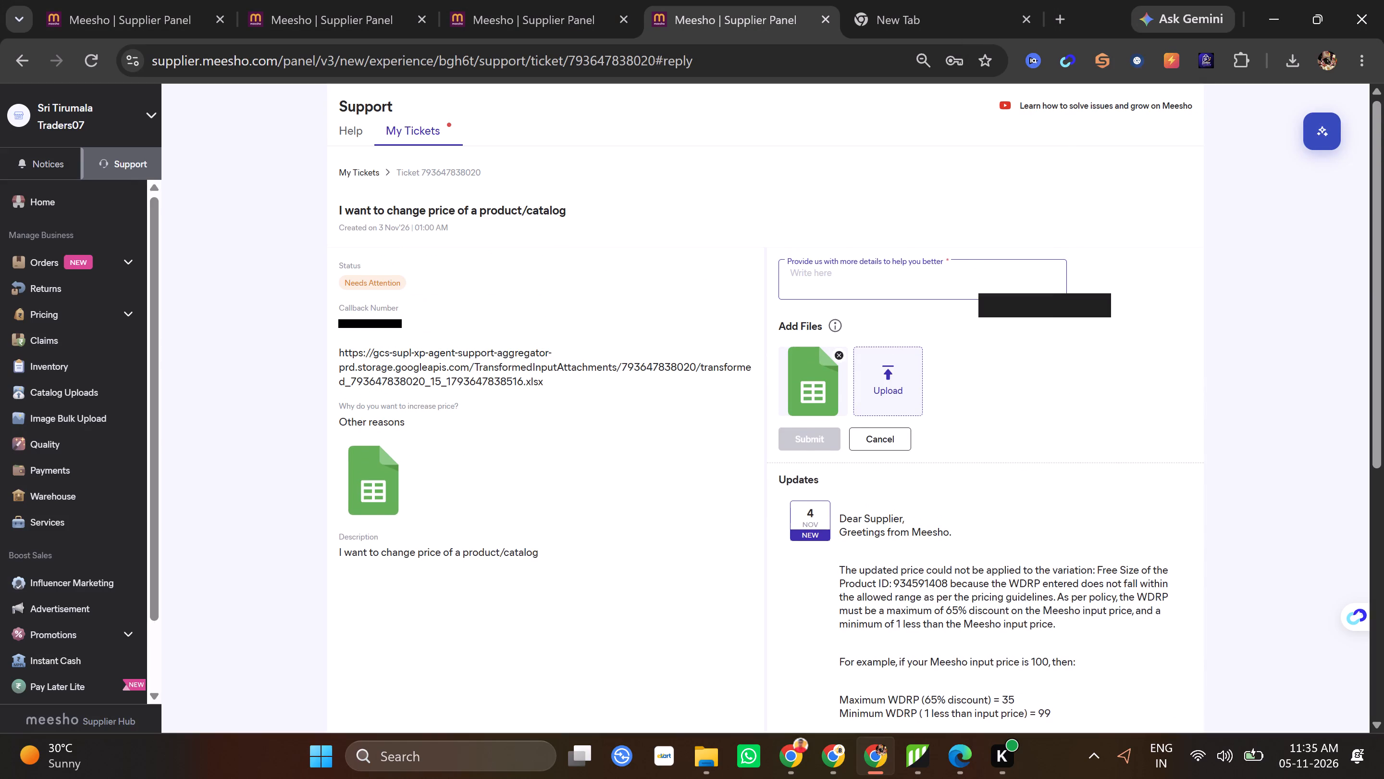
key("super+v")
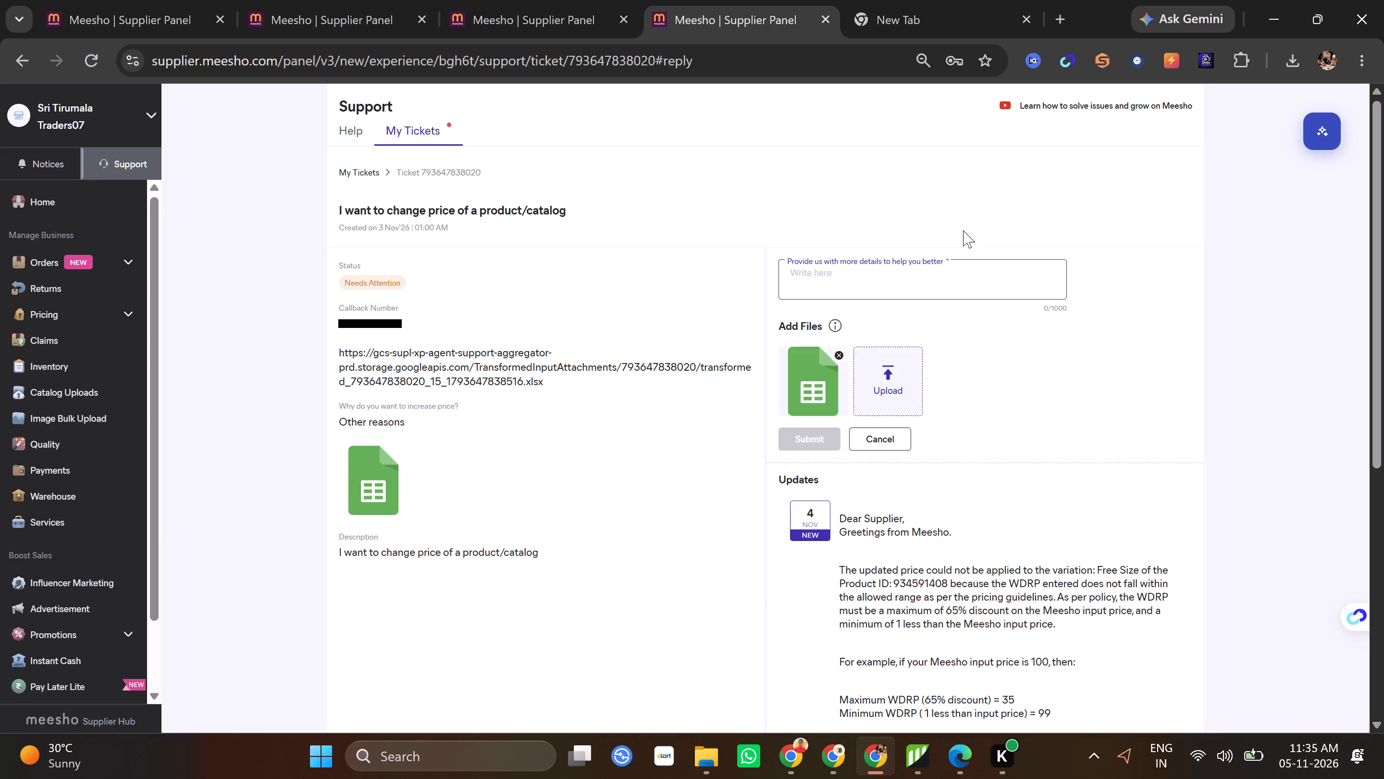
scroll(964, 504, "down", 9)
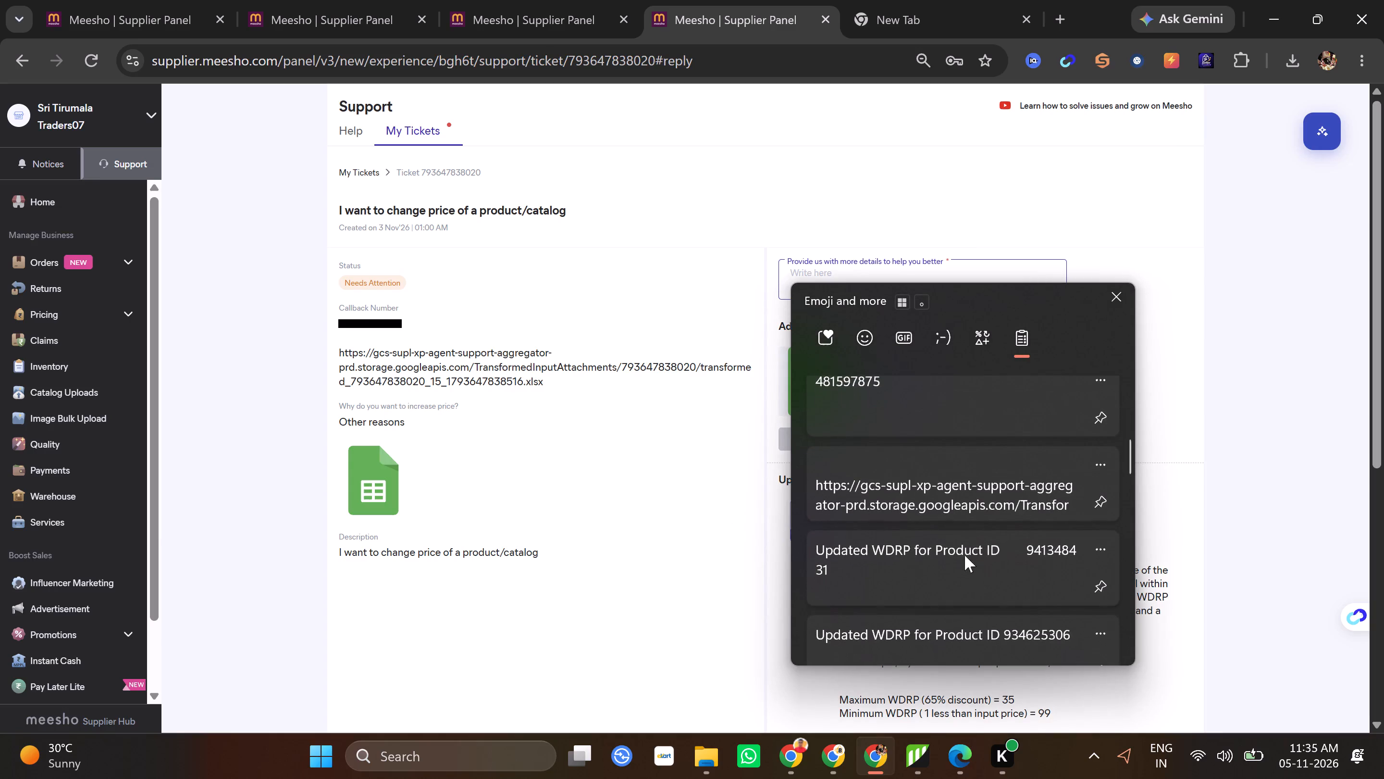
scroll(921, 554, "down", 2)
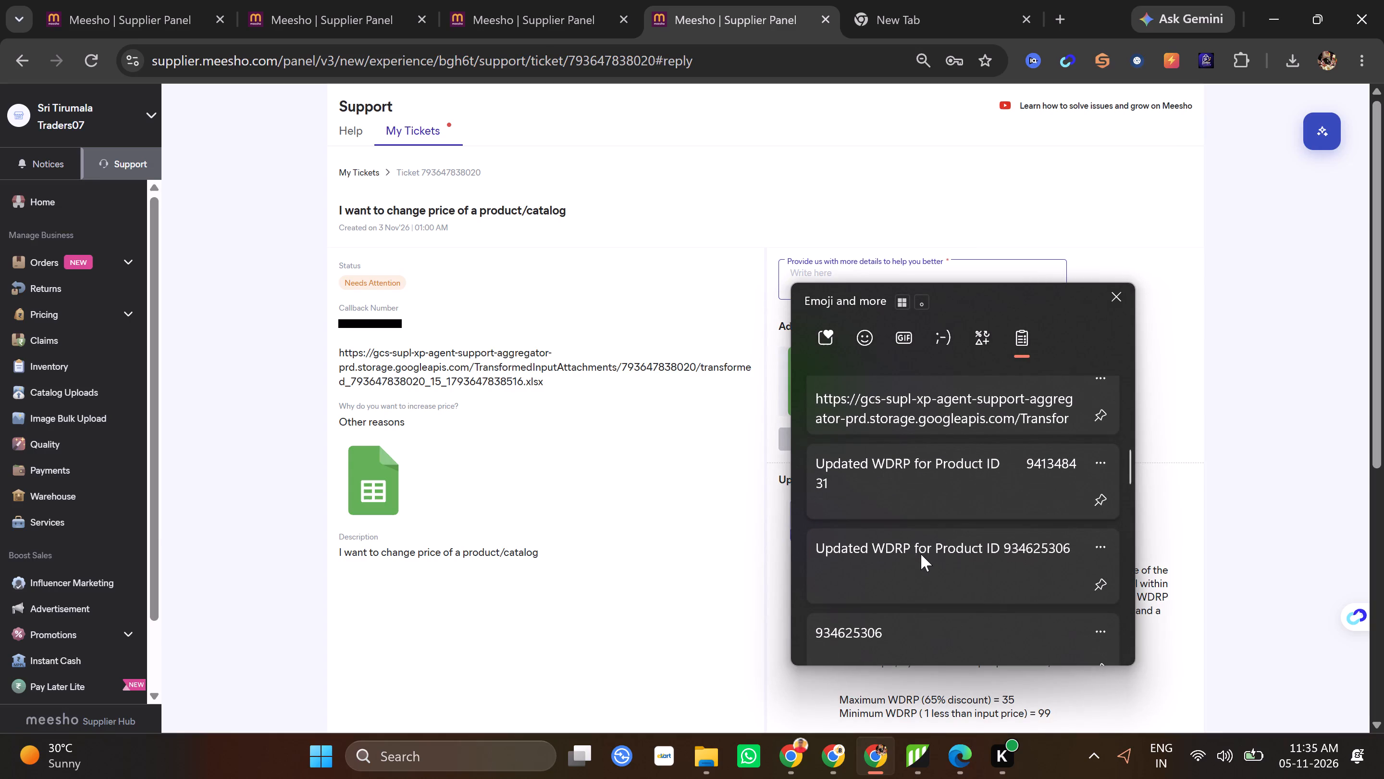
scroll(921, 554, "down", 3)
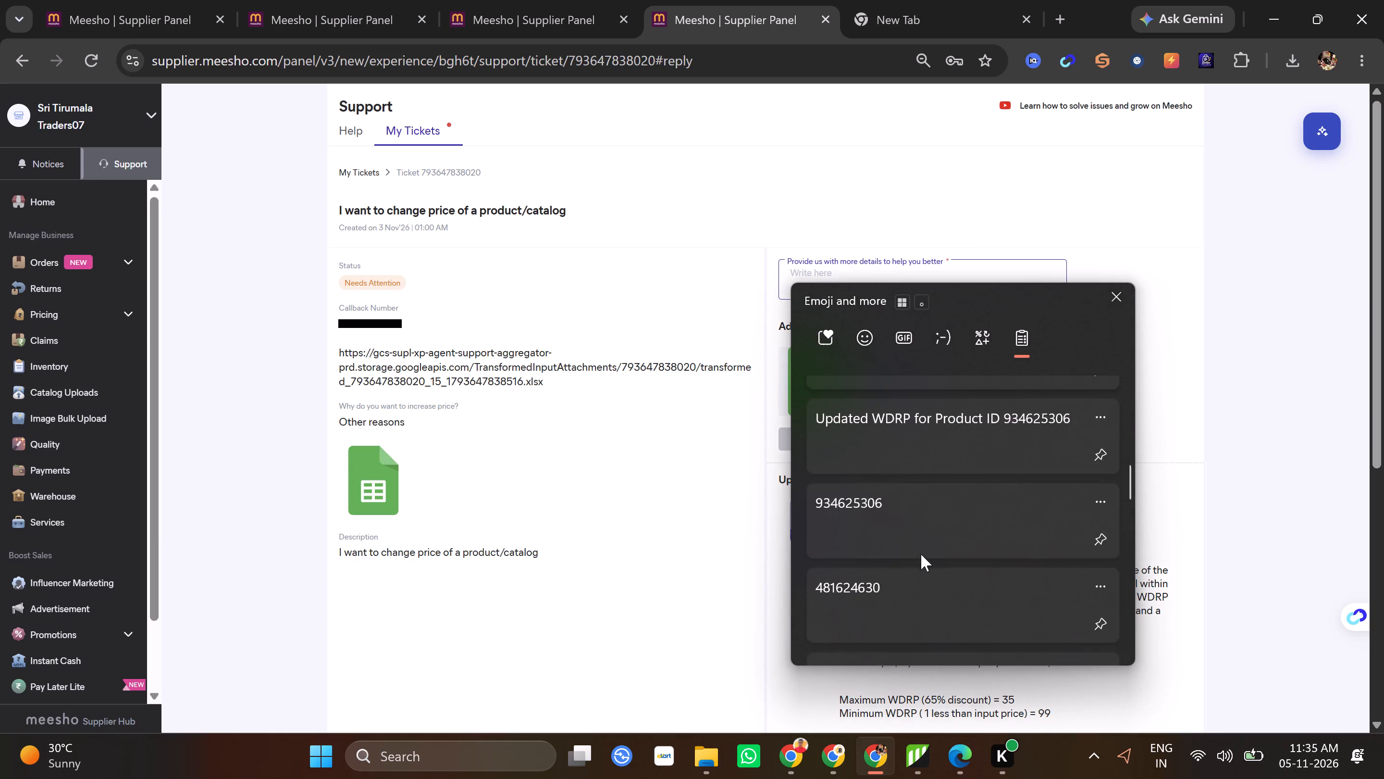
scroll(921, 554, "down", 4)
scroll(921, 554, "up", 5)
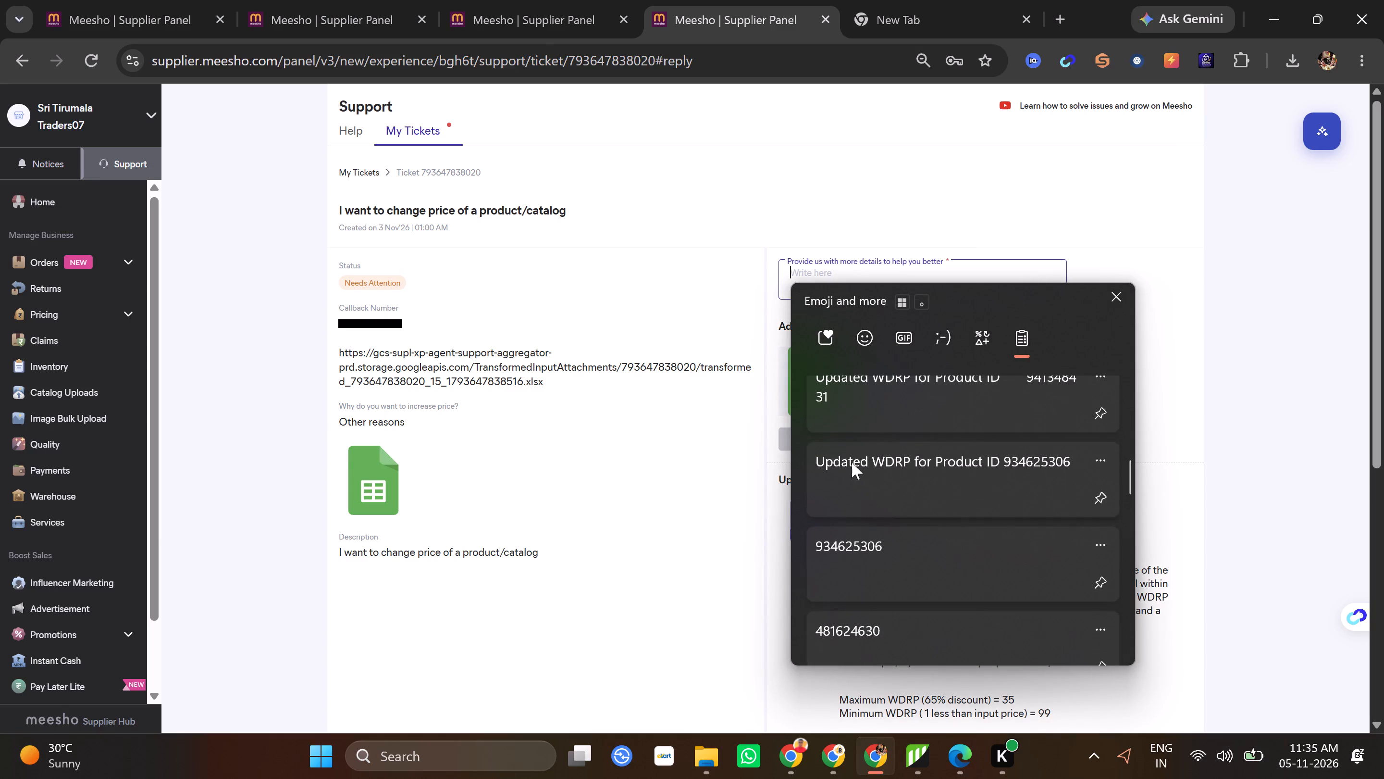
left_click(852, 462)
key("ctrl+v")
key("BackSpace")
key("BackSpace")
key("BackSpace")
key("BackSpace")
key("BackSpace")
key("BackSpace")
key("BackSpace")
key("BackSpace")
key("BackSpace")
key("BackSpace")
key("BackSpace")
key("BackSpace")
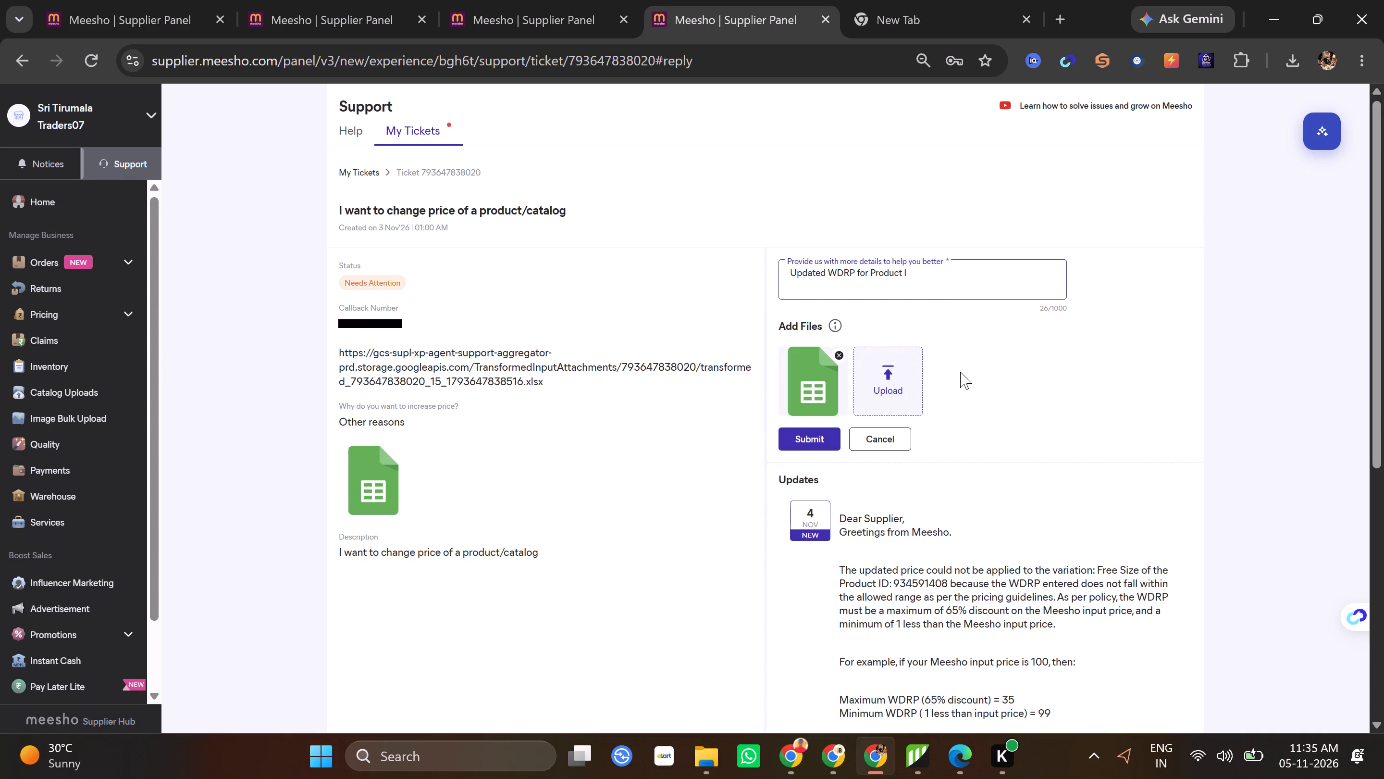
type("D")
key("space")
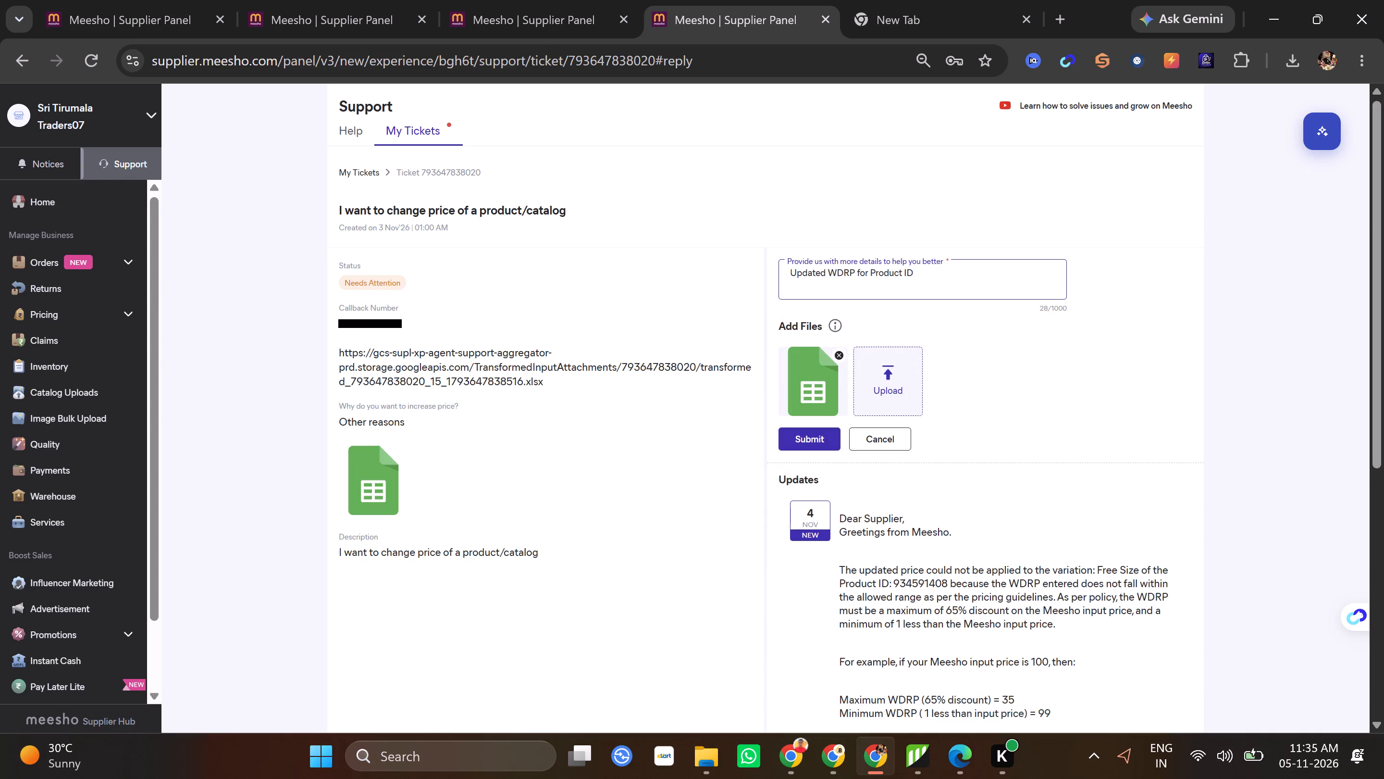
double_click(928, 579)
key("ctrl+c")
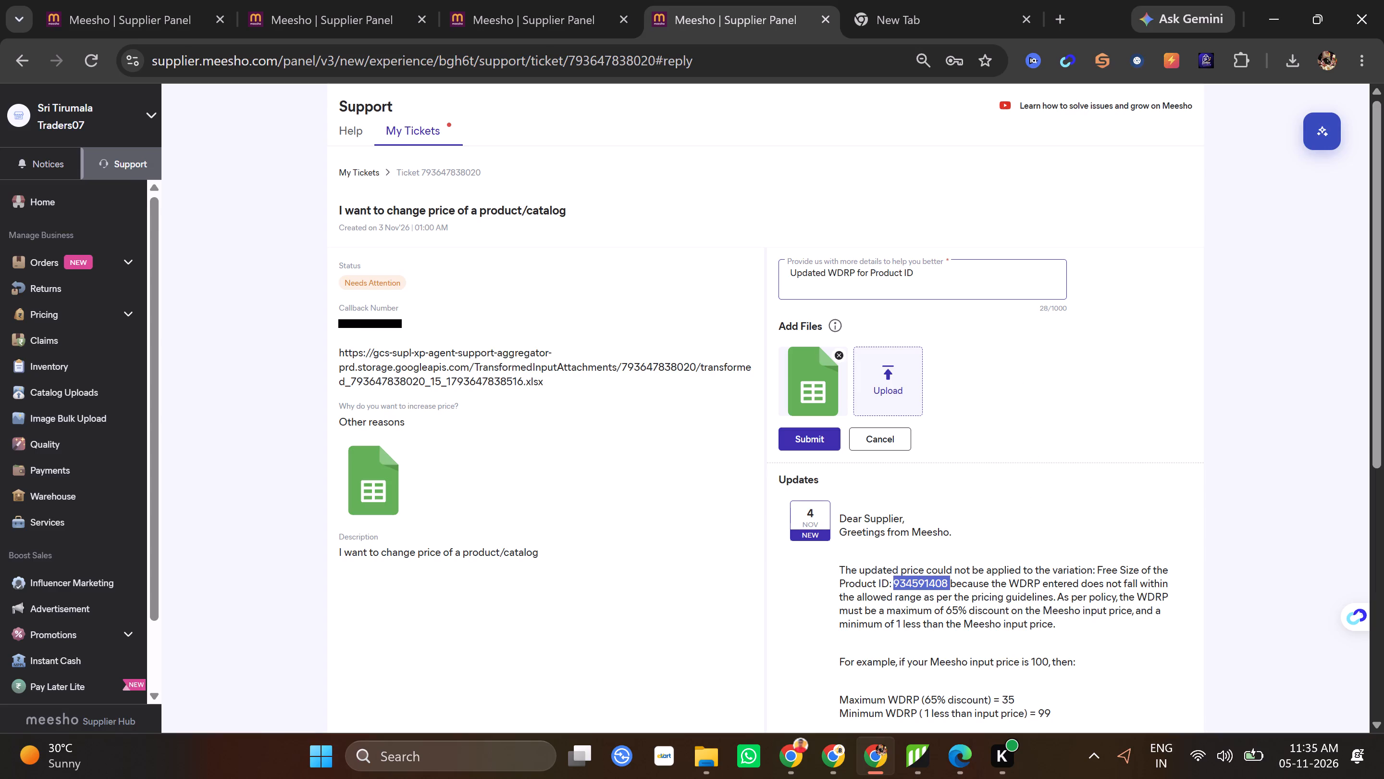
left_click(941, 265)
key("ctrl+v")
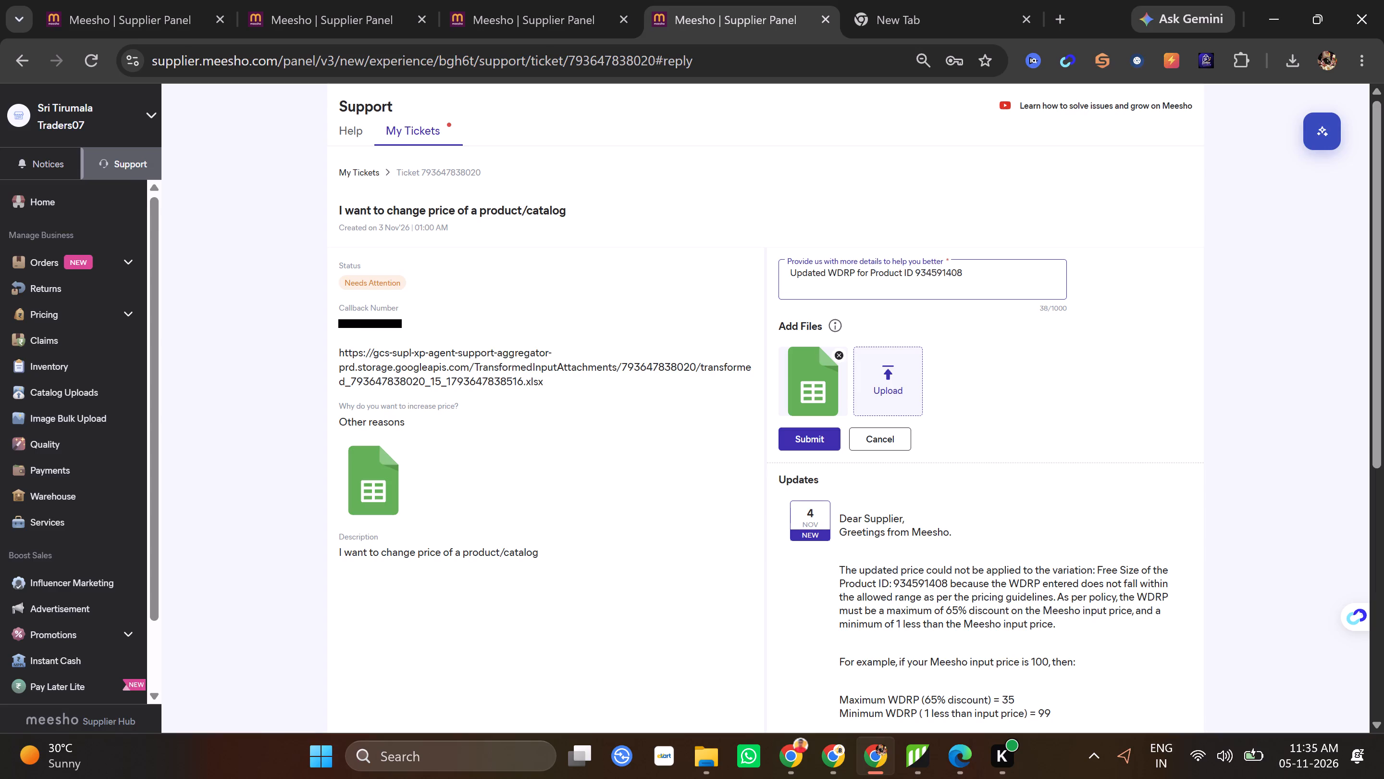
left_click(789, 274)
key("BackSpace")
key("BackSpace")
key("BackSpace")
key("BackSpace")
left_click(822, 434)
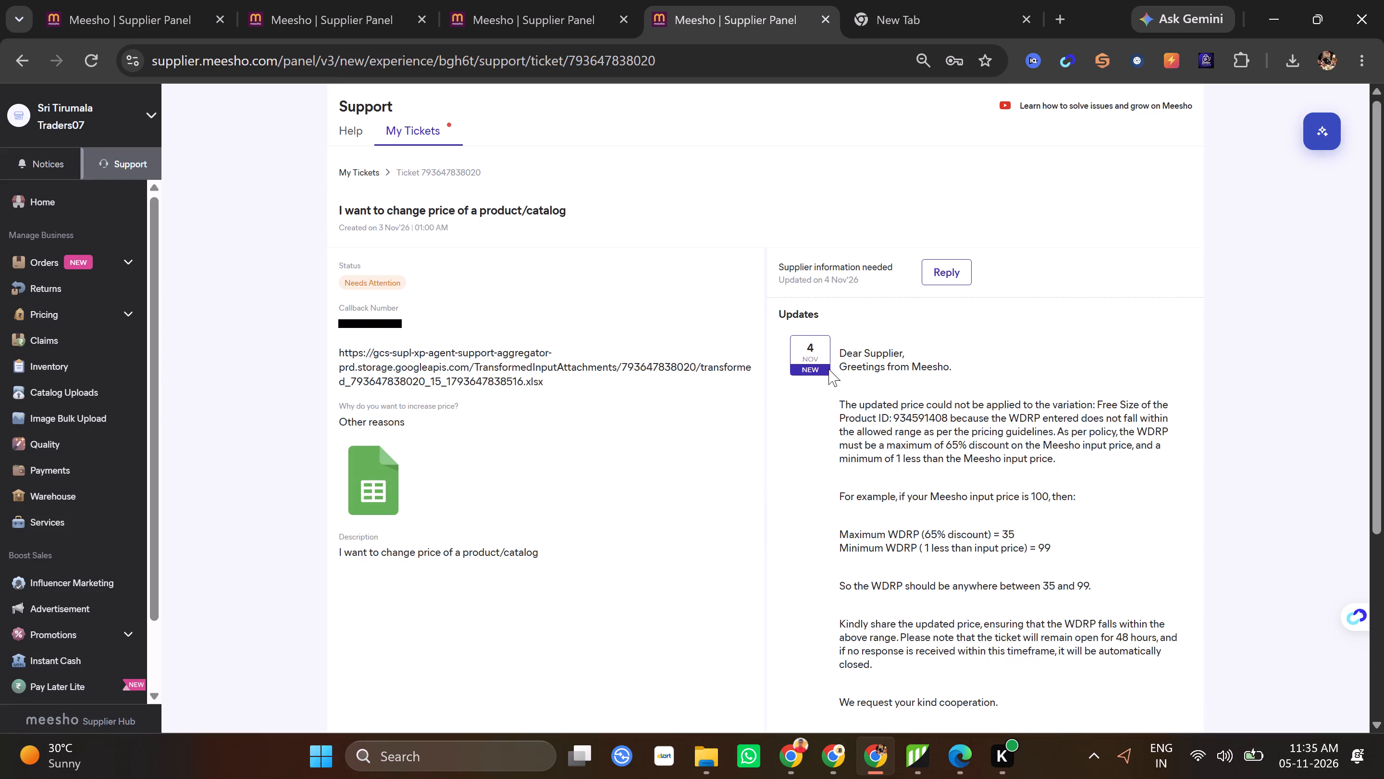
left_click(87, 54)
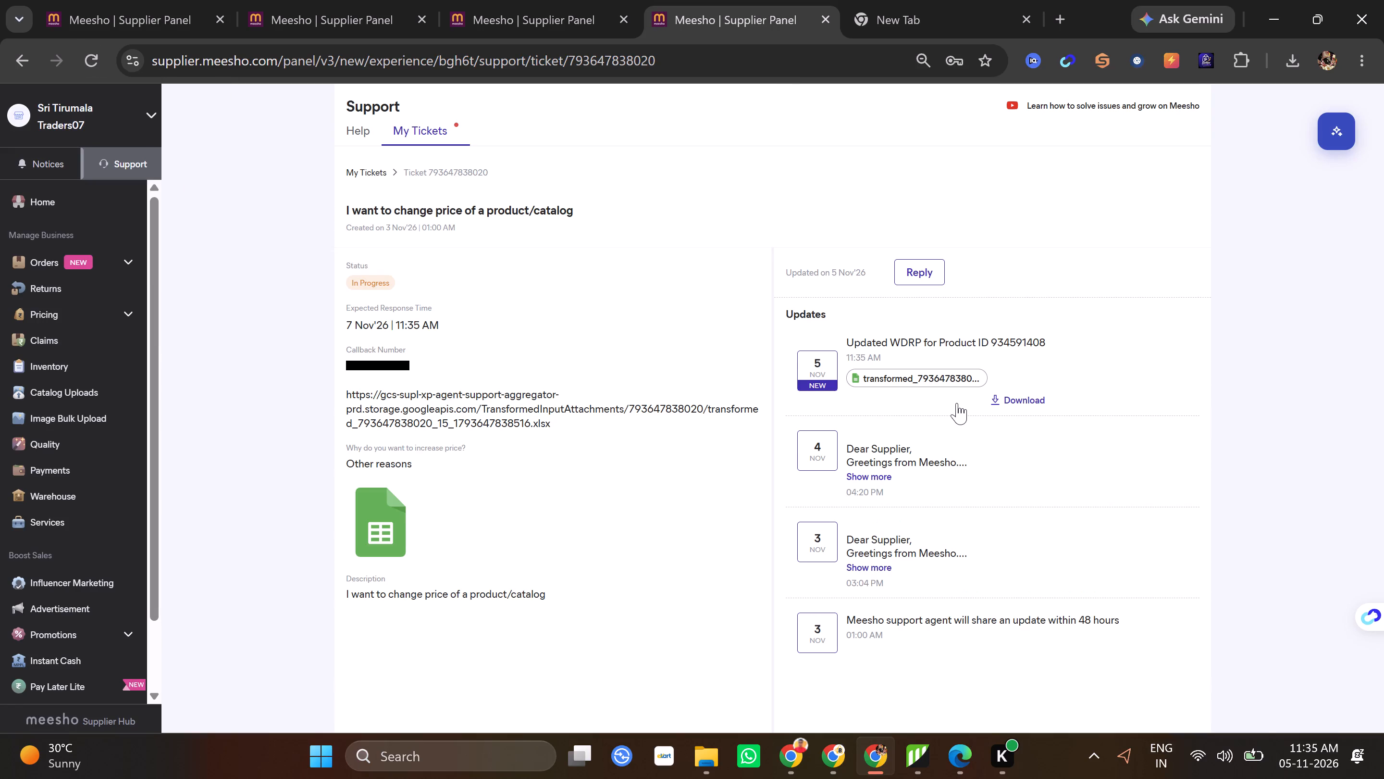
left_click(946, 409)
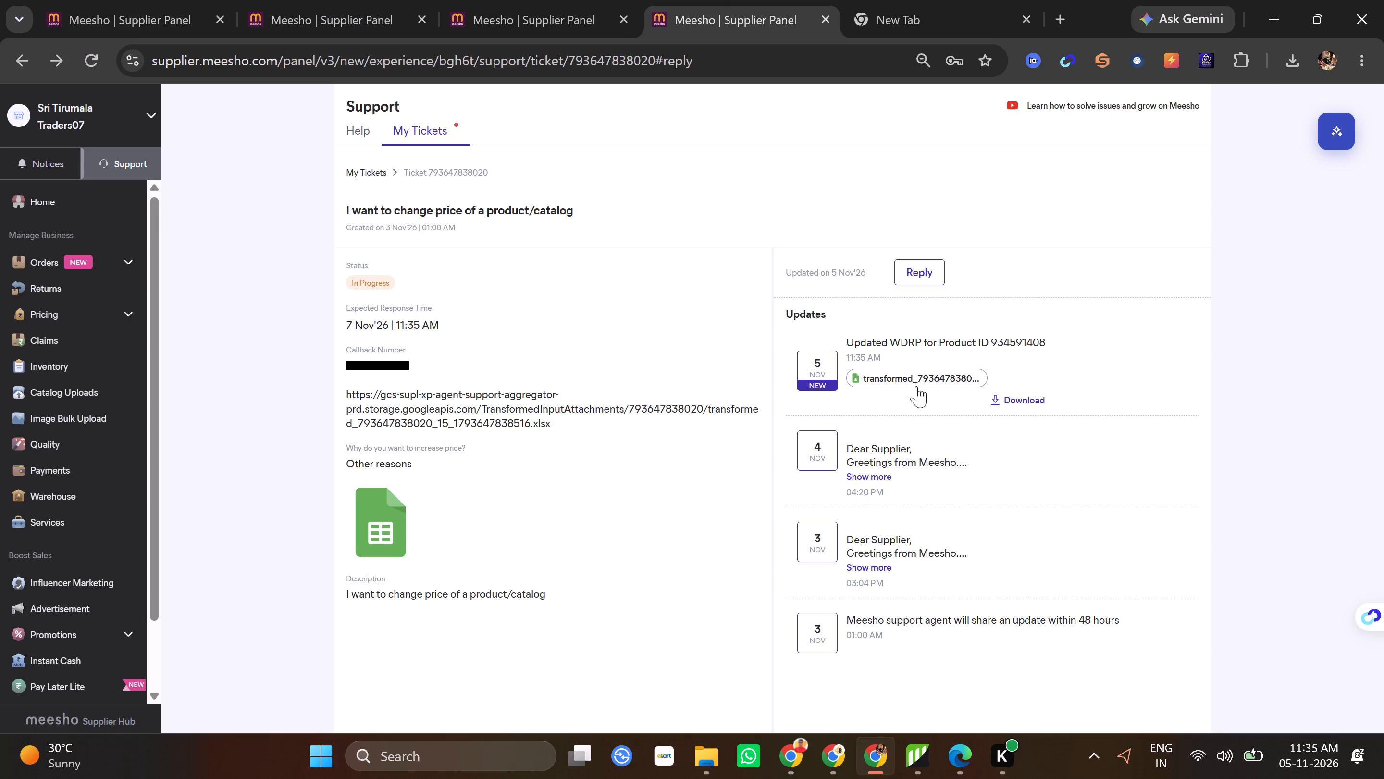
left_click(422, 0)
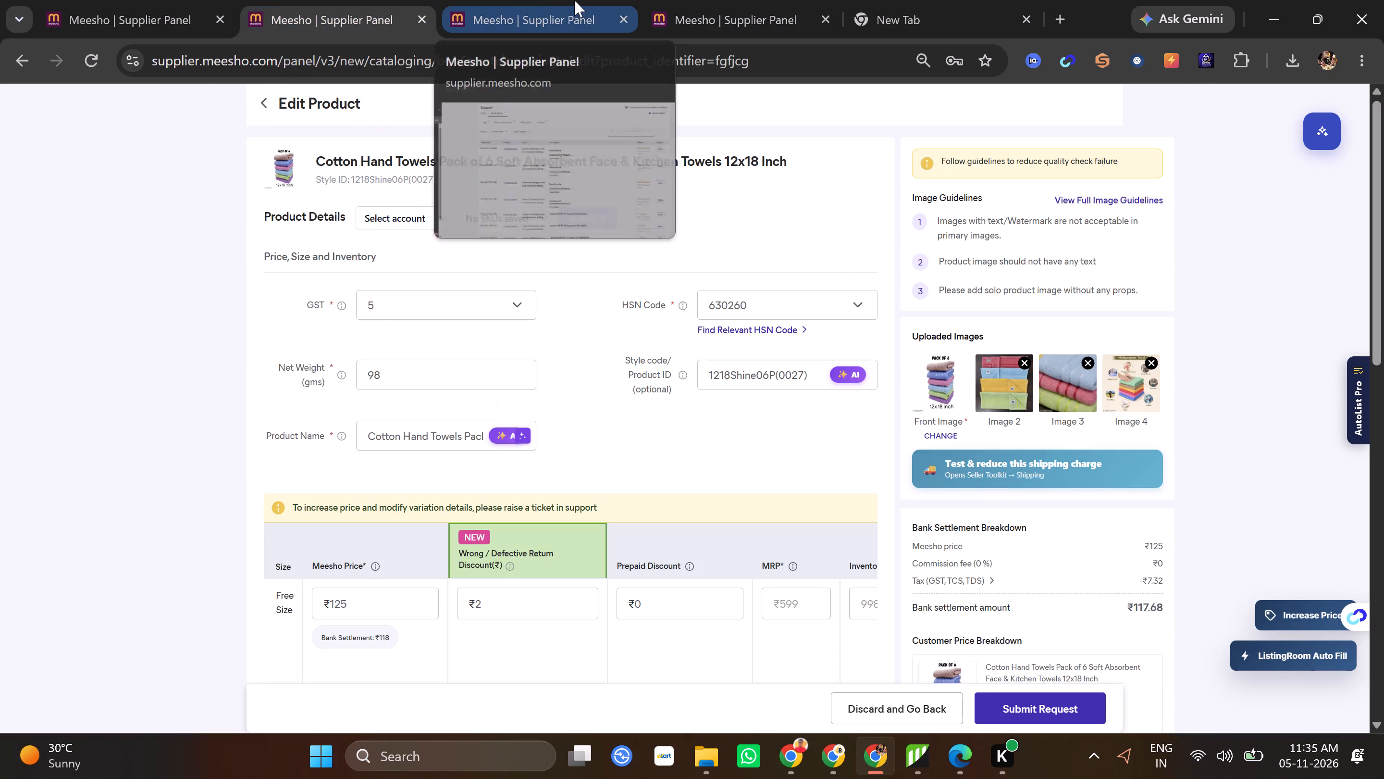
left_click(569, 0)
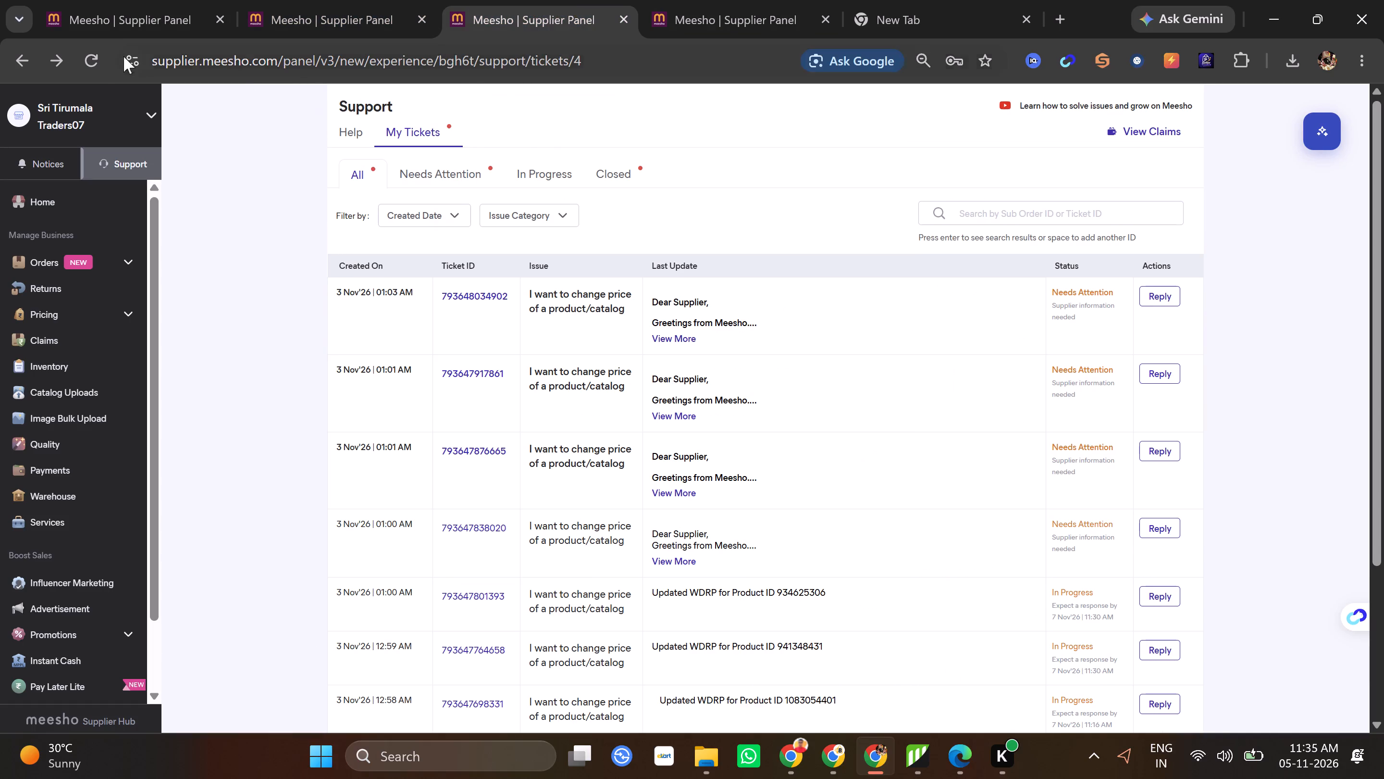
left_click(105, 63)
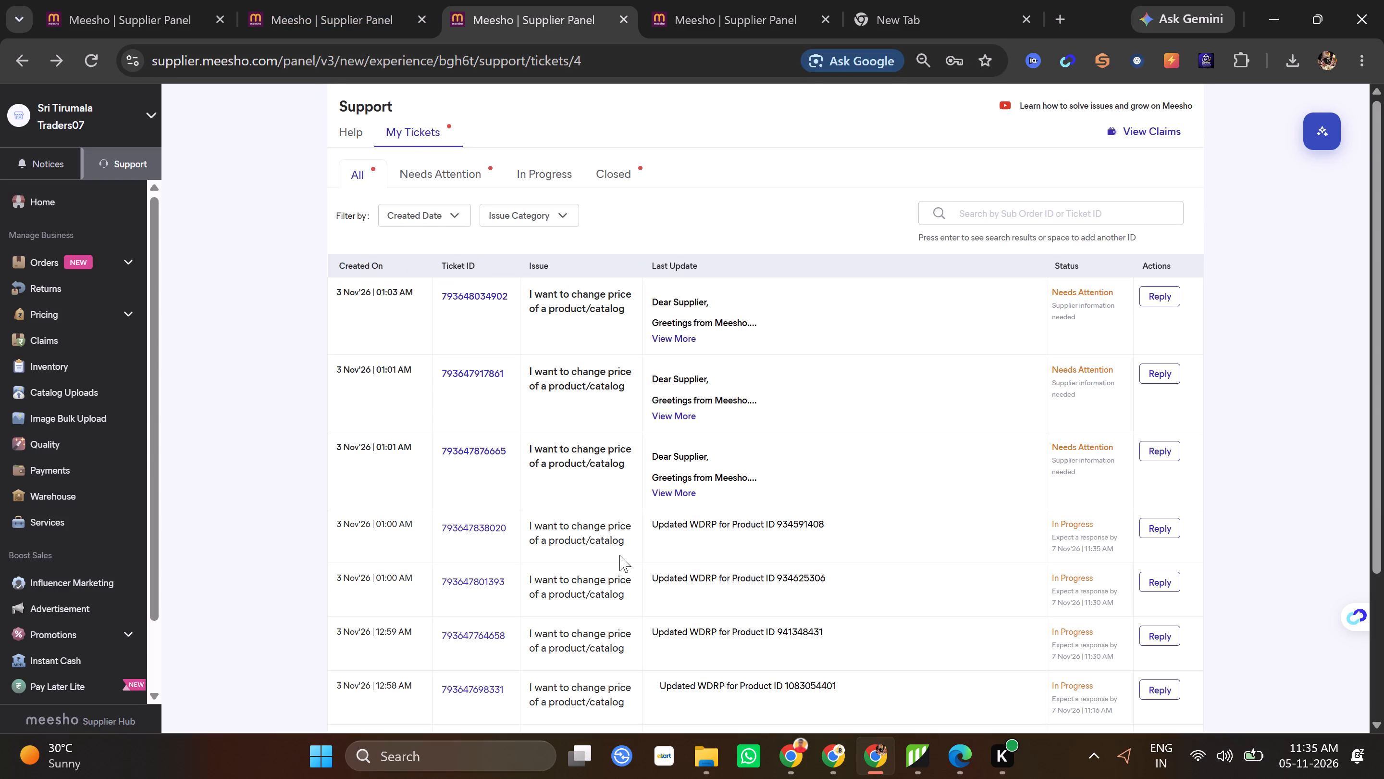
scroll(716, 536, "down", 7)
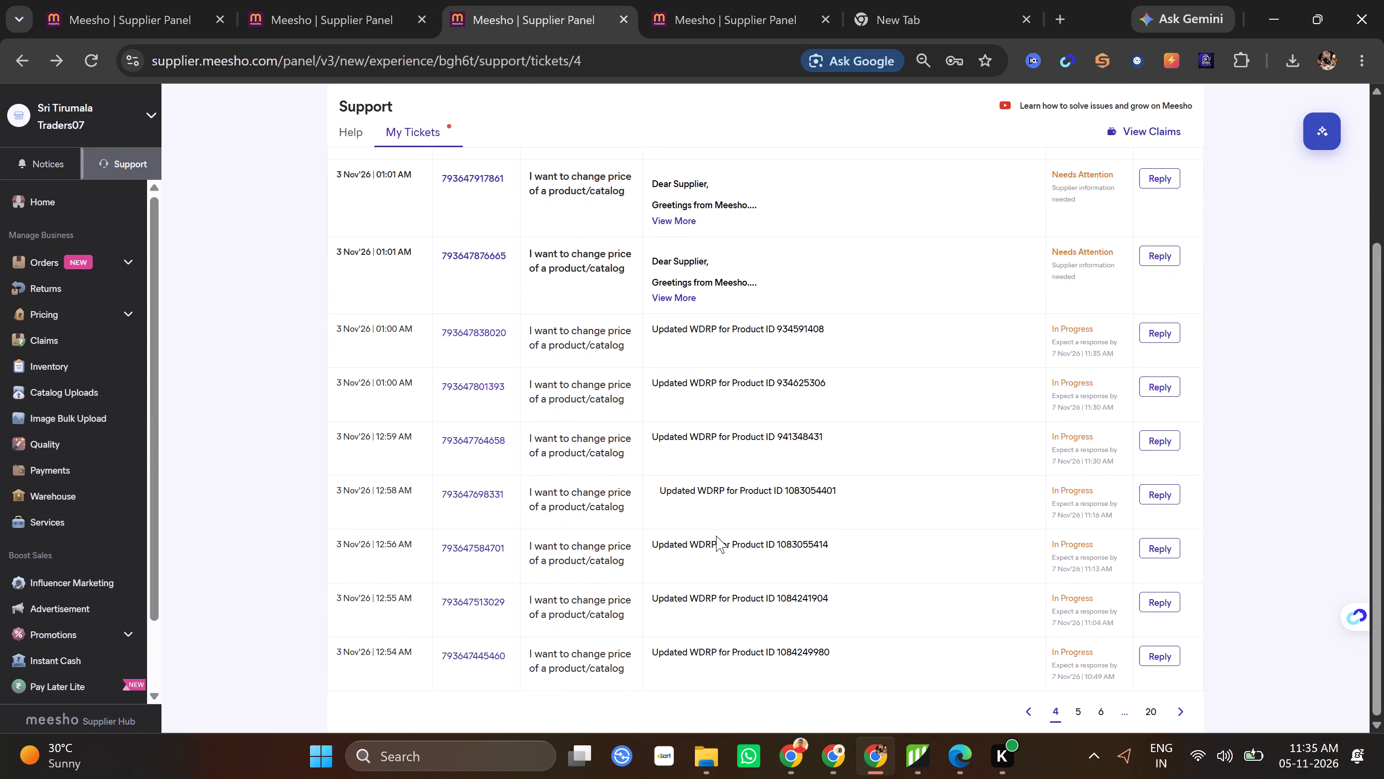
scroll(718, 536, "up", 3)
left_click(682, 0)
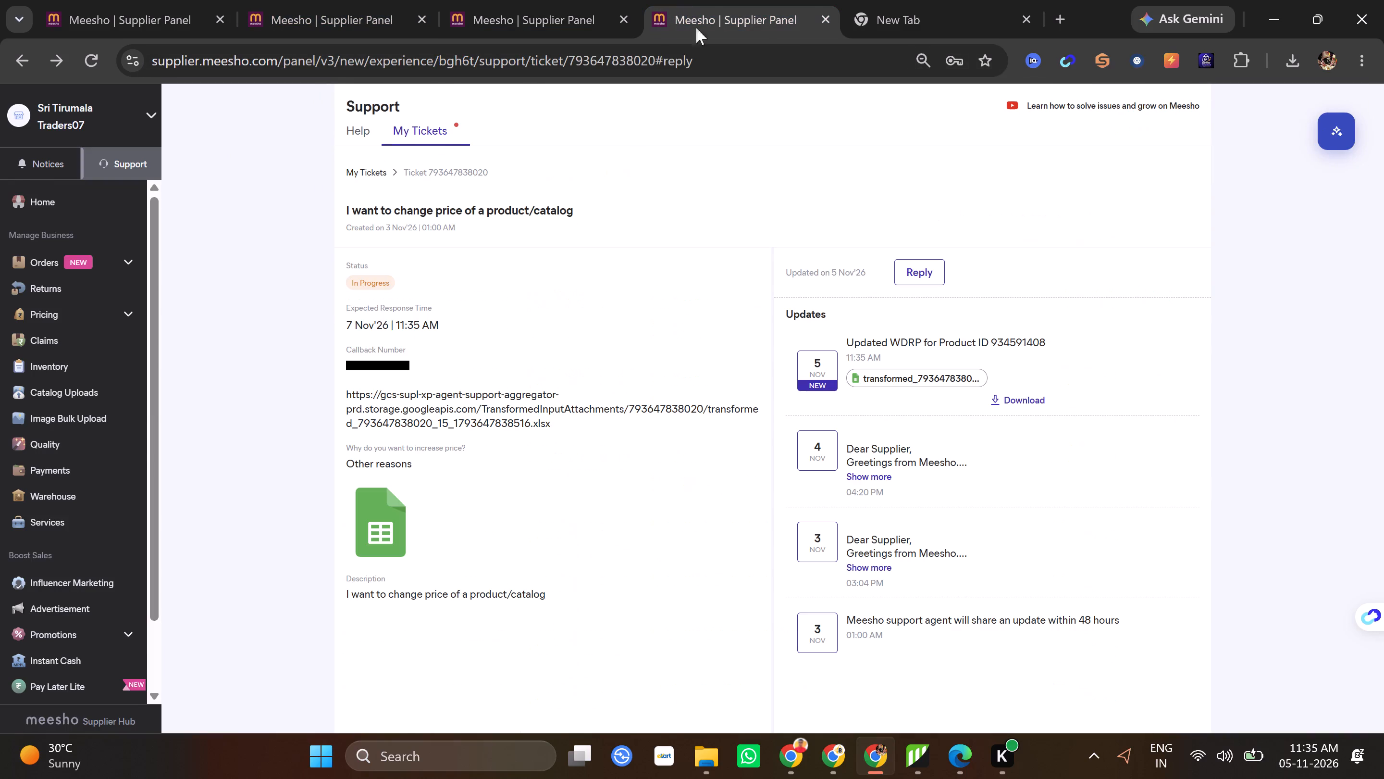
left_click_drag(730, 312, 734, 282)
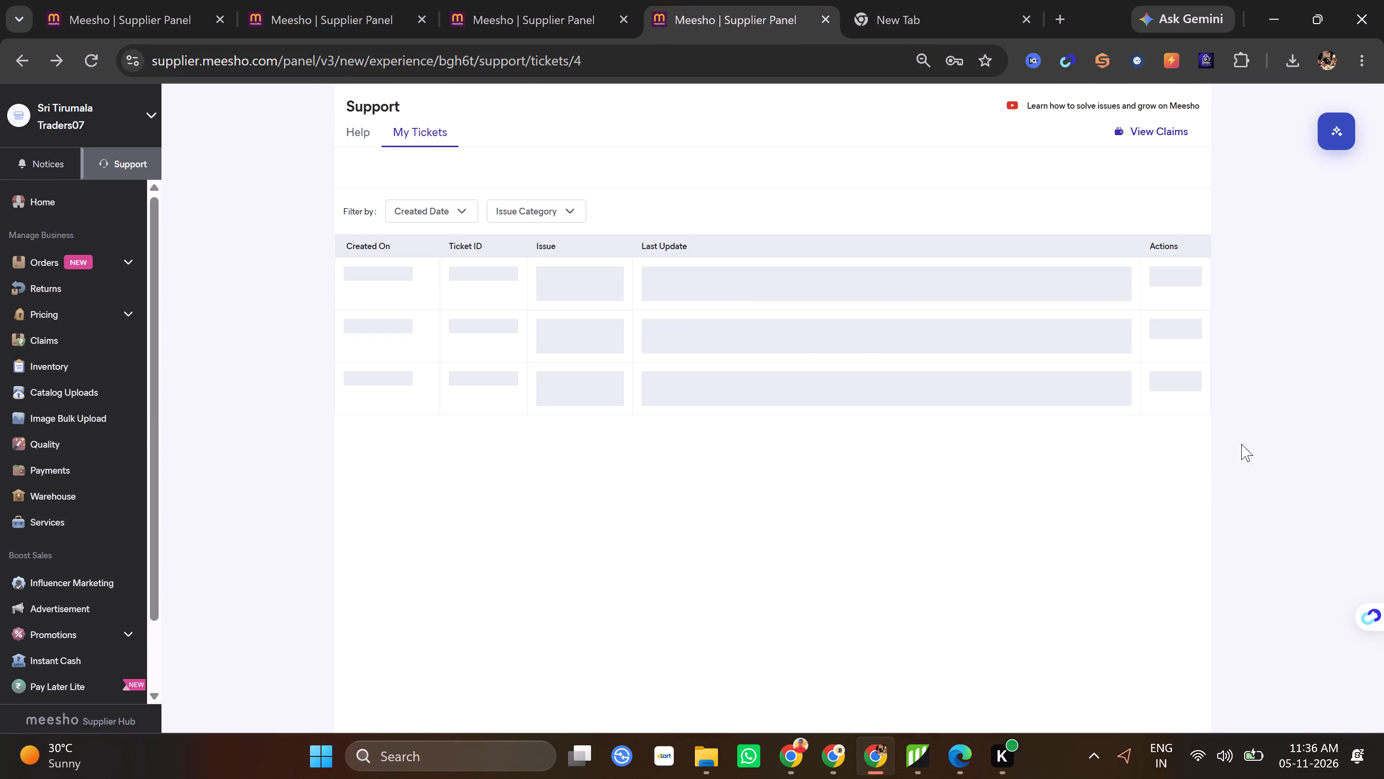
left_click(1171, 452)
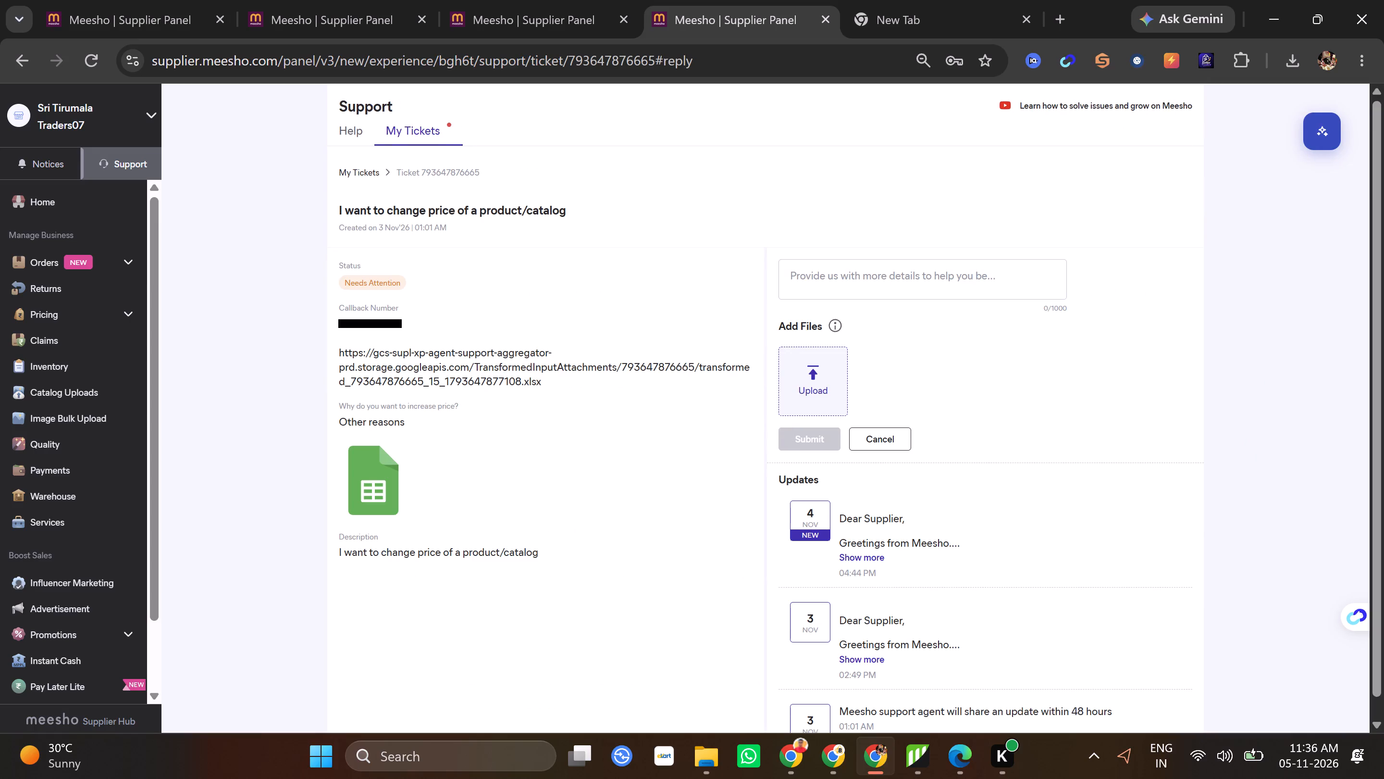
triple_click(531, 373)
key("ctrl+c")
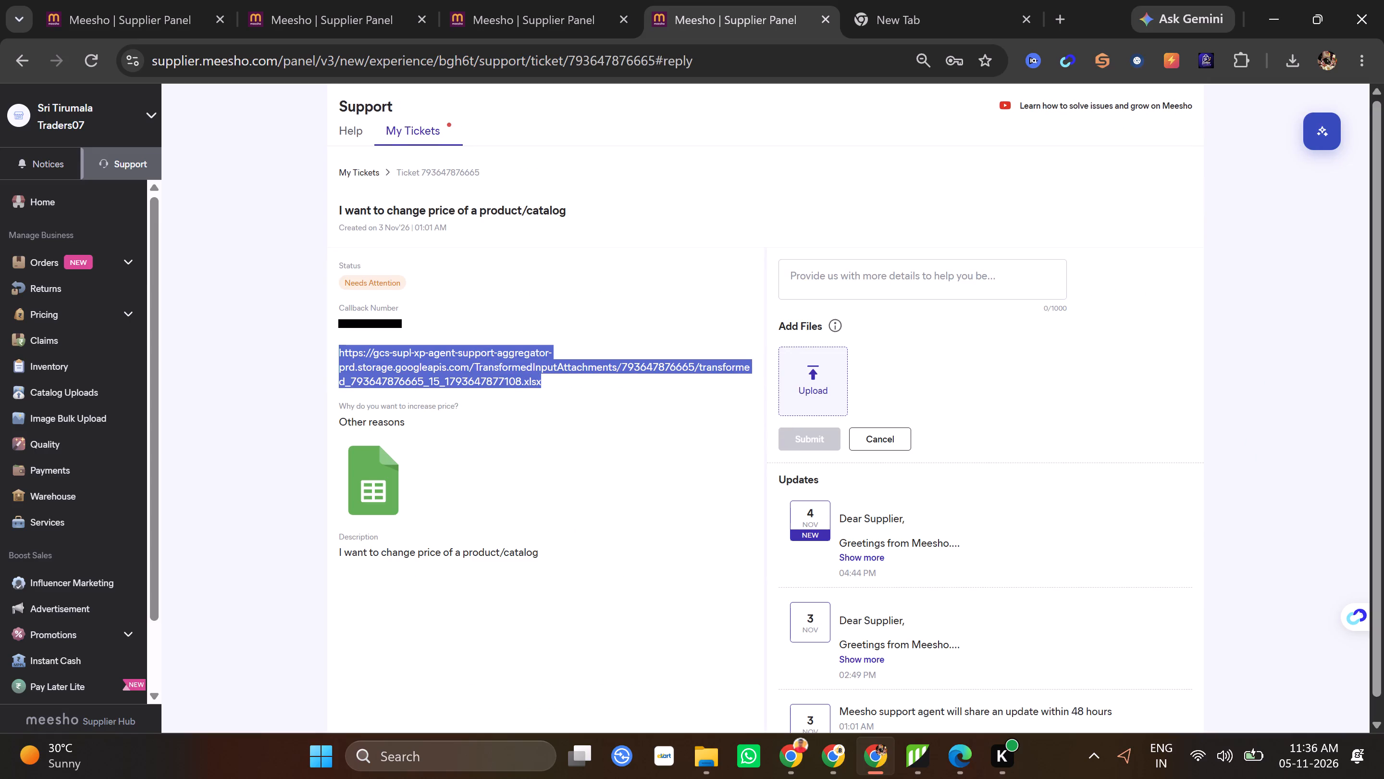
left_click(975, 0)
left_click(444, 66)
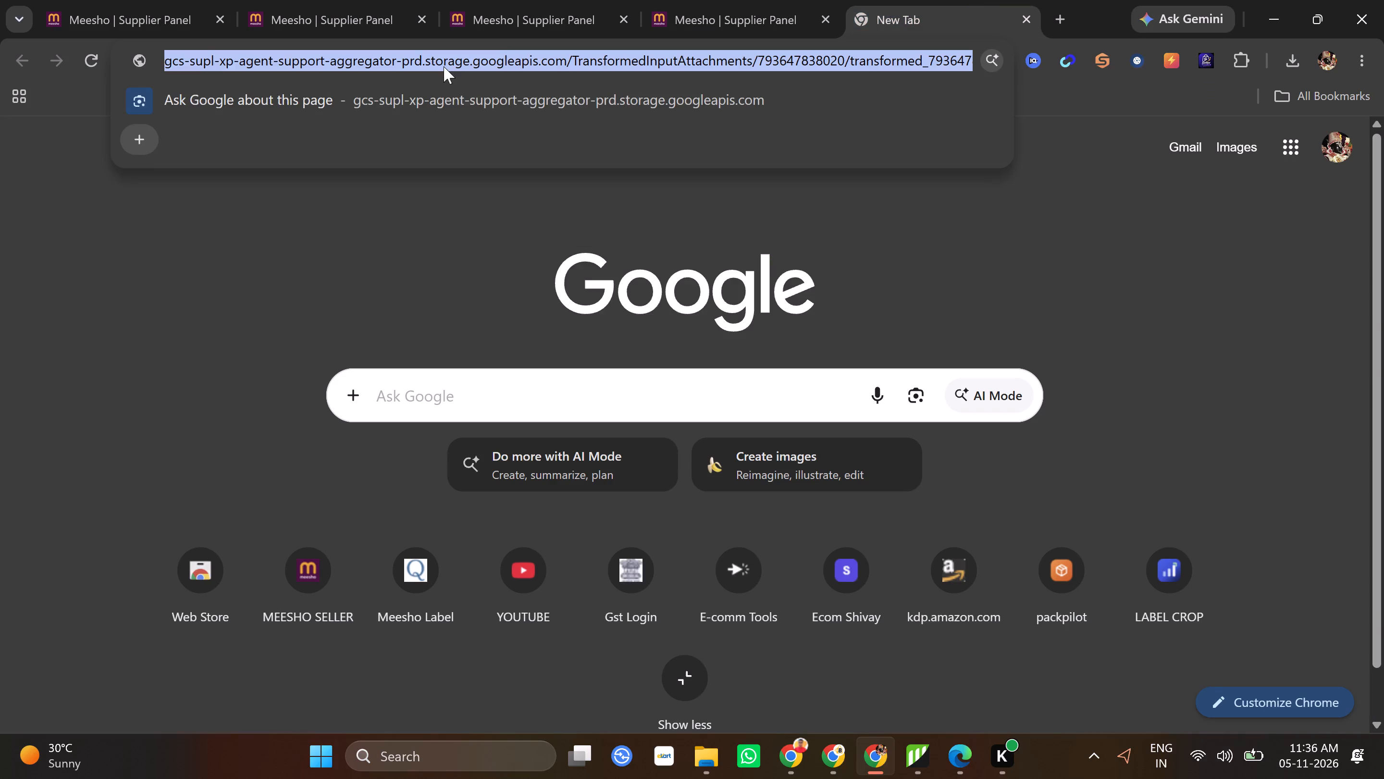
key("ctrl+v")
left_click(446, 99)
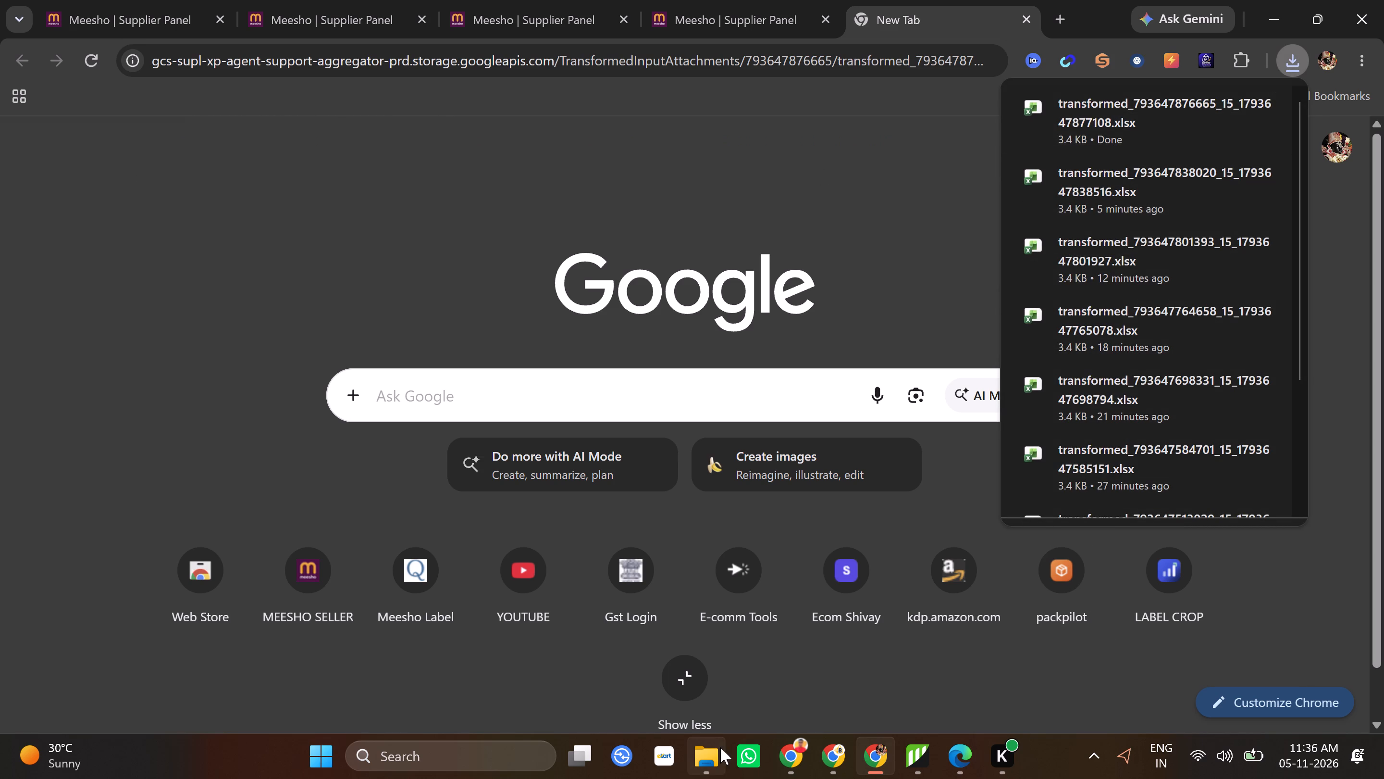
left_click(712, 763)
double_click(1013, 339)
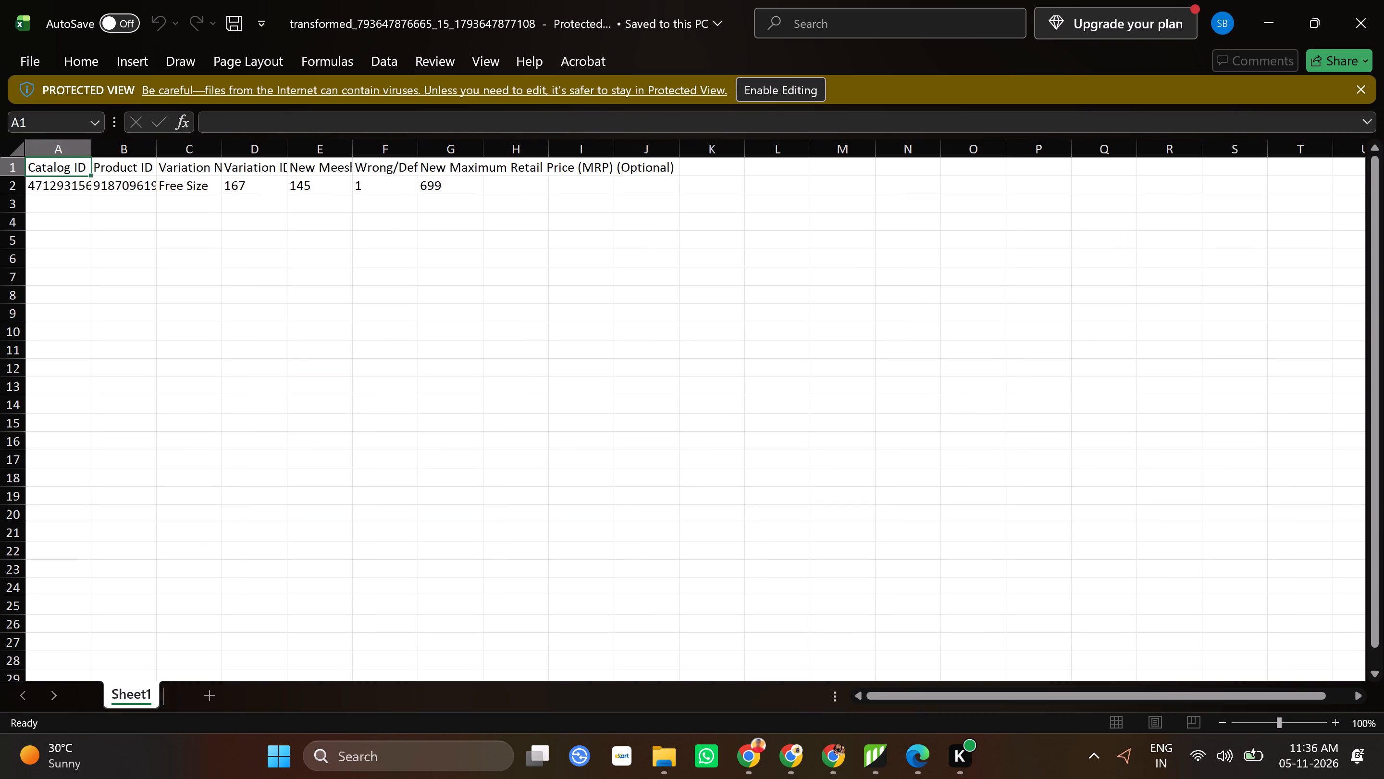
left_click(779, 87)
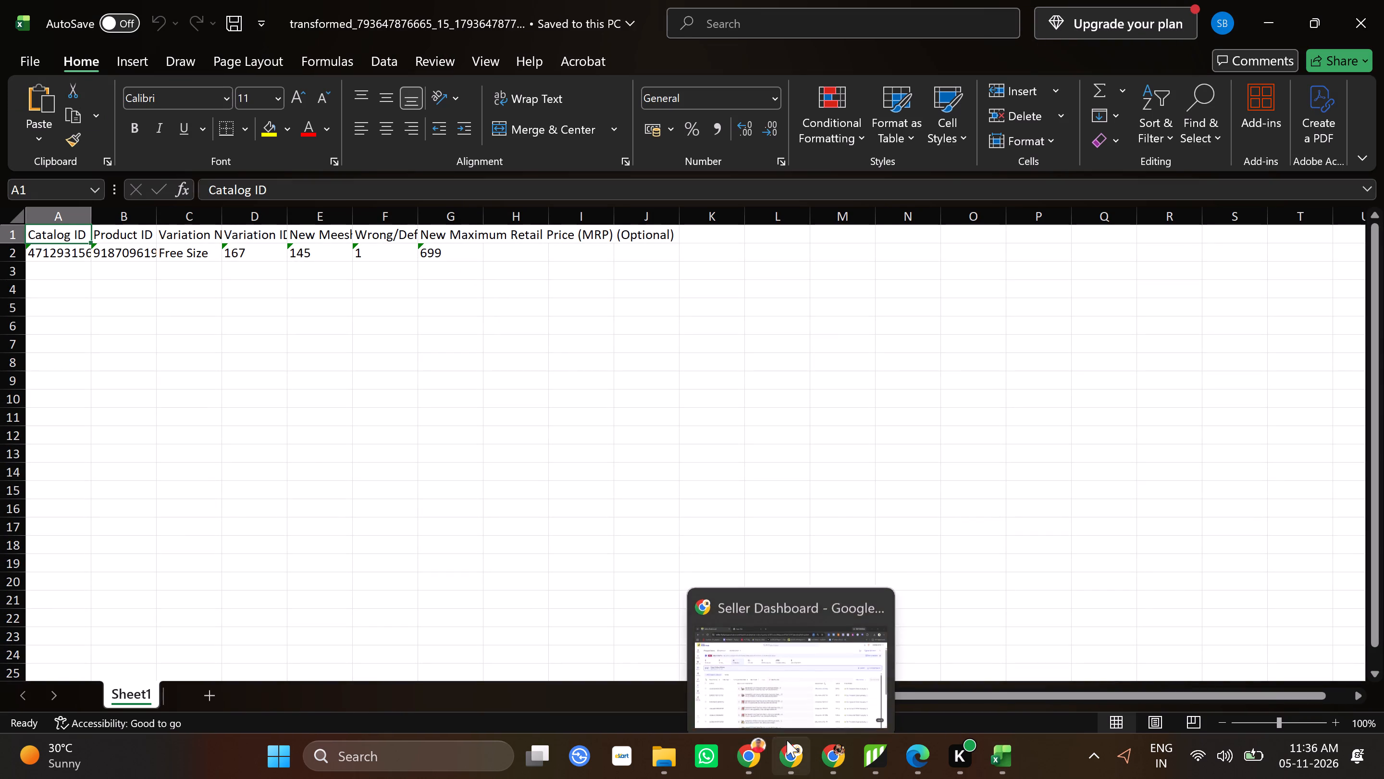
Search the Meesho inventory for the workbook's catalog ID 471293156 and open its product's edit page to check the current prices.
left_click(63, 260)
key("ctrl+c")
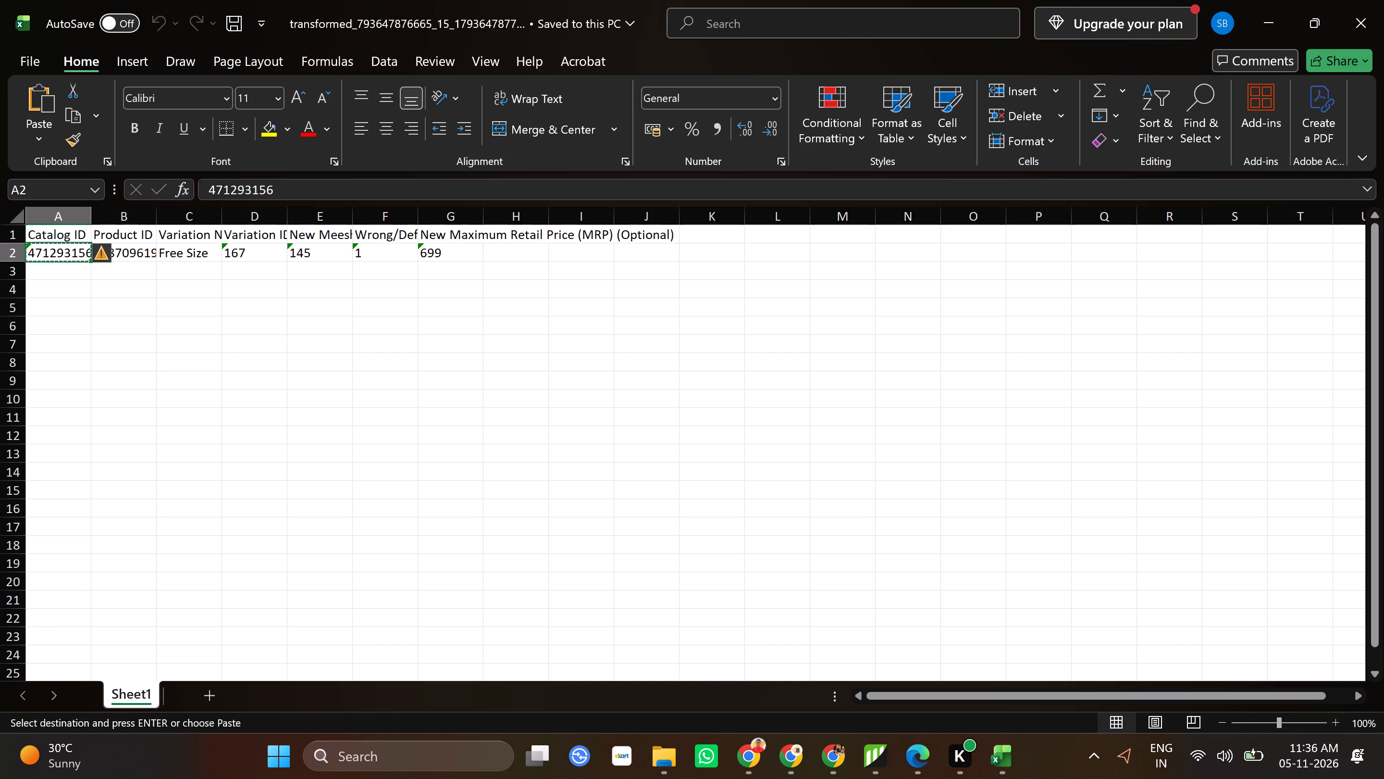
left_click(822, 754)
left_click(457, 0)
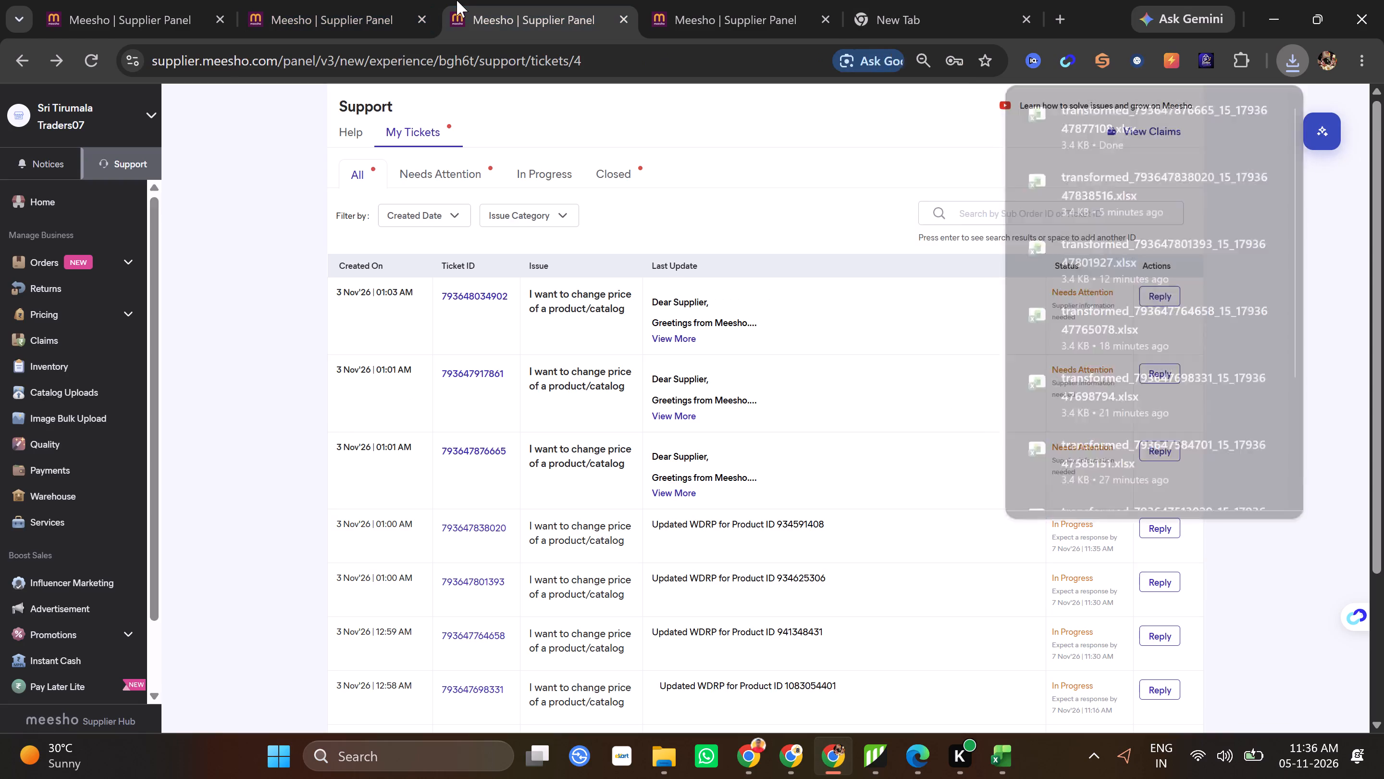
left_click(341, 0)
left_click_drag(671, 367, 673, 354)
left_click_drag(1067, 105, 798, 94)
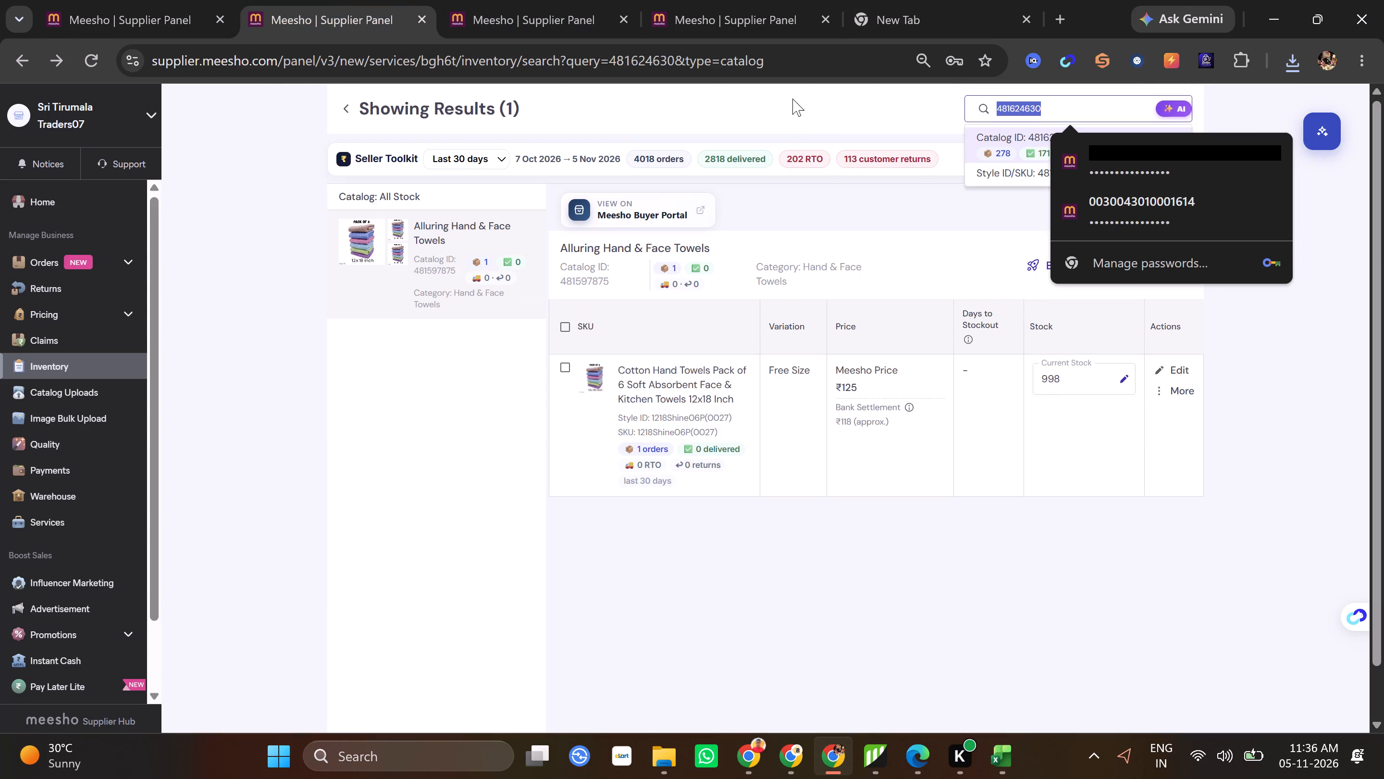
key("ctrl+v")
left_click(1019, 134)
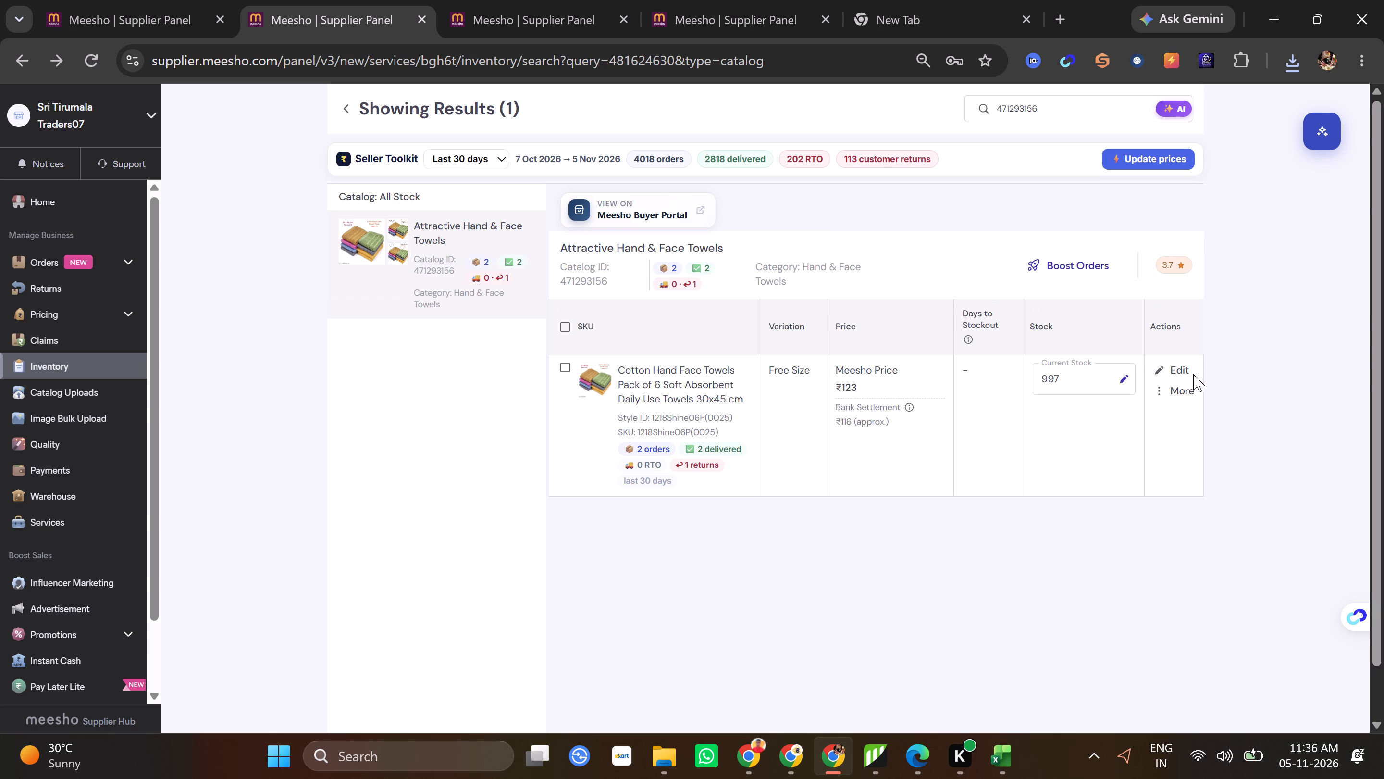
left_click(1192, 372)
left_click(1183, 366)
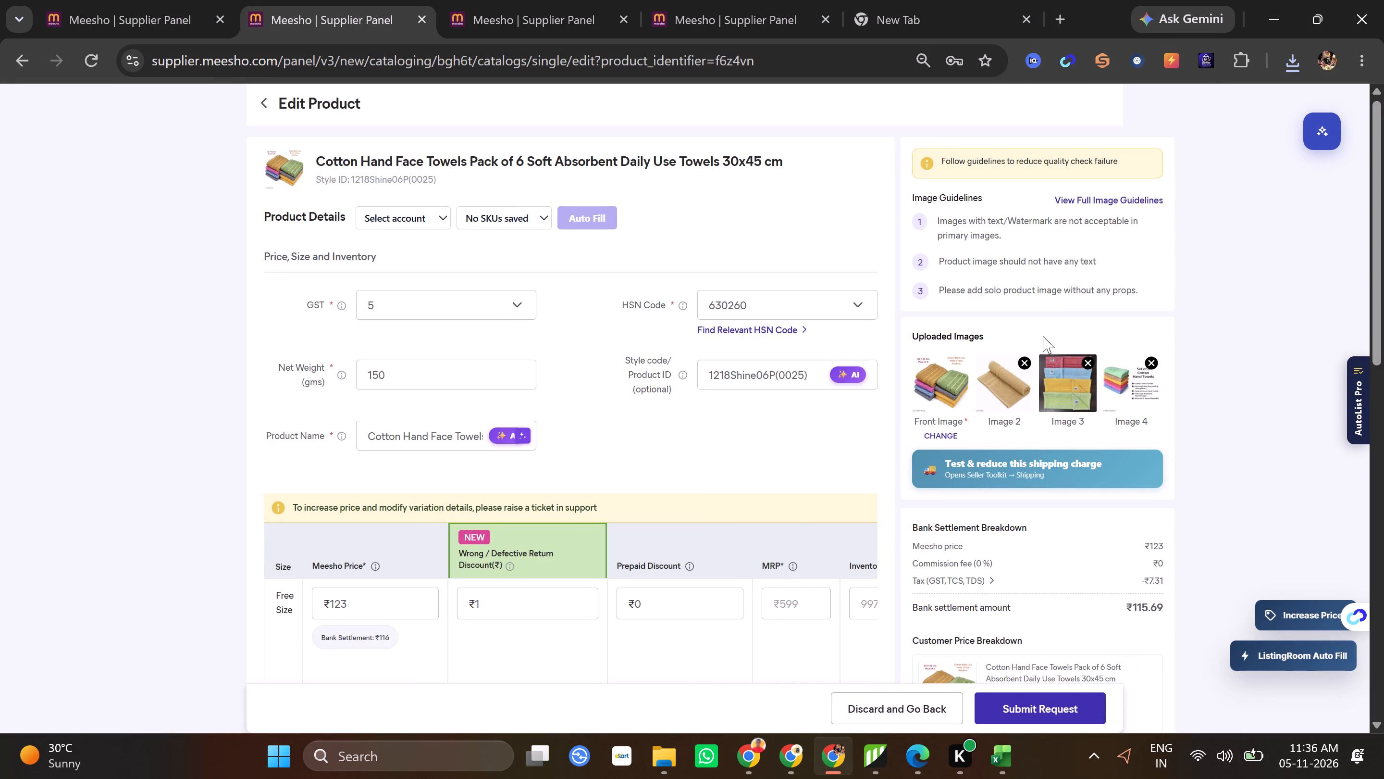
left_click(1011, 756)
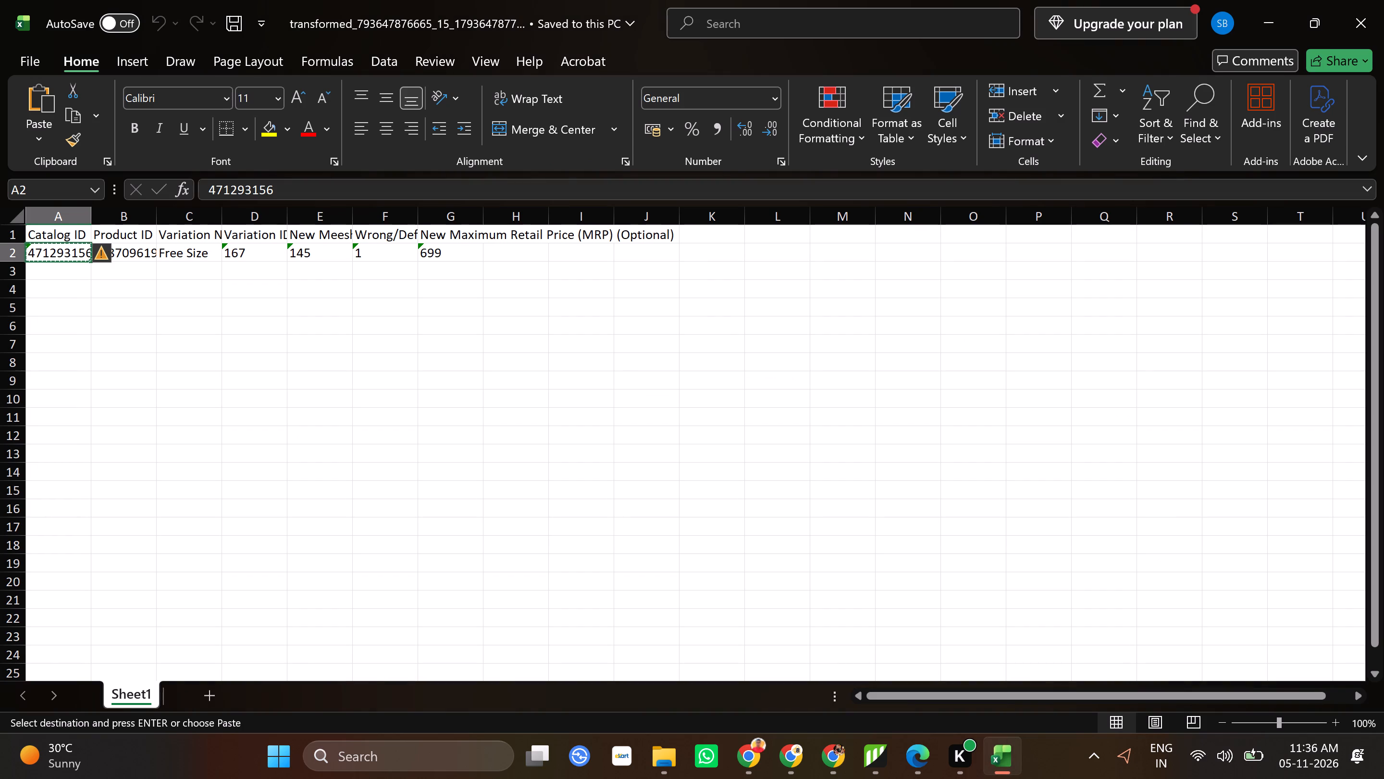
left_click(369, 252)
key("2")
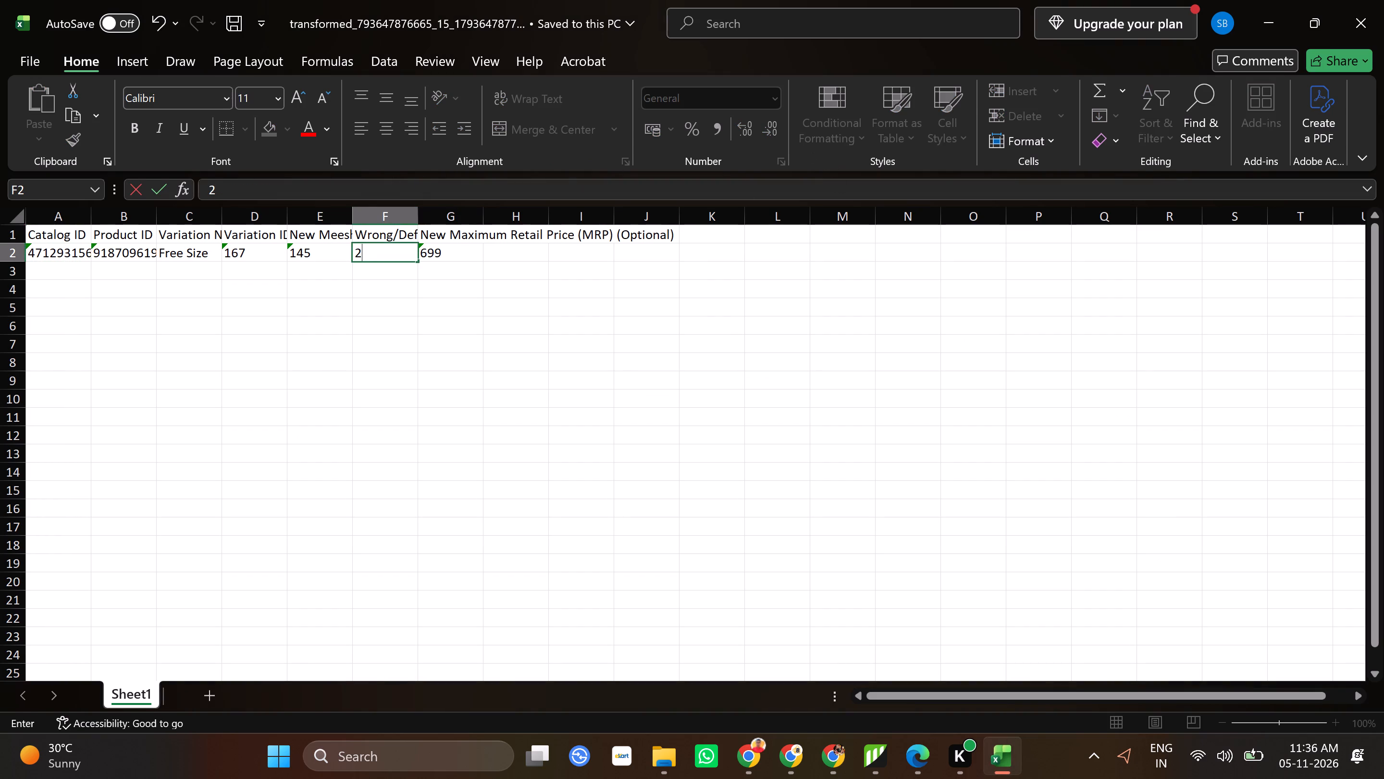
left_click(236, 27)
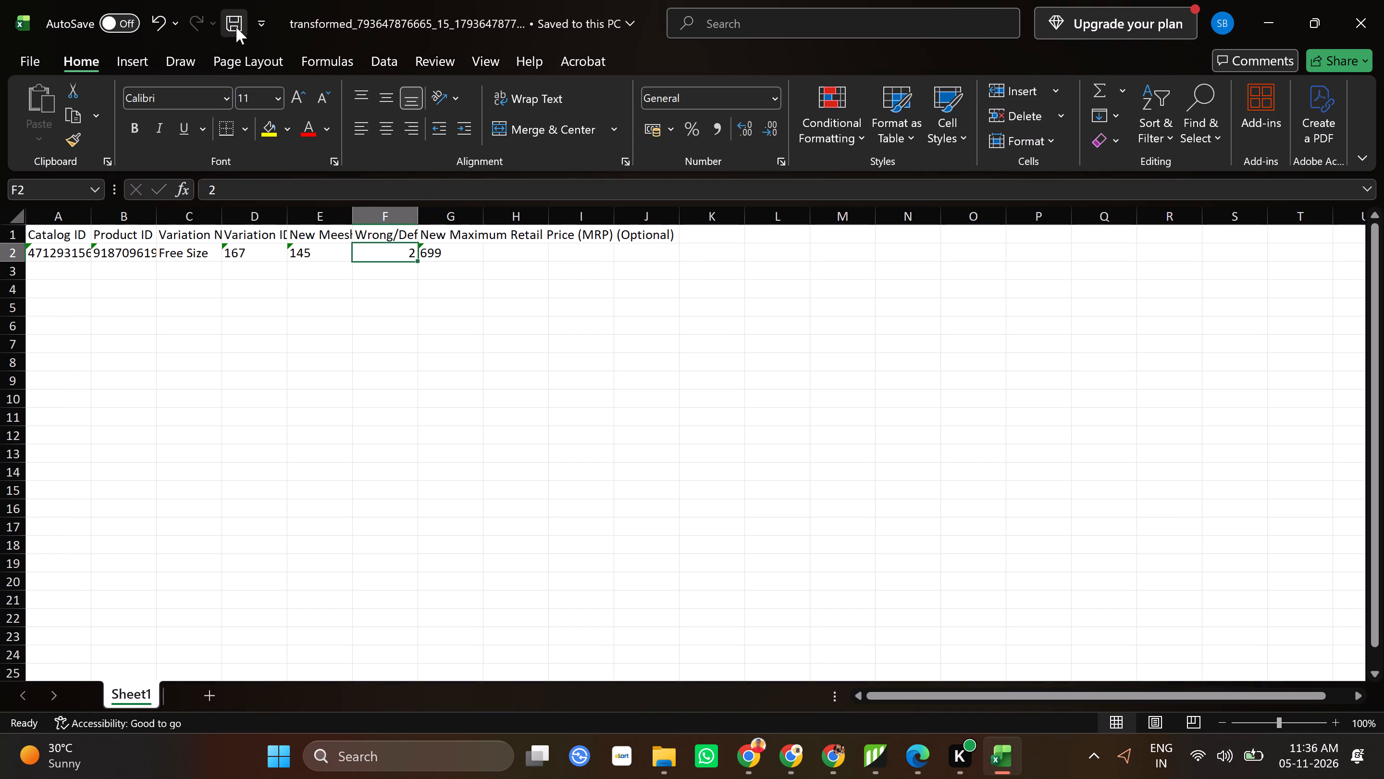
left_click(1377, 4)
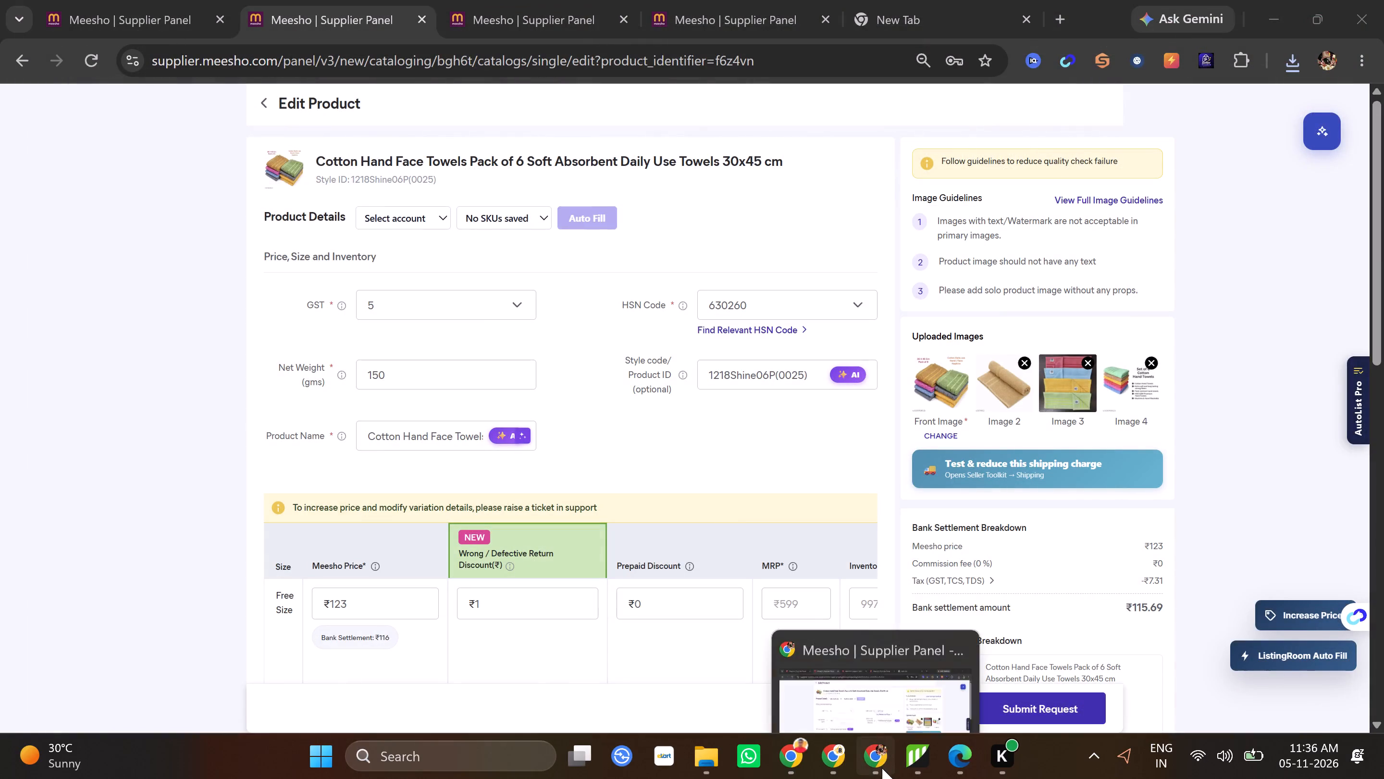
left_click(882, 768)
left_click(738, 0)
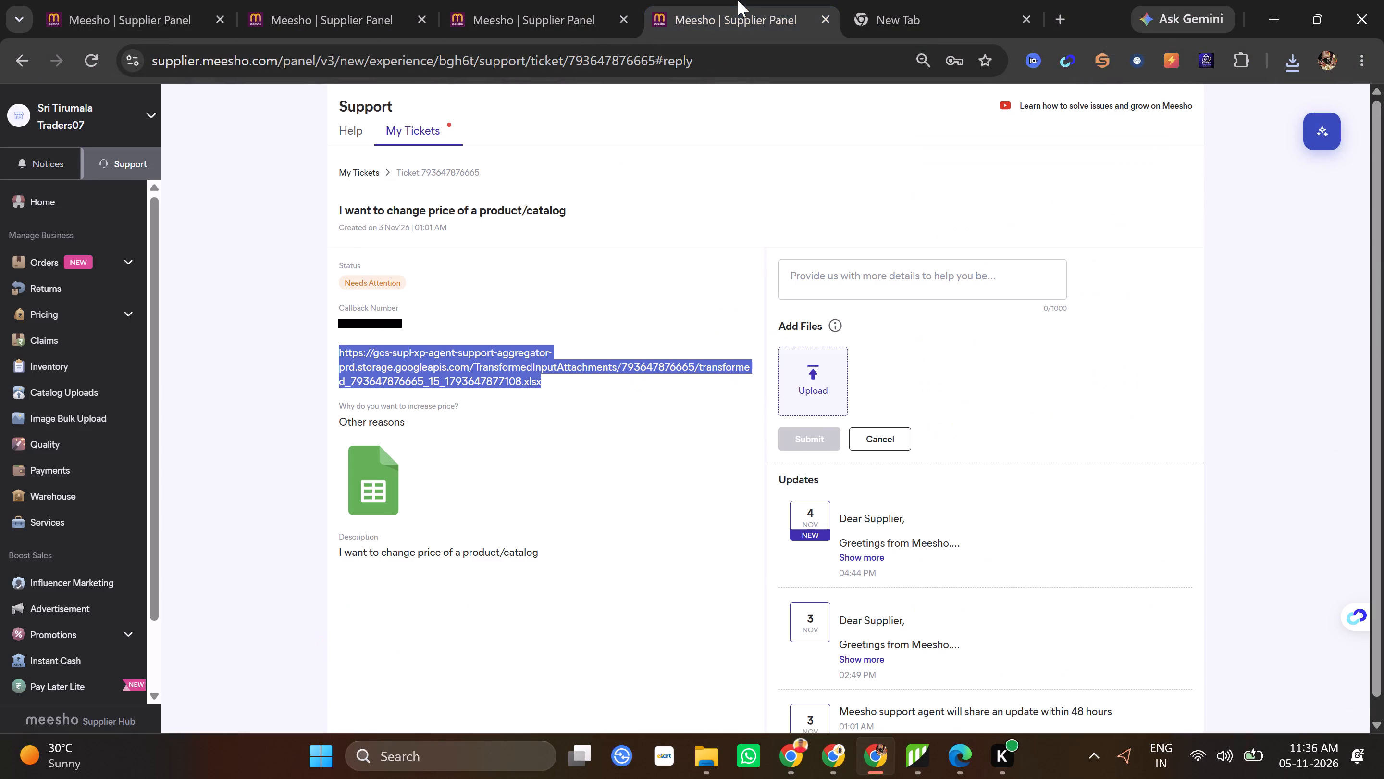
left_click(864, 276)
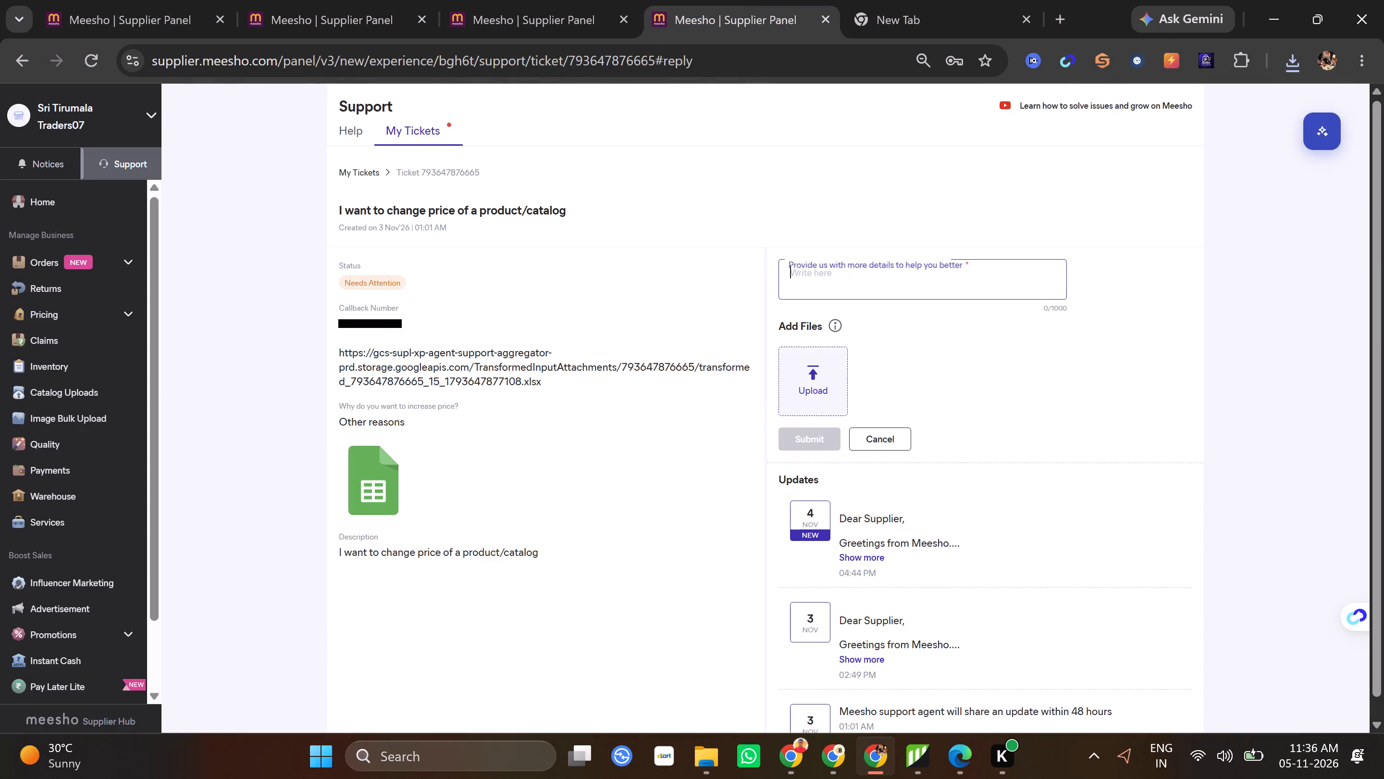
left_click(779, 428)
left_click(823, 370)
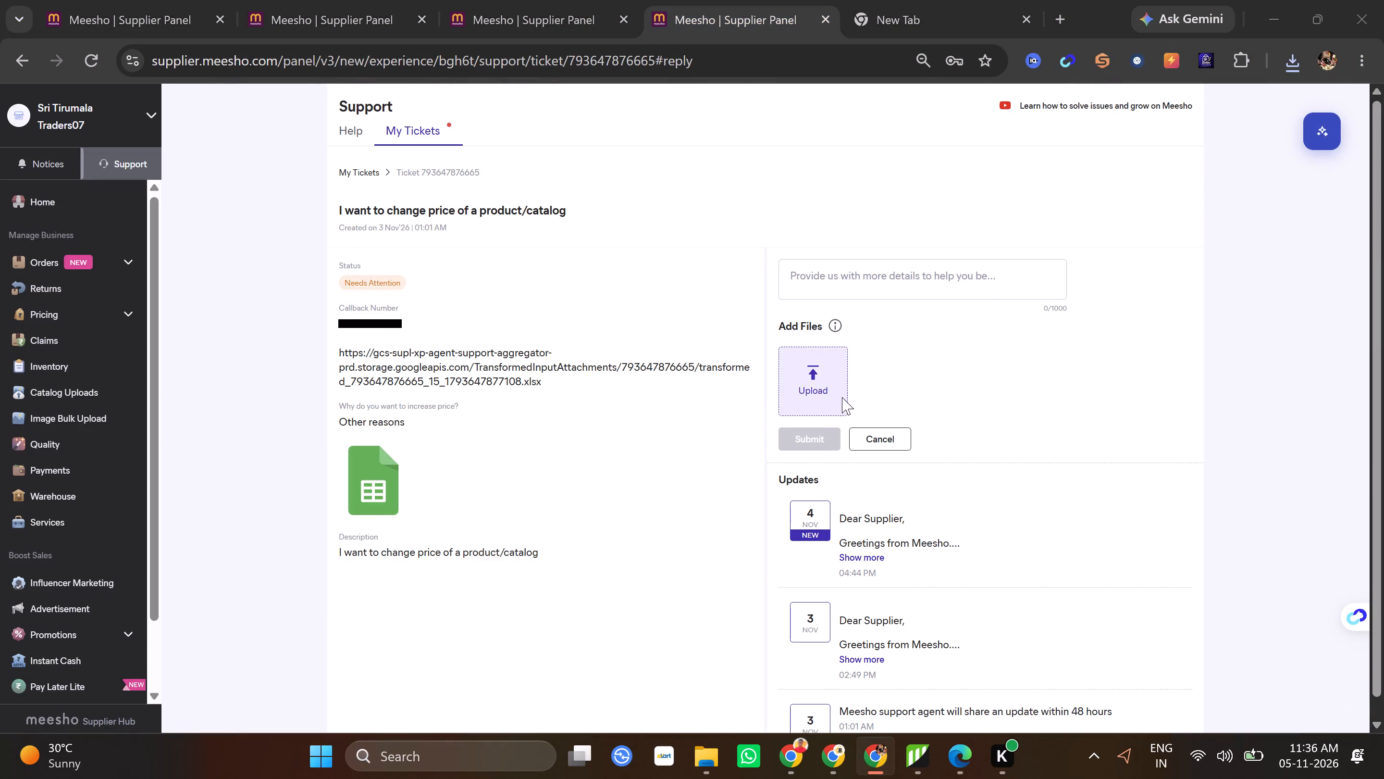
double_click(229, 200)
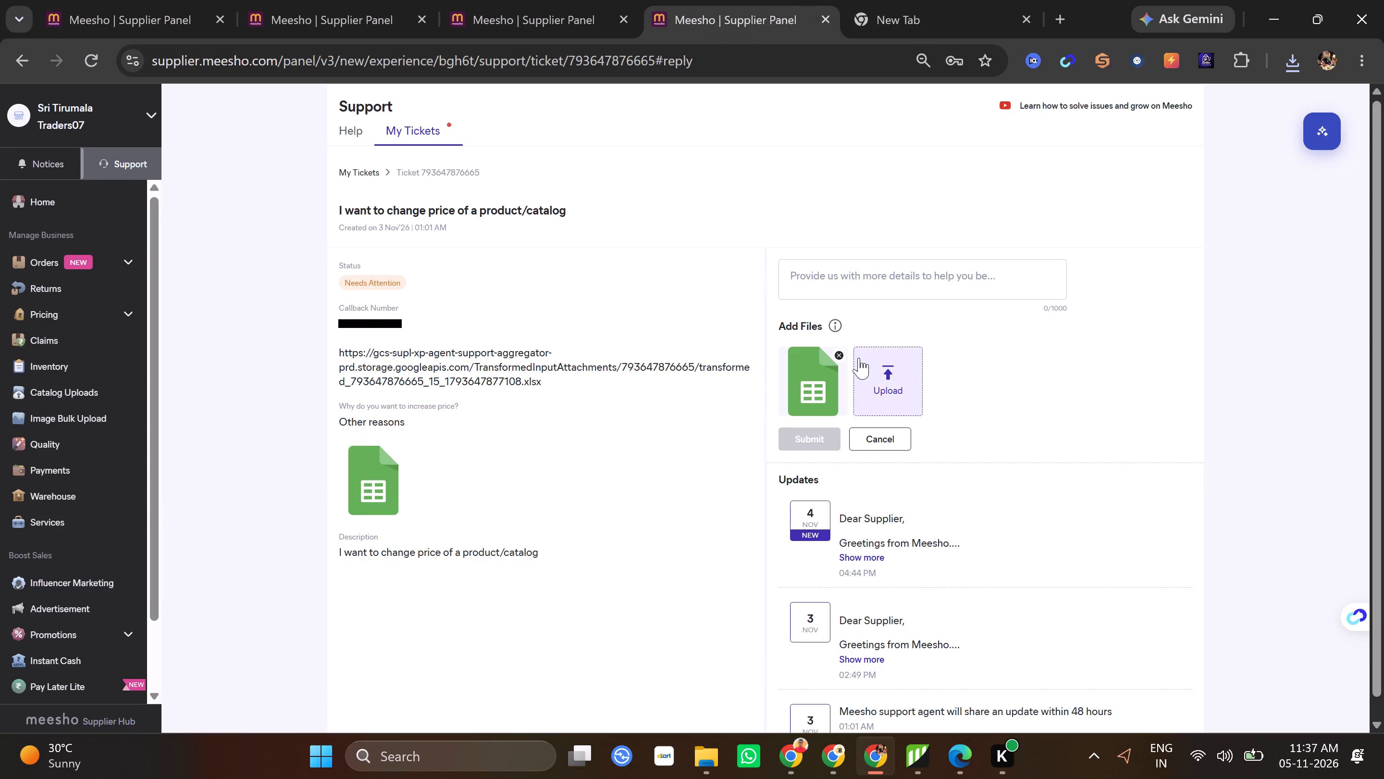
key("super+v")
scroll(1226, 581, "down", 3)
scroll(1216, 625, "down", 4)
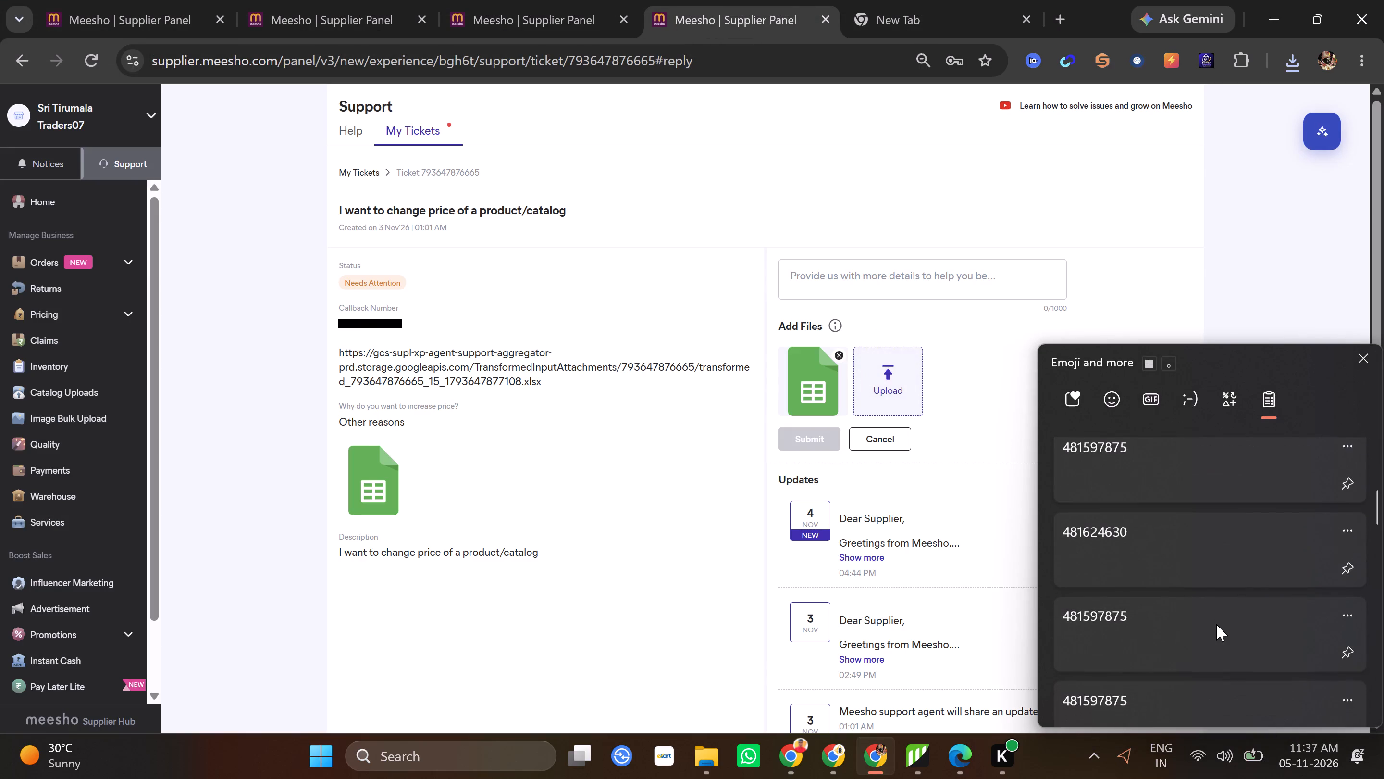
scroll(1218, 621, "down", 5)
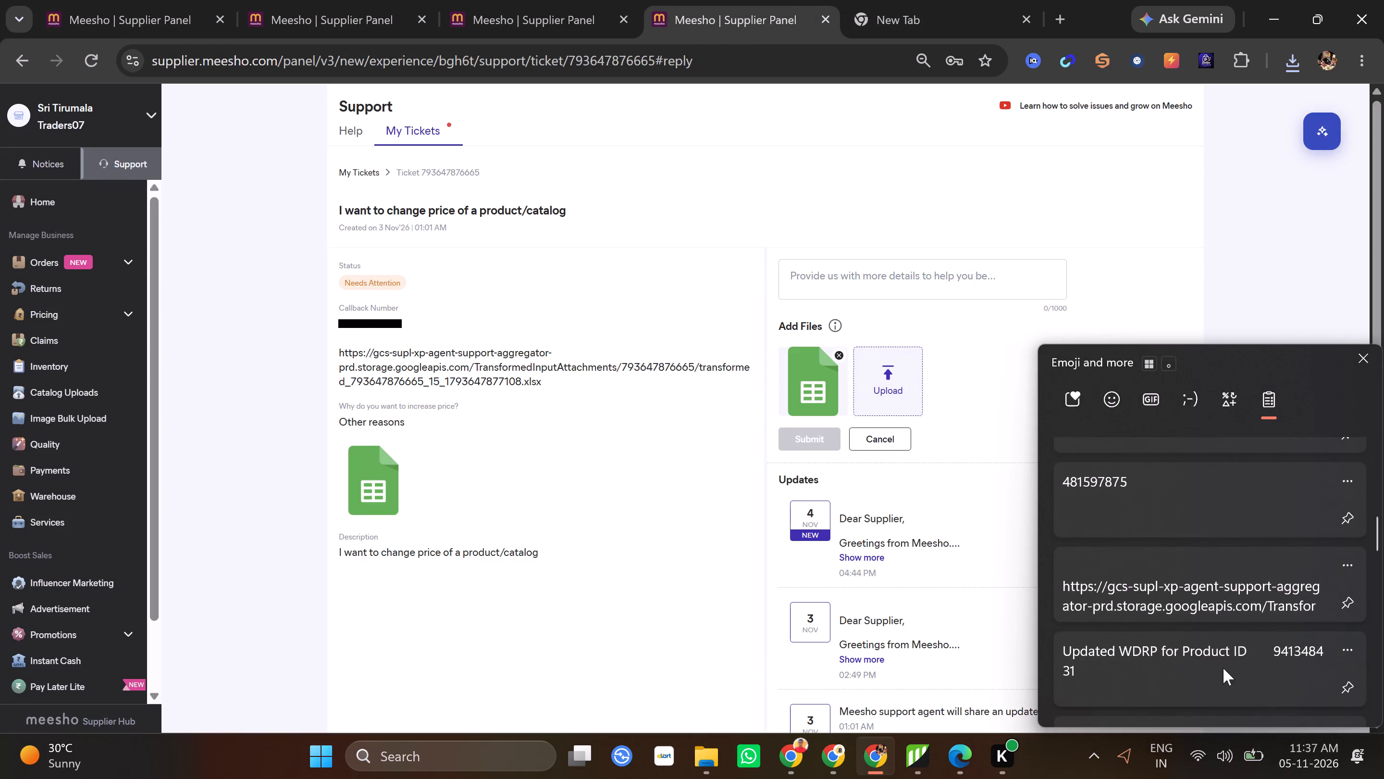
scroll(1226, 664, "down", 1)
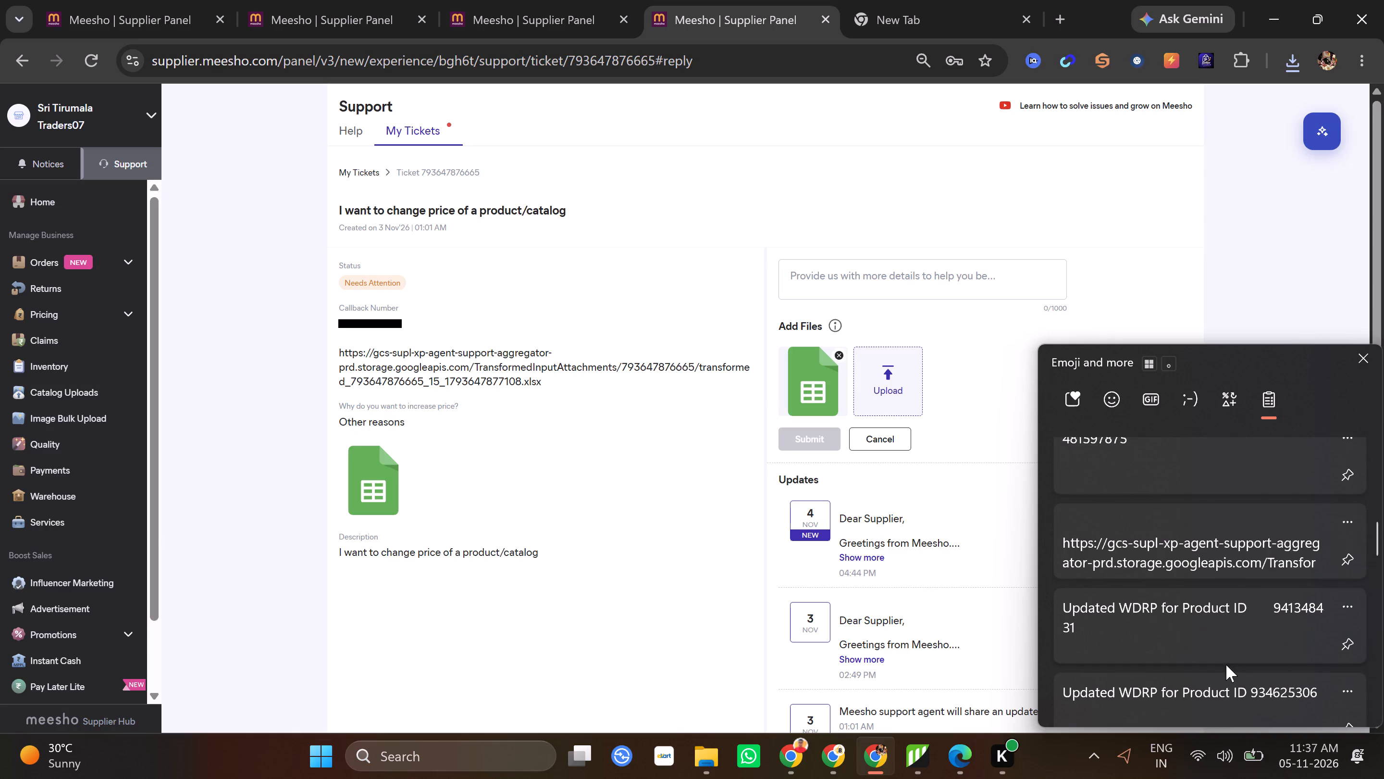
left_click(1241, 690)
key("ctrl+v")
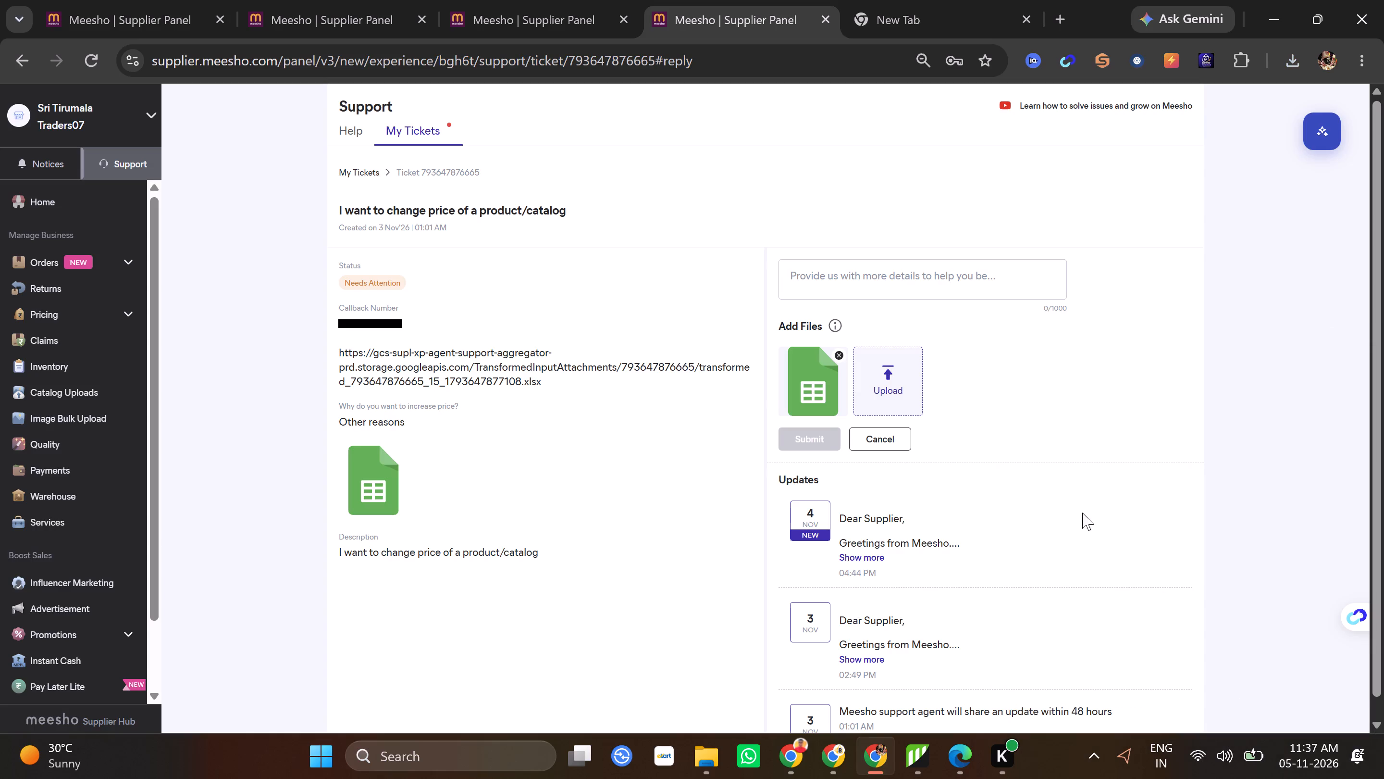
Fill the reply details with the earlier message from clipboard history, trimmed to "Updated WDRP for Product ID" without its product number.
left_click(831, 276)
left_click(875, 270)
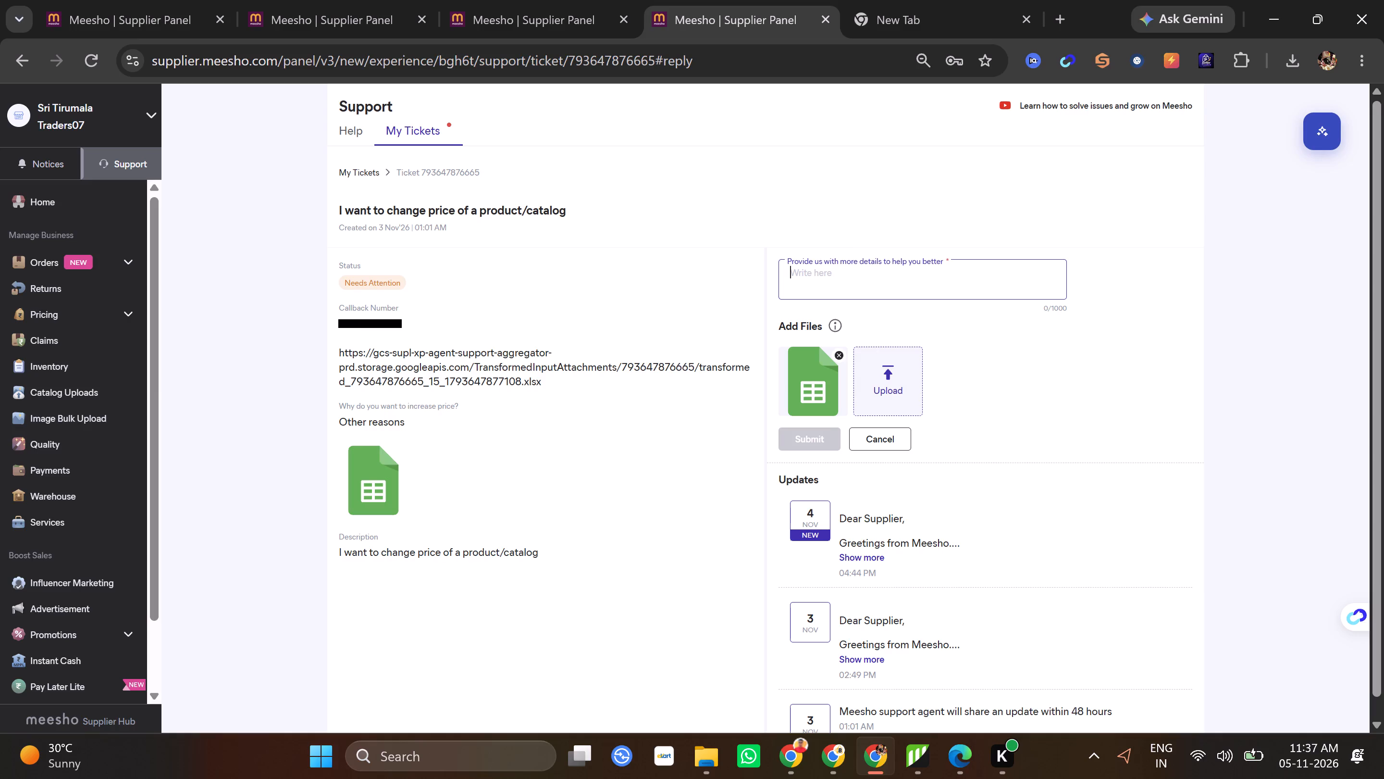
scroll(887, 290, "up", 2)
left_click(892, 292)
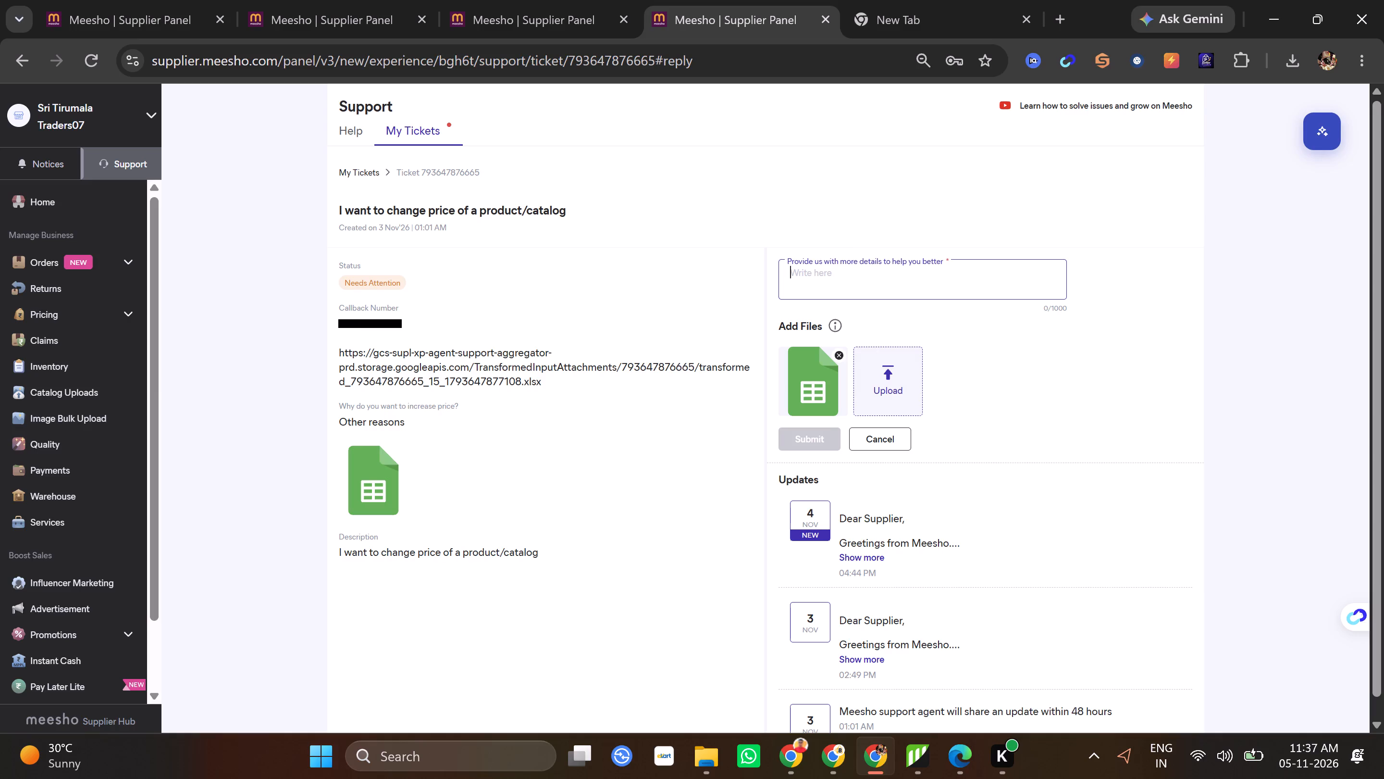
double_click(893, 288)
key("super+v")
scroll(956, 389, "down", 4)
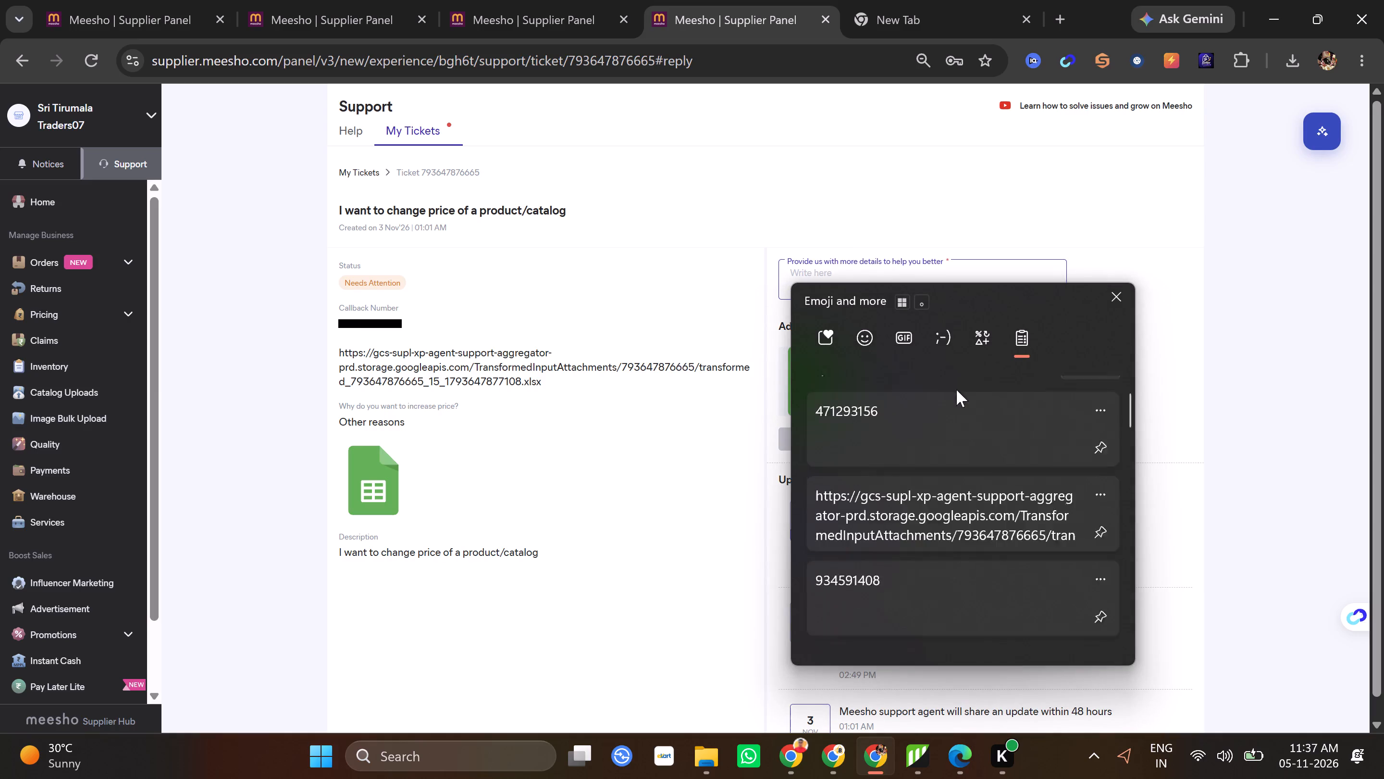
scroll(1002, 512, "down", 11)
left_click(959, 533)
key("ctrl+v")
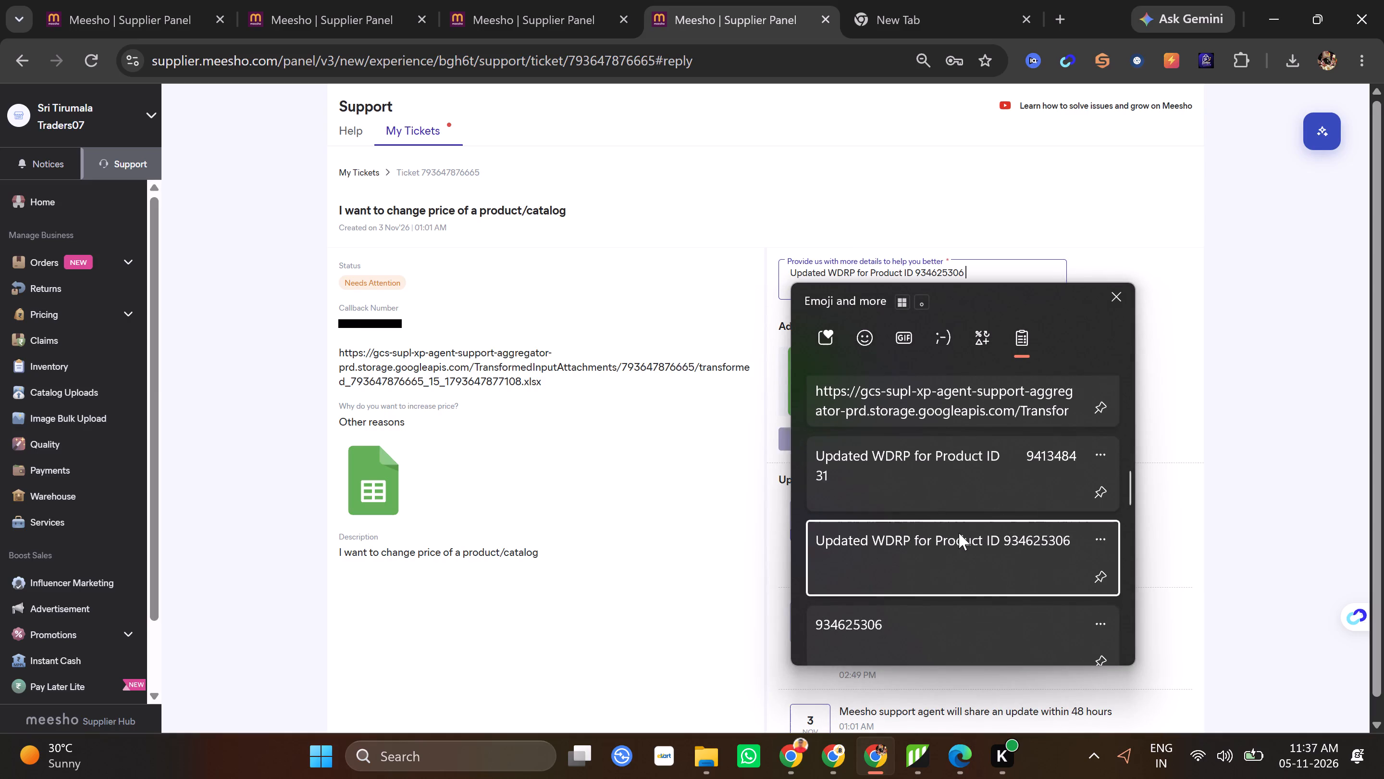
key("BackSpace")
key("BackSpace")
key("BackSpace")
key("BackSpace")
key("BackSpace")
key("BackSpace")
key("BackSpace")
key("BackSpace")
key("BackSpace")
key("BackSpace")
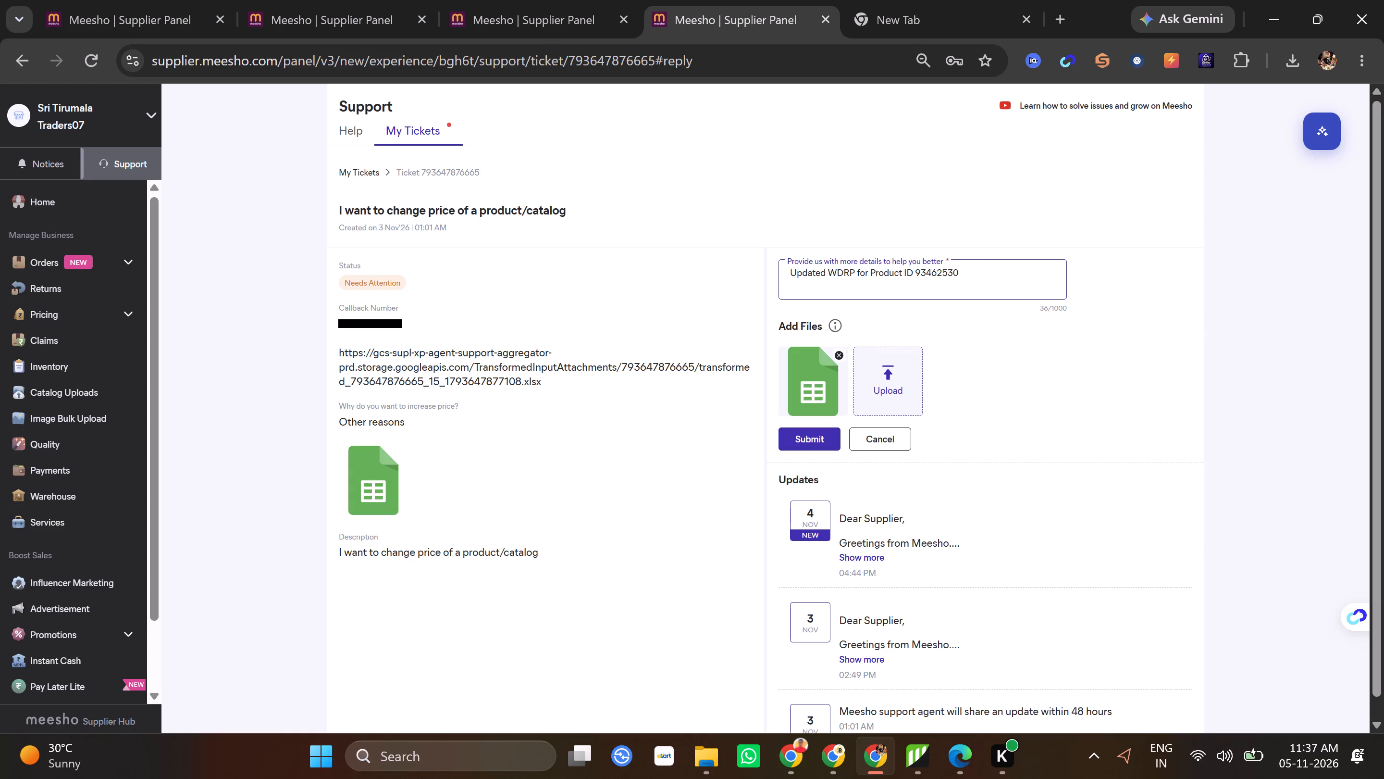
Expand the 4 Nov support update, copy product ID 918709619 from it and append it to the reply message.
left_click(881, 555)
double_click(882, 605)
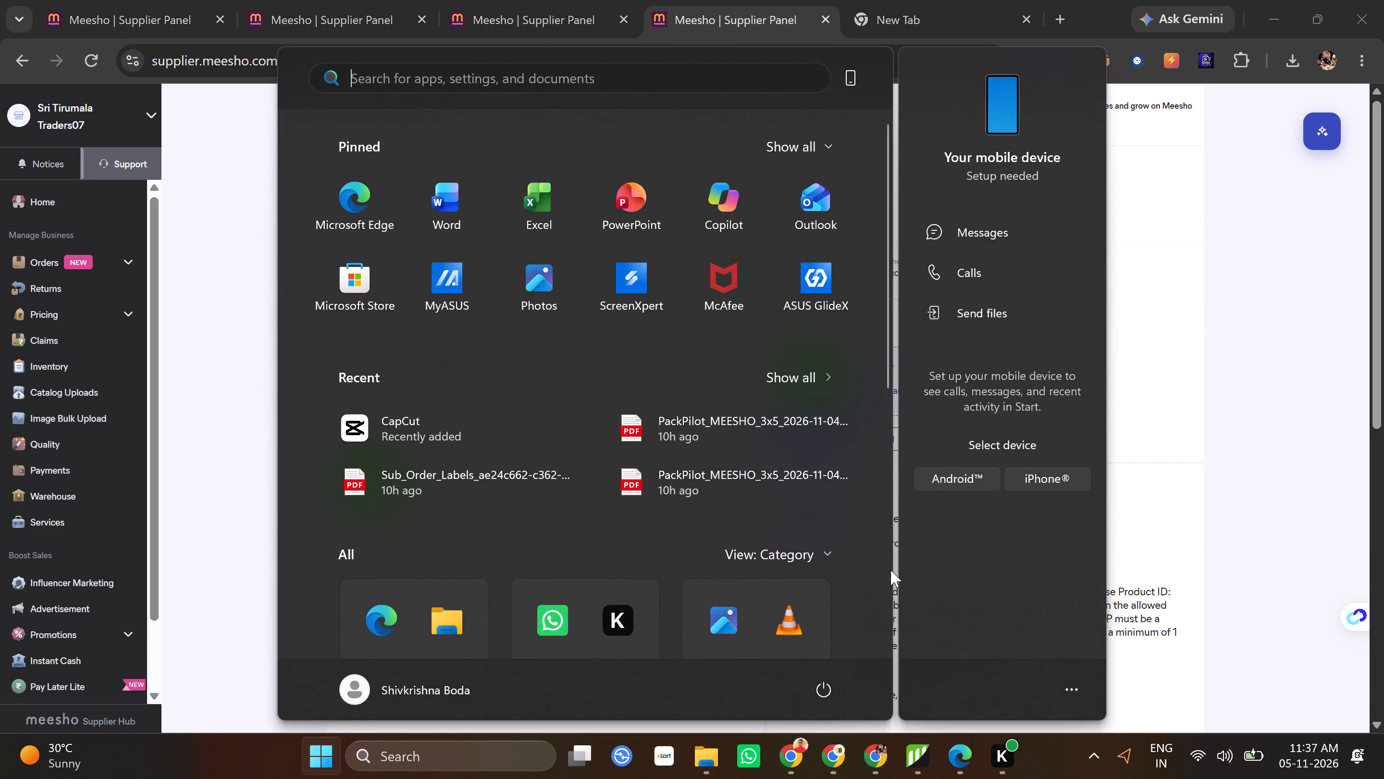
left_click(1339, 475)
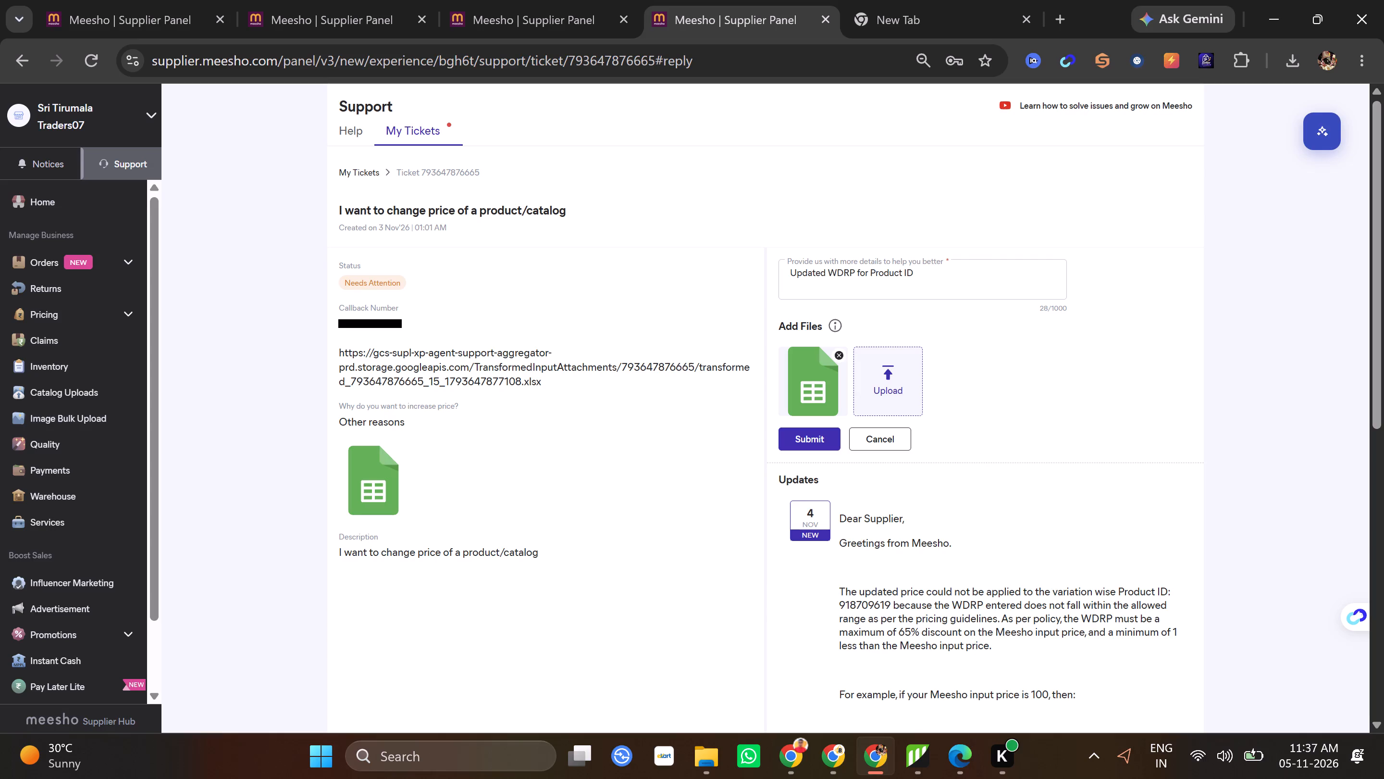
left_click(870, 603)
double_click(871, 600)
key("ctrl+c")
key("ctrl+c")
left_click(927, 278)
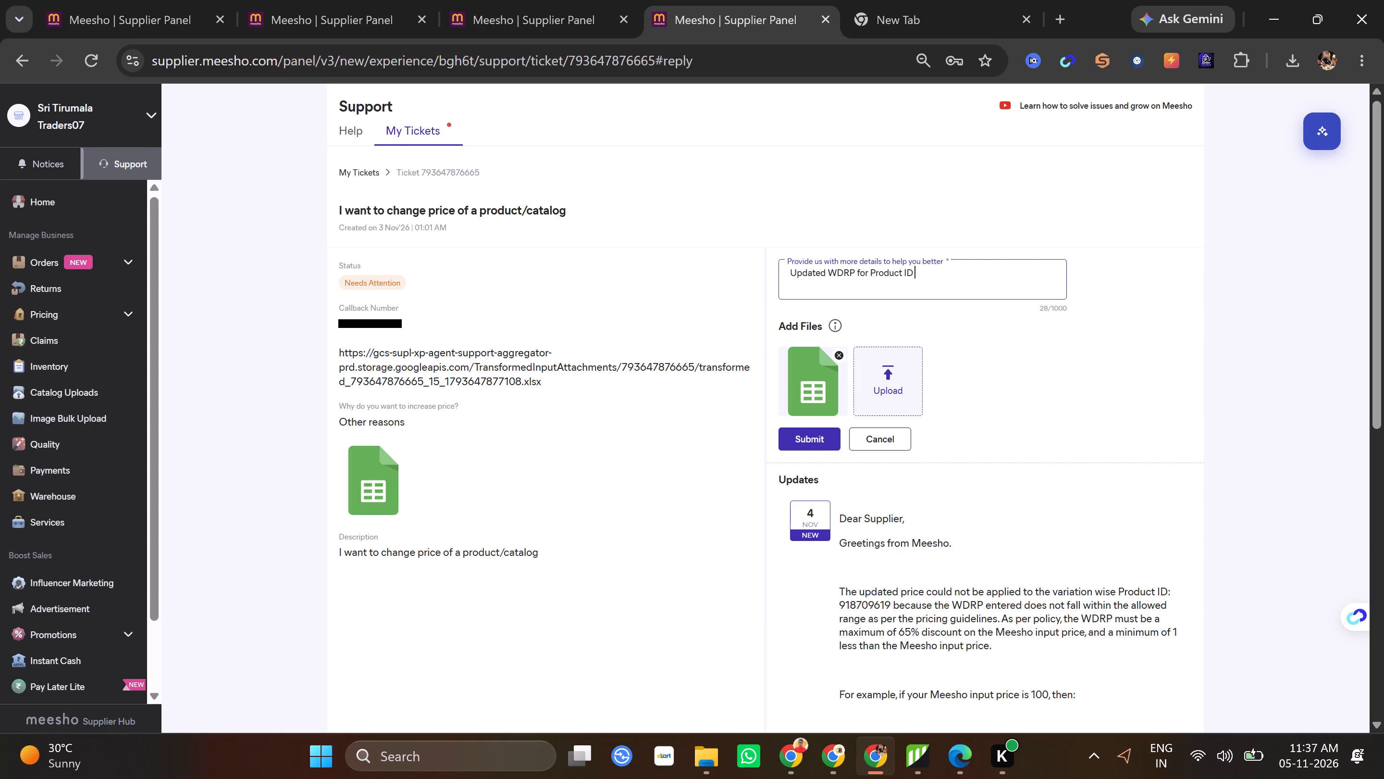
key("ctrl+v")
left_click(790, 272)
key("BackSpace")
key("BackSpace")
key("BackSpace")
triple_click(931, 274)
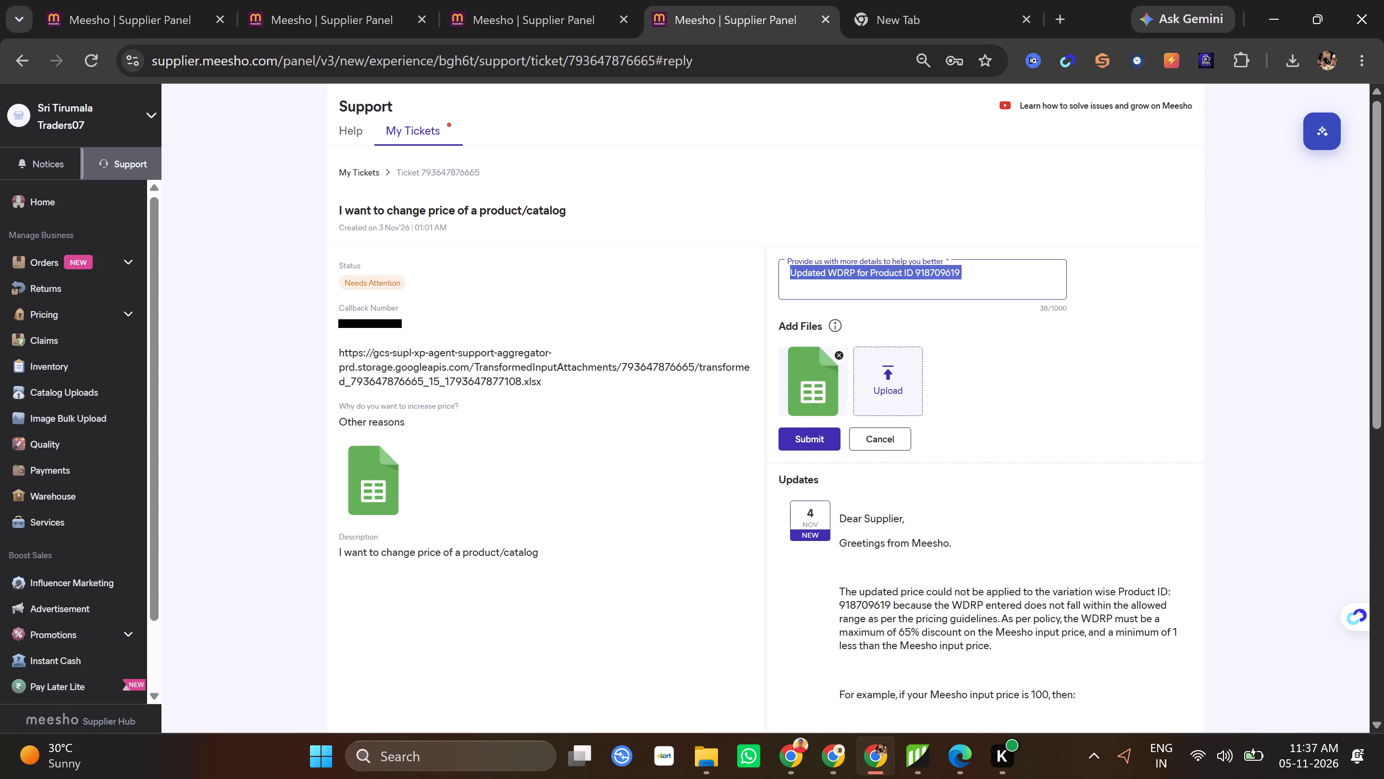
key("ctrl+c")
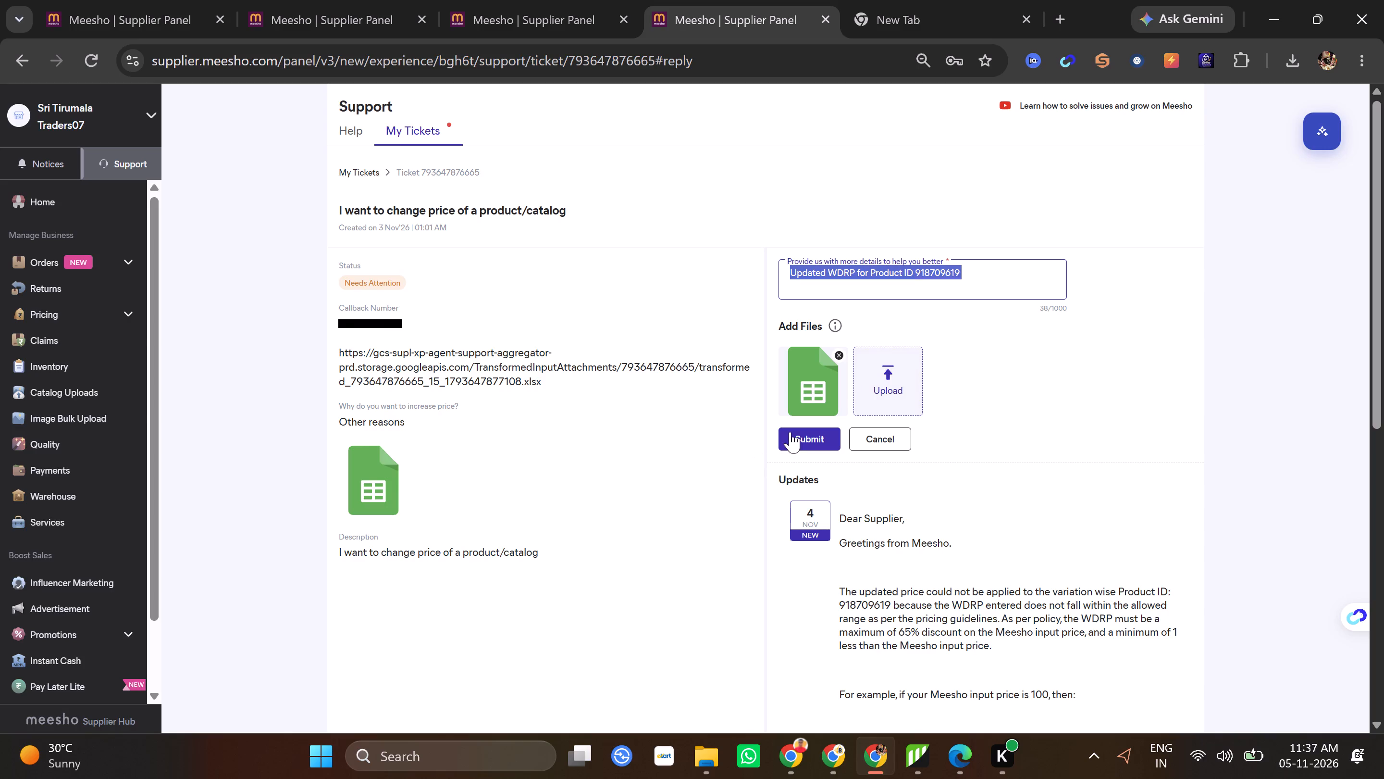
left_click(792, 432)
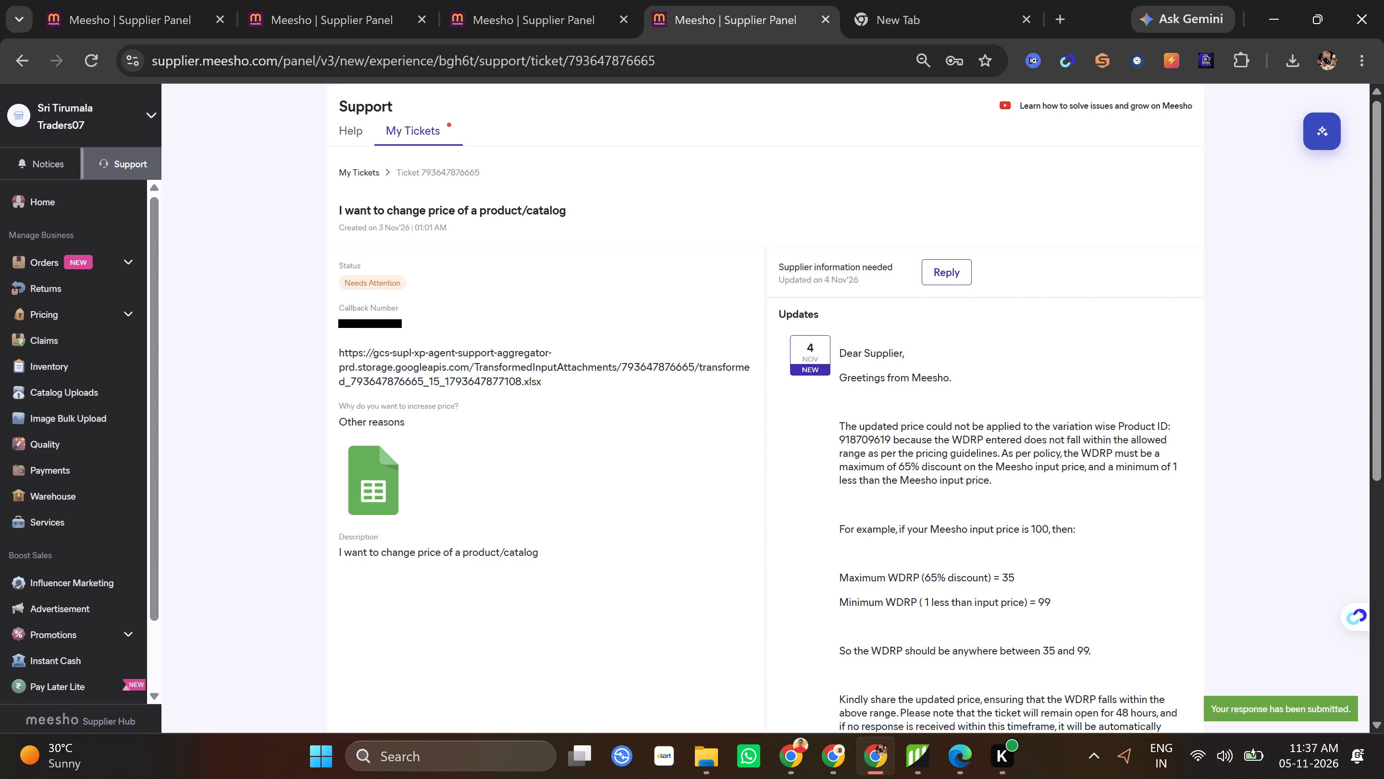
left_click(92, 57)
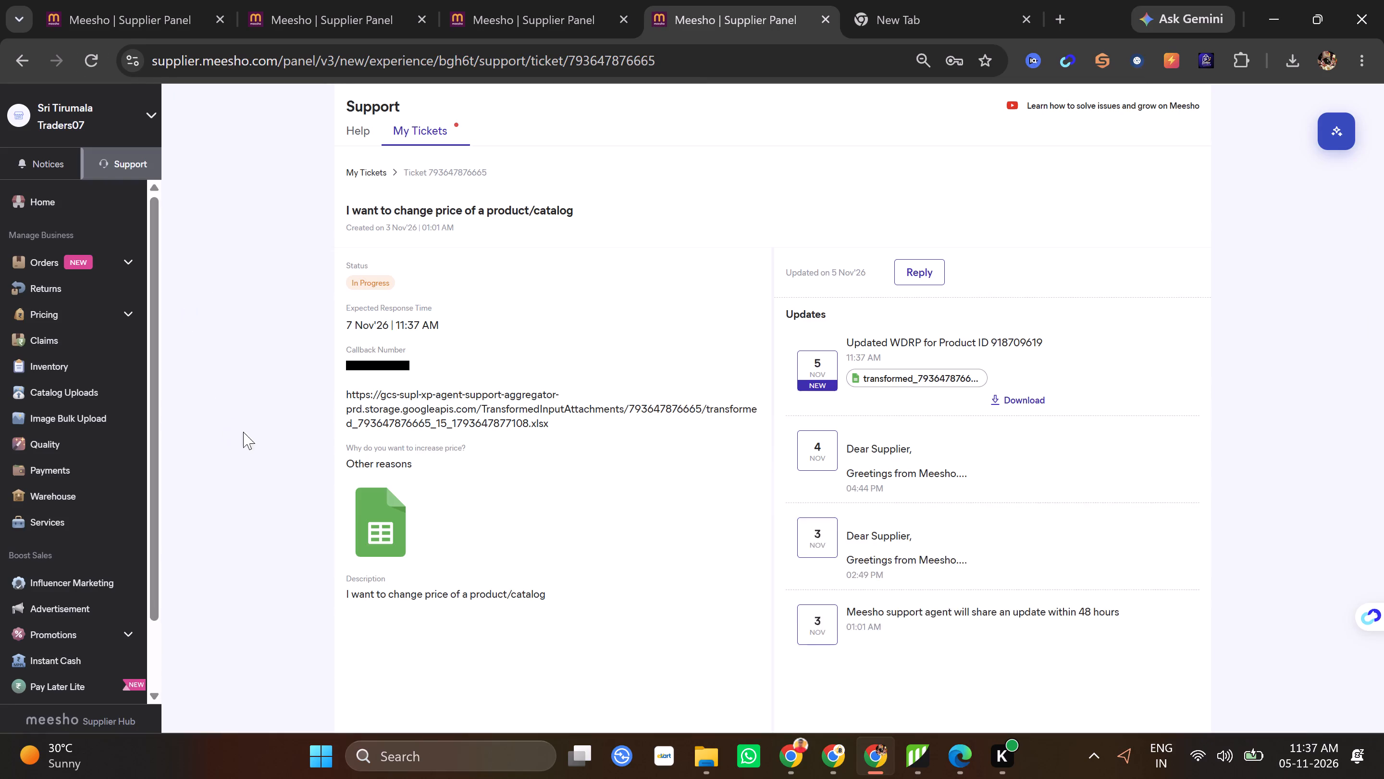
Copy only the phrase "Updated WDRP for Product ID" from the reply posted in the ticket's updates.
double_click(944, 337)
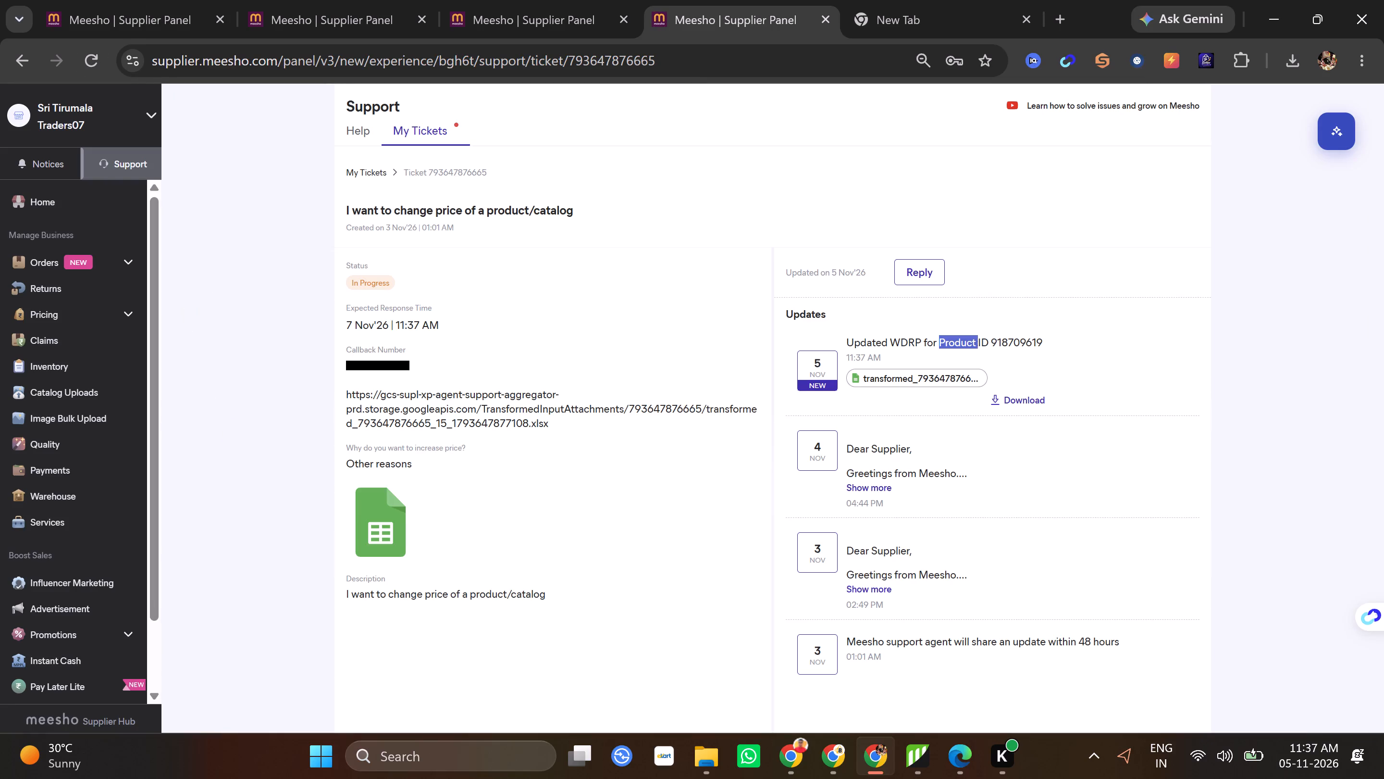
left_click(945, 337)
left_click_drag(989, 336, 954, 340)
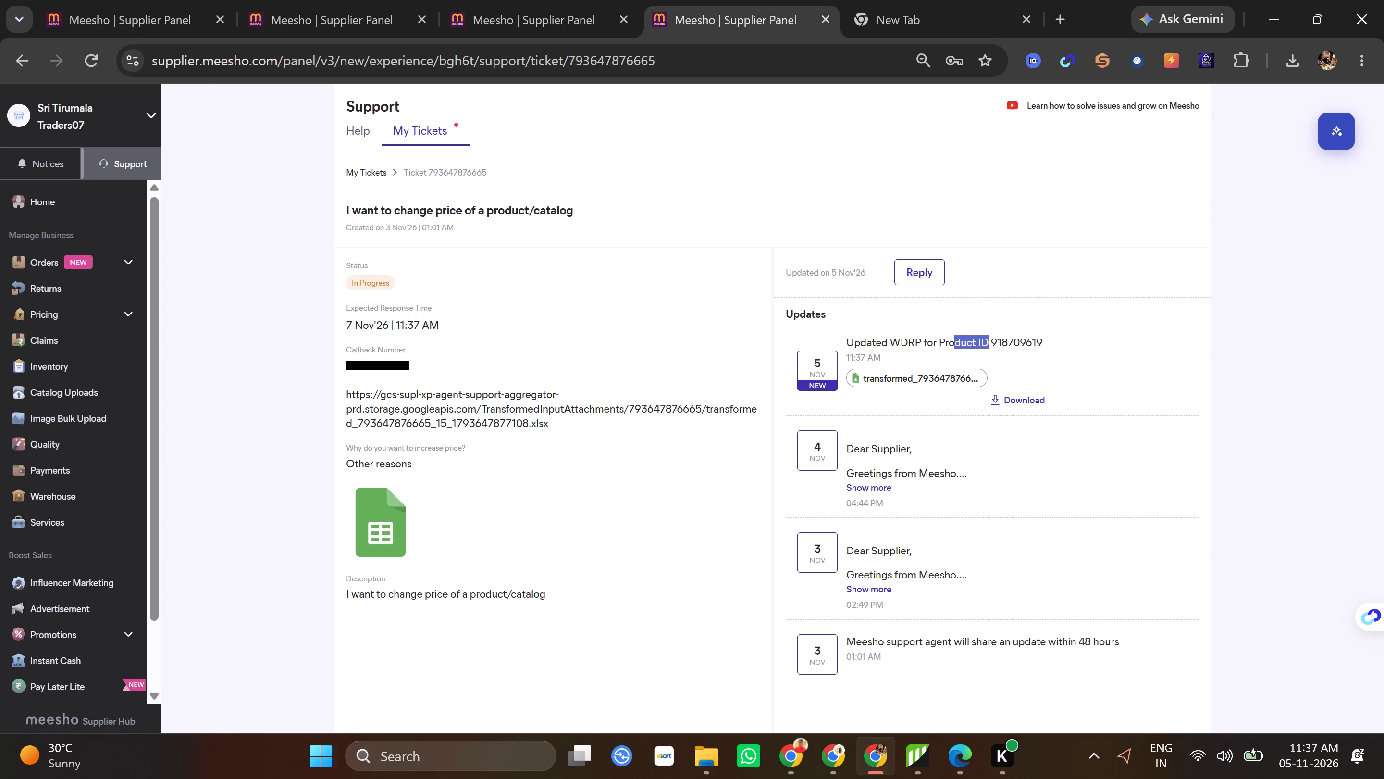
left_click_drag(954, 340, 777, 339)
left_click(948, 337)
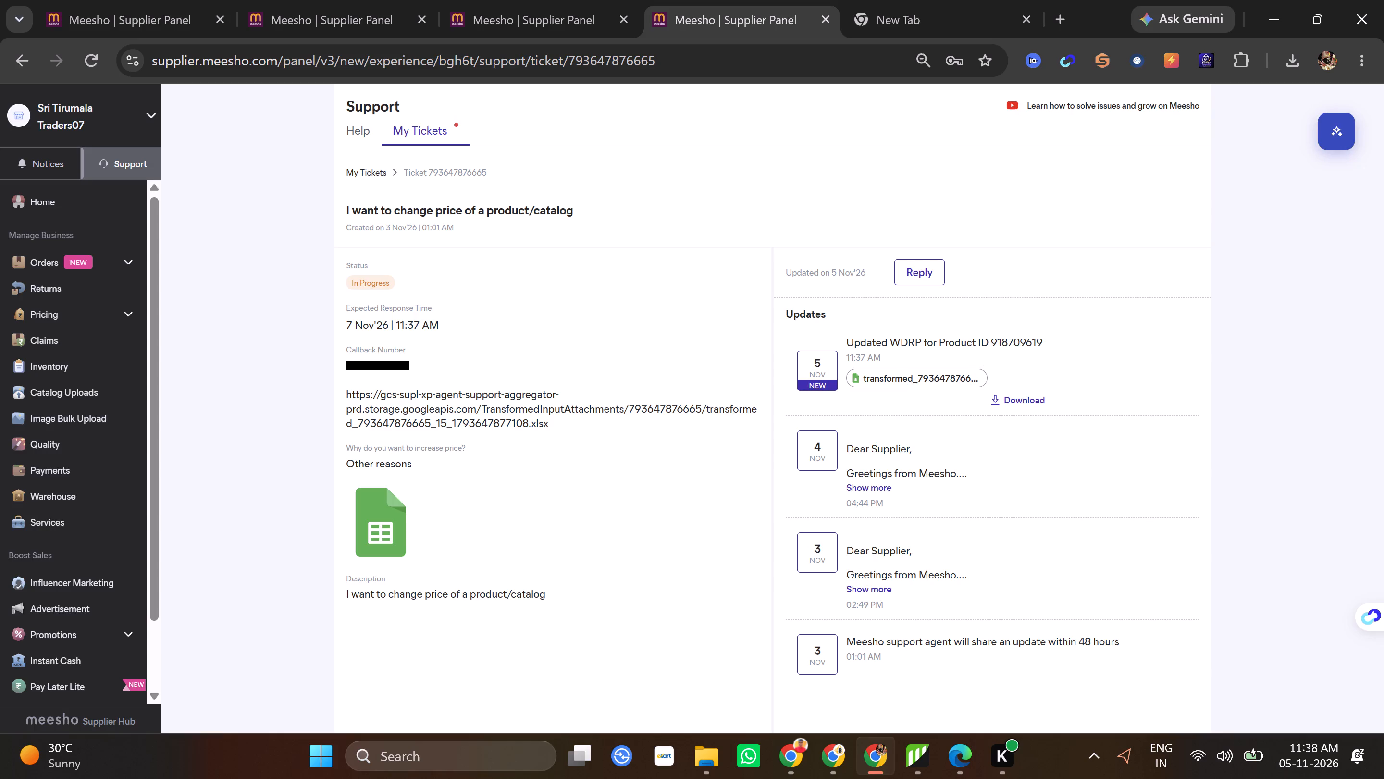
left_click_drag(984, 345, 891, 342)
left_click(991, 340)
left_click_drag(989, 341, 842, 330)
key("ctrl+c")
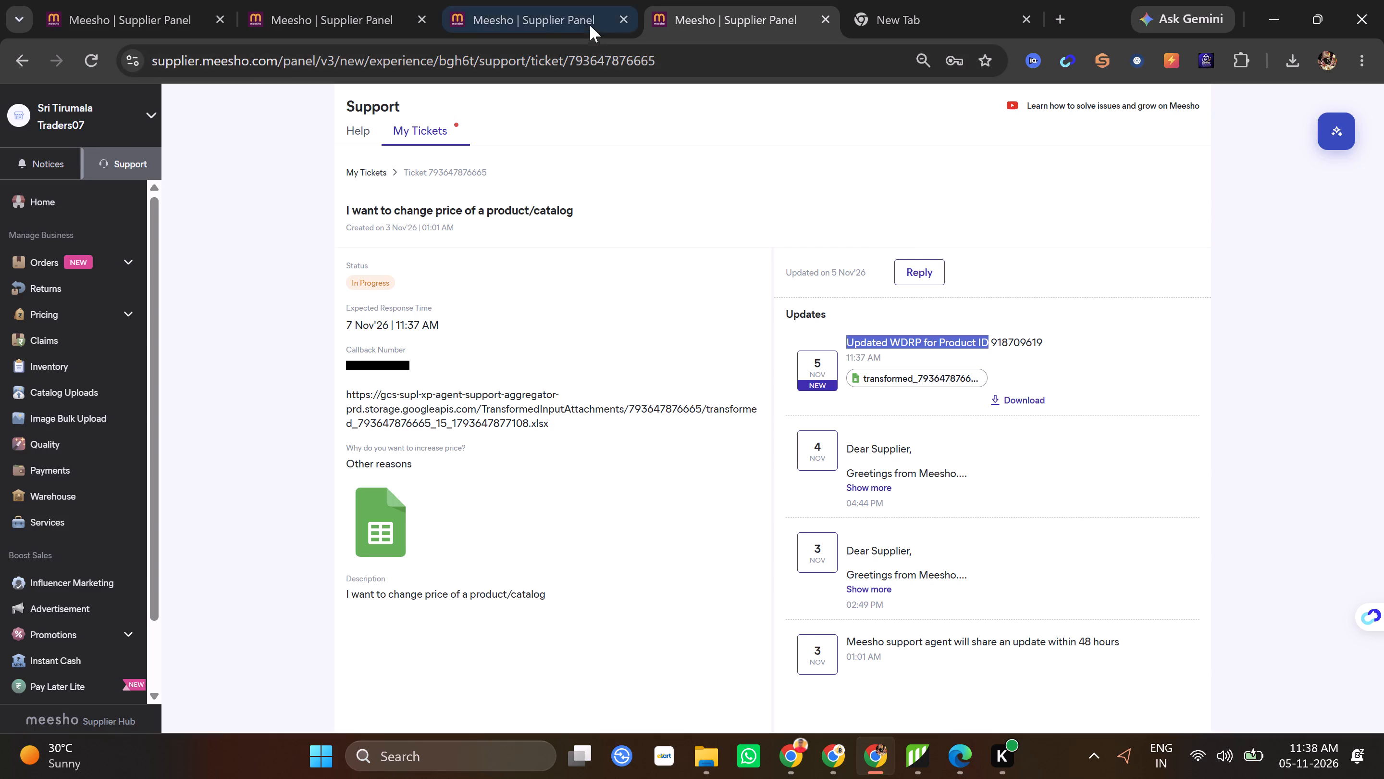
Return to the open My Tickets list and reload it.
left_click(573, 4)
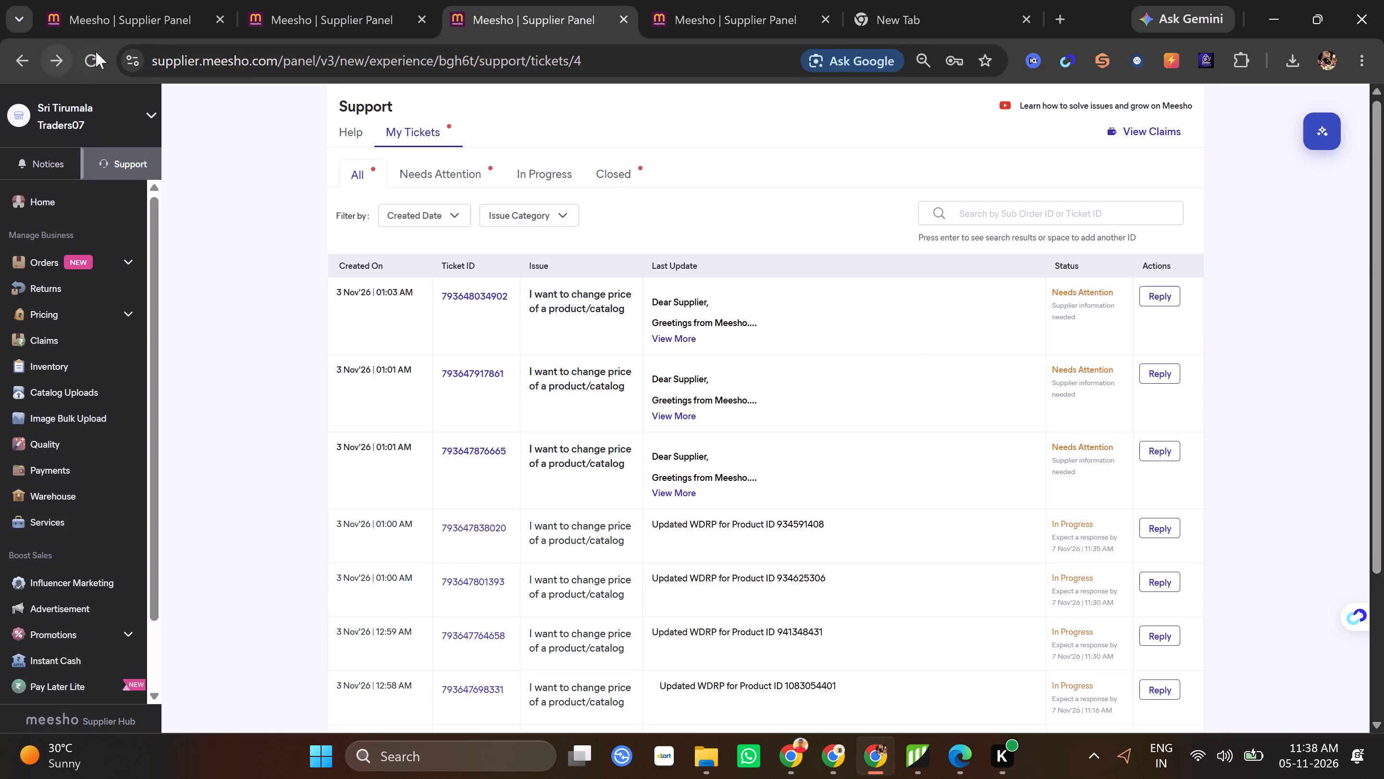
left_click(96, 51)
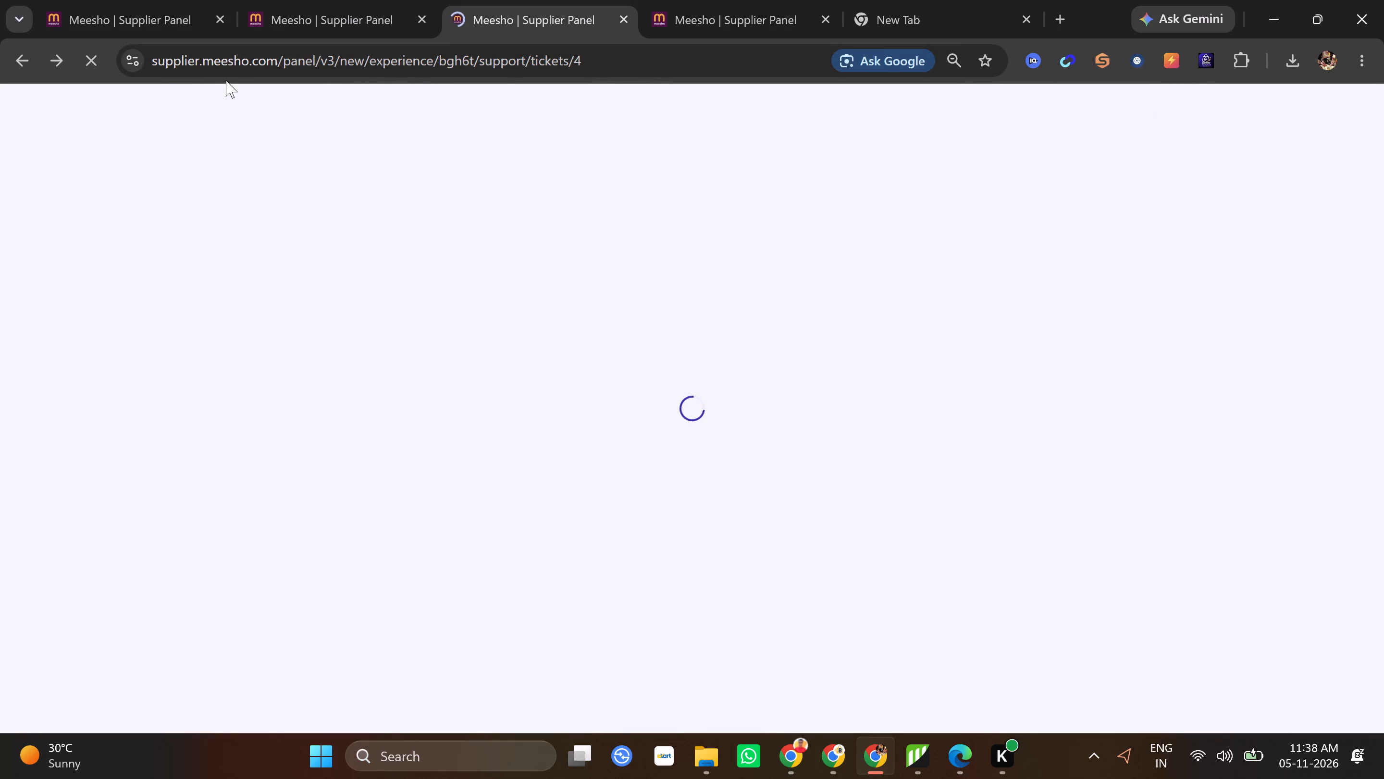